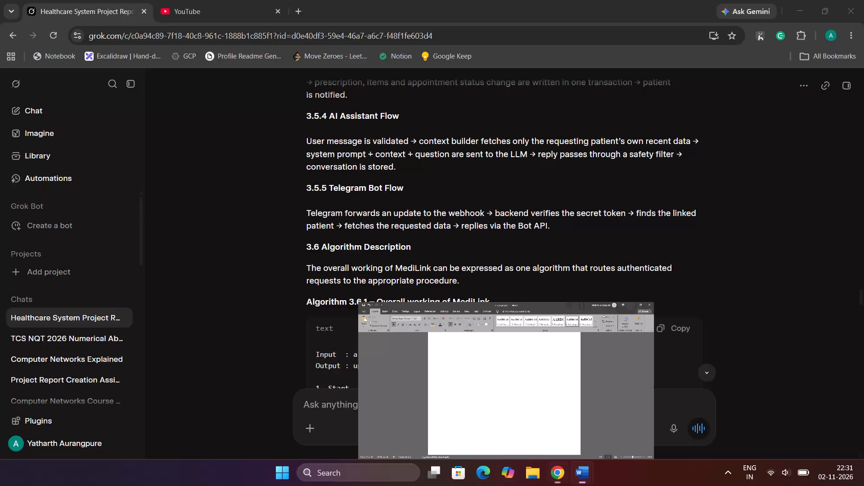
# Switch to the major project report and look through its List of Tables and Introduction chapter.
pyautogui.hotkey('alt', 'Tab')
pyautogui.hotkey('alt', 'Tab')
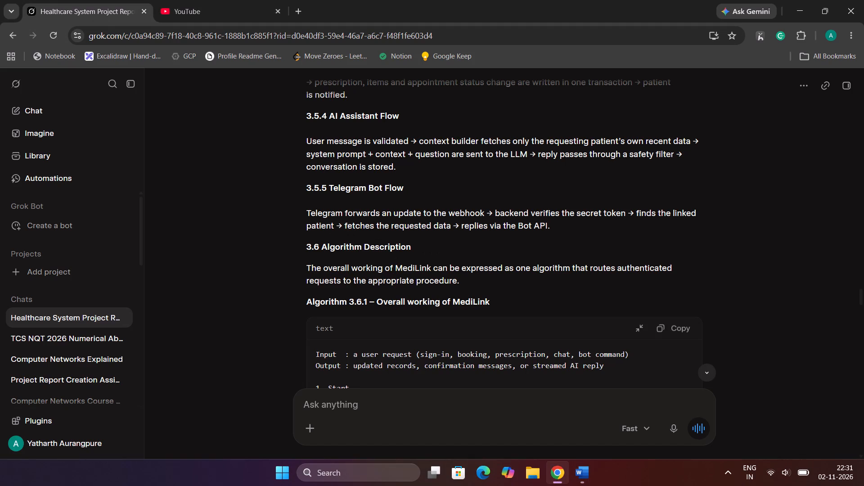
pyautogui.scroll(13, 335, 214)
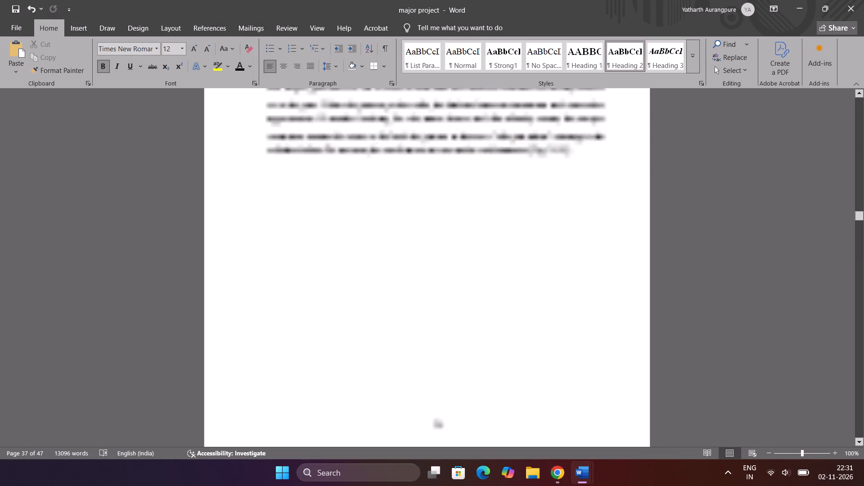
pyautogui.scroll(6, 335, 214)
pyautogui.scroll(-2, 335, 214)
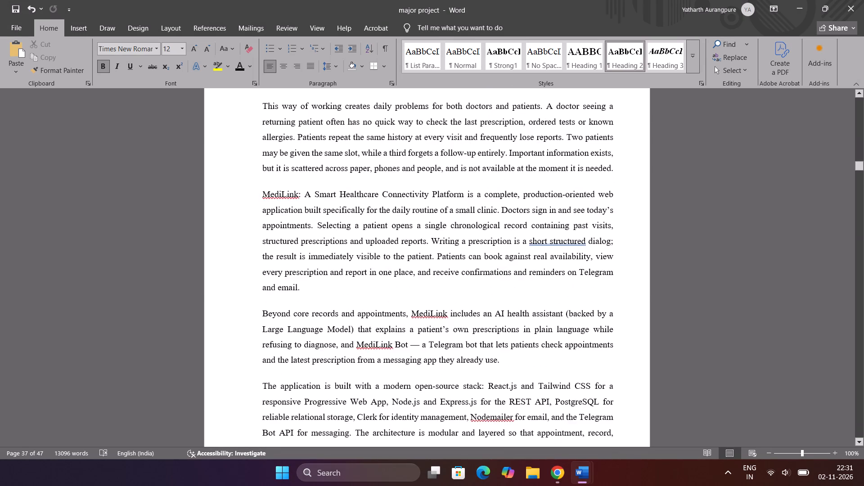
pyautogui.scroll(1, 335, 214)
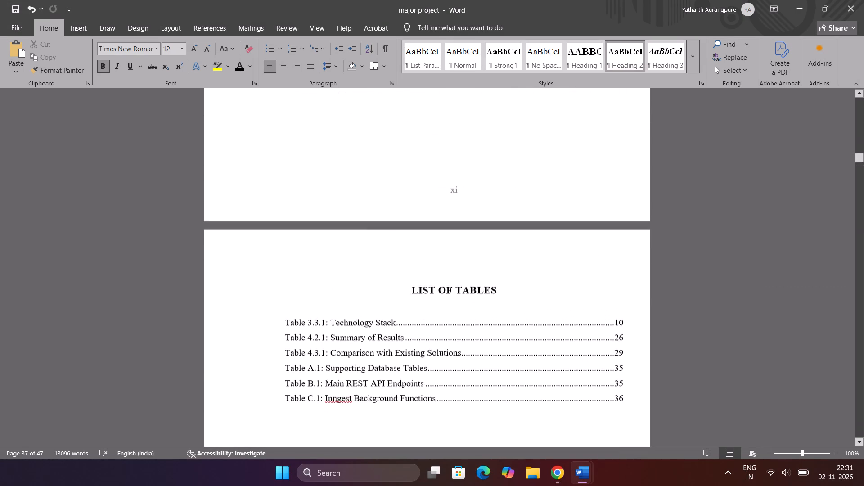
pyautogui.scroll(-1, 335, 214)
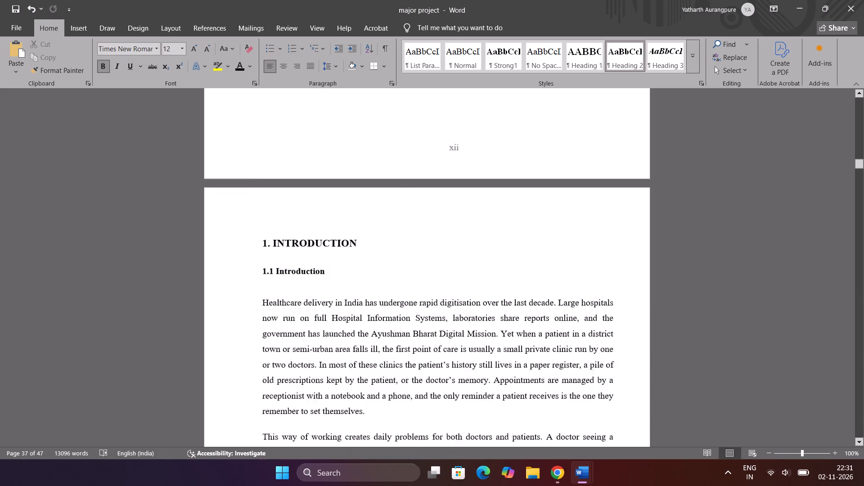
pyautogui.scroll(-2, 335, 214)
# Switch to the rag report and look through its title page and declaration.
pyautogui.hotkey('alt', 'Tab')
pyautogui.hotkey('alt', 'Tab')
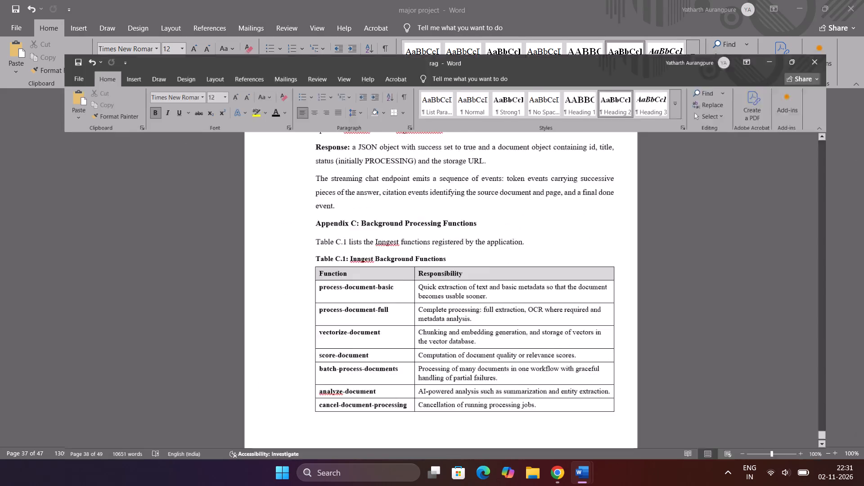
pyautogui.scroll(14, 331, 216)
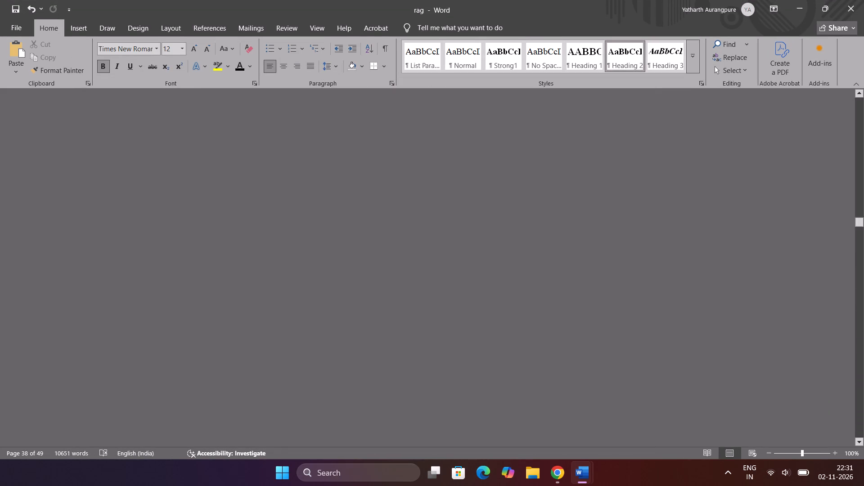
pyautogui.scroll(6, 331, 216)
pyautogui.scroll(-3, 331, 216)
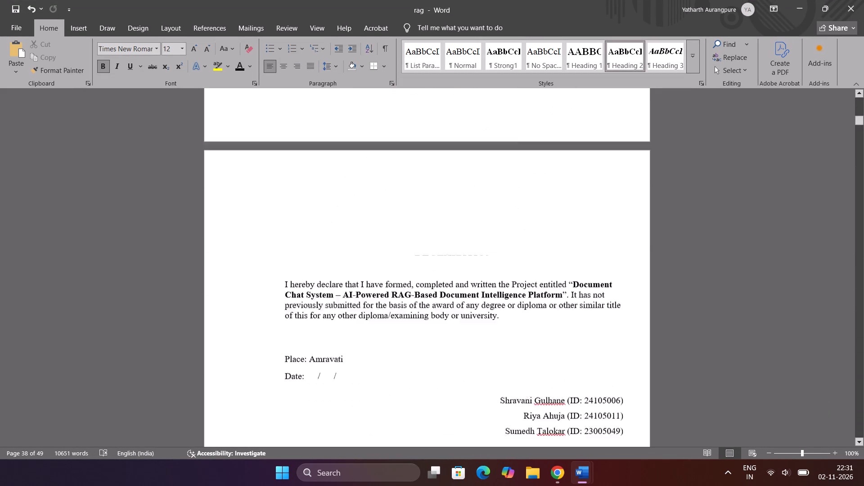
pyautogui.scroll(-1, 331, 216)
pyautogui.scroll(4, 331, 216)
# Switch to the medilink report and look through its front matter up to the Introduction chapter.
pyautogui.hotkey('alt', 'Tab')
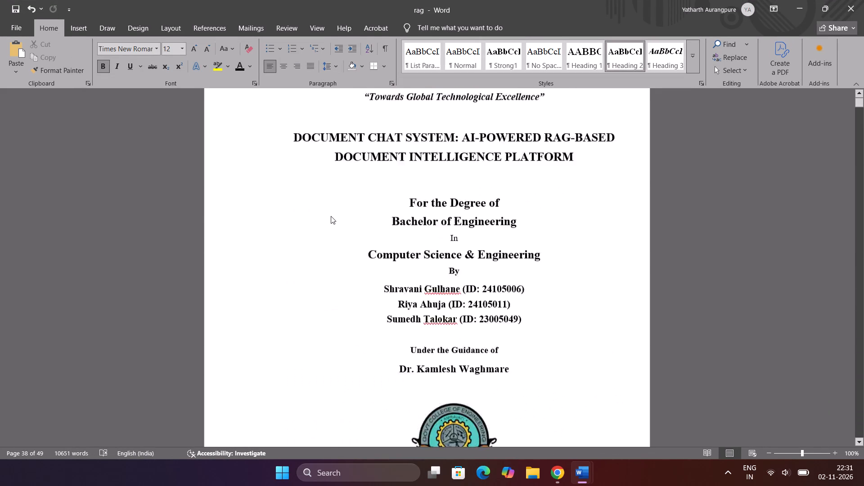
pyautogui.hotkey('alt', 'Tab')
pyautogui.hotkey('alt', 'Tab')
pyautogui.scroll(5, 331, 216)
pyautogui.scroll(-1, 331, 216)
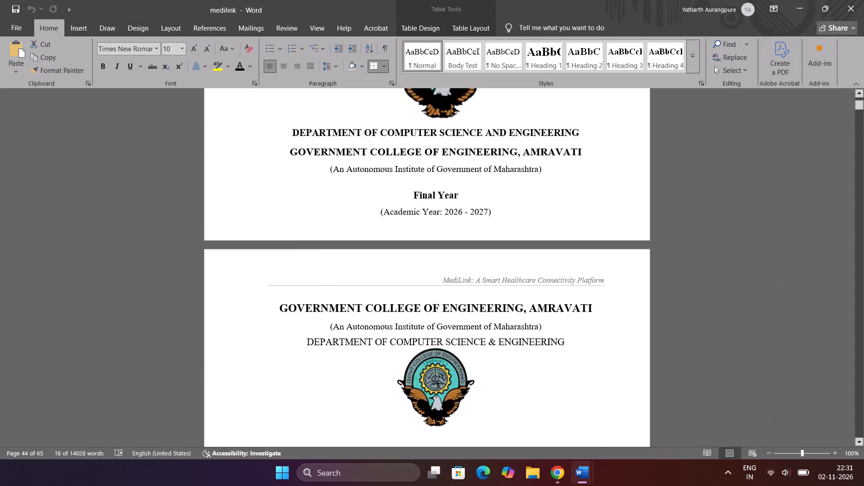
pyautogui.scroll(-5, 331, 216)
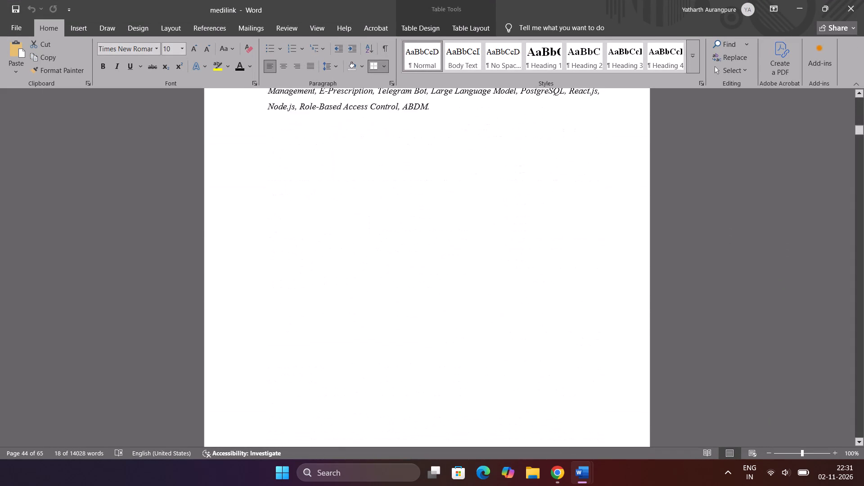
pyautogui.scroll(-4, 331, 216)
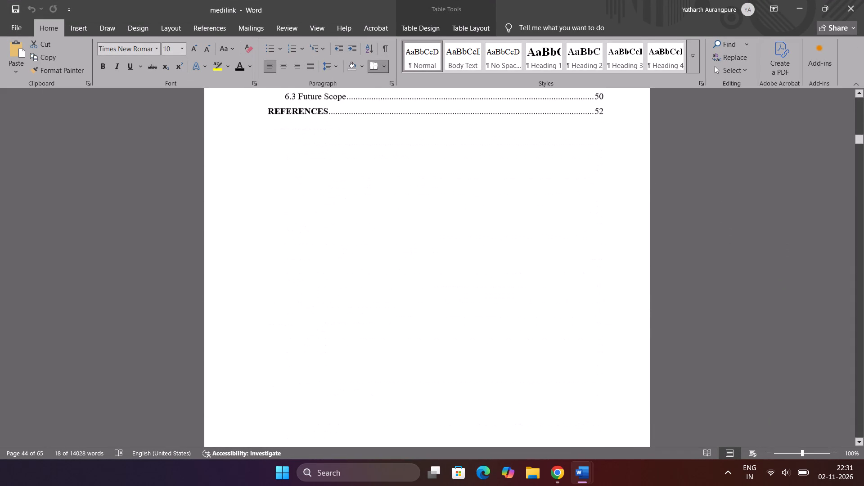
pyautogui.scroll(-8, 331, 216)
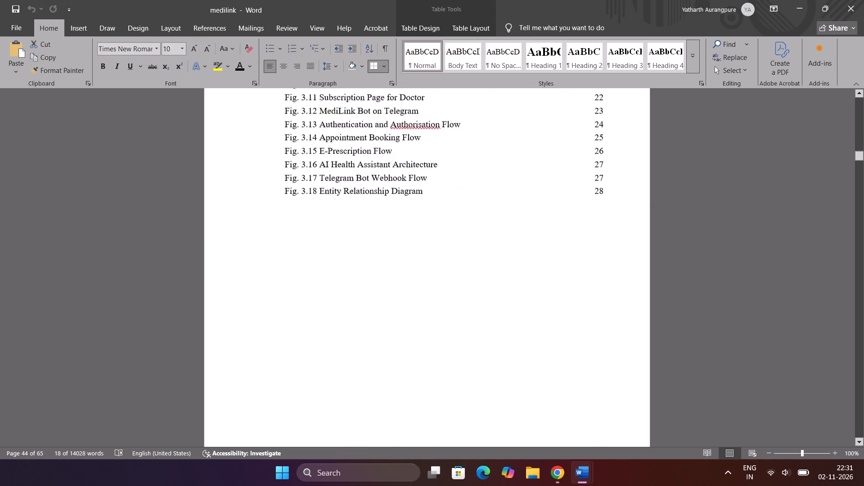
pyautogui.scroll(-3, 331, 216)
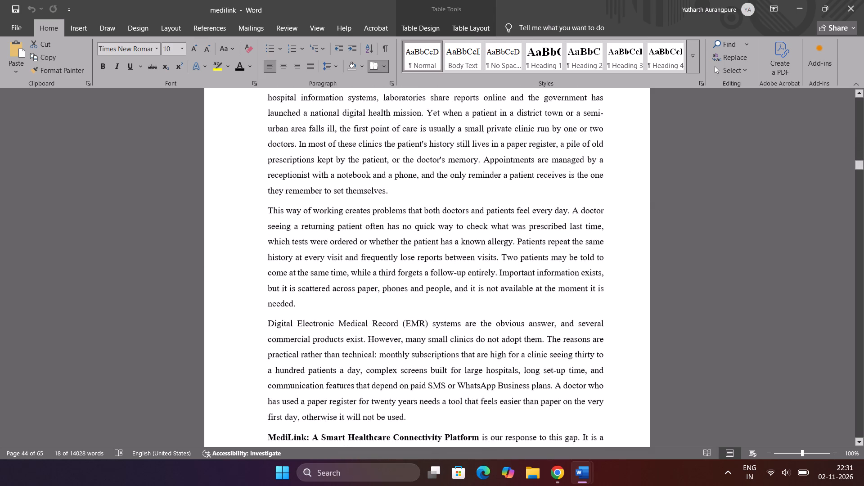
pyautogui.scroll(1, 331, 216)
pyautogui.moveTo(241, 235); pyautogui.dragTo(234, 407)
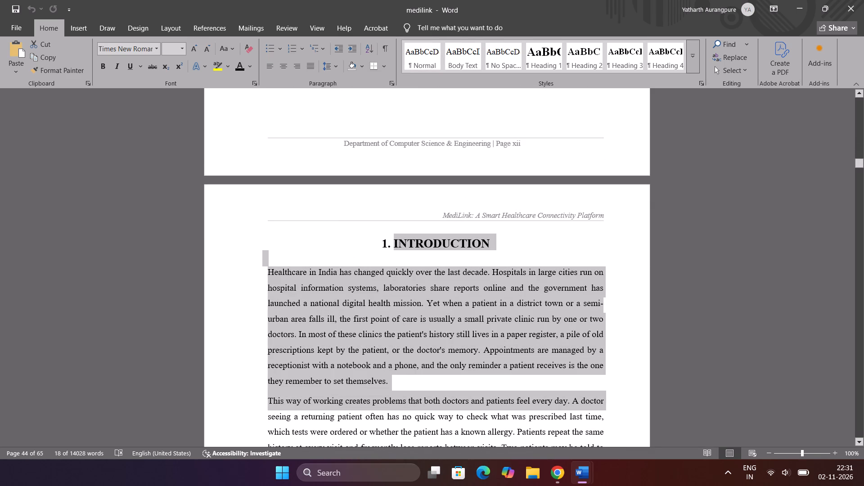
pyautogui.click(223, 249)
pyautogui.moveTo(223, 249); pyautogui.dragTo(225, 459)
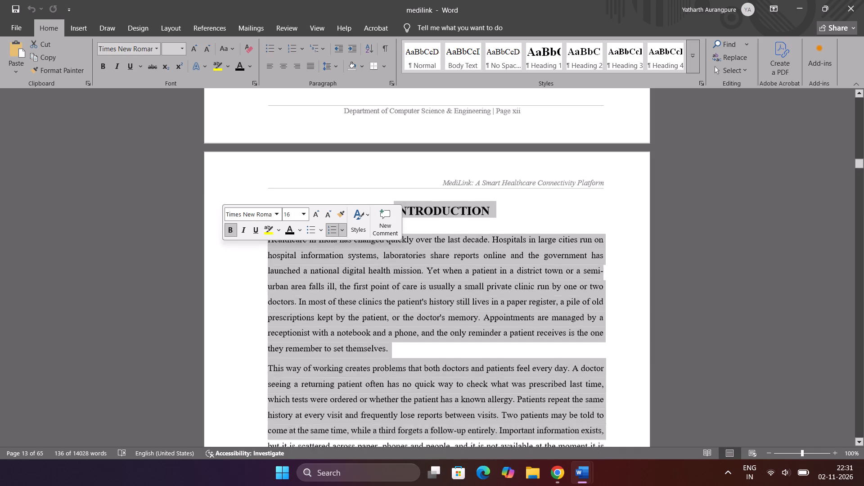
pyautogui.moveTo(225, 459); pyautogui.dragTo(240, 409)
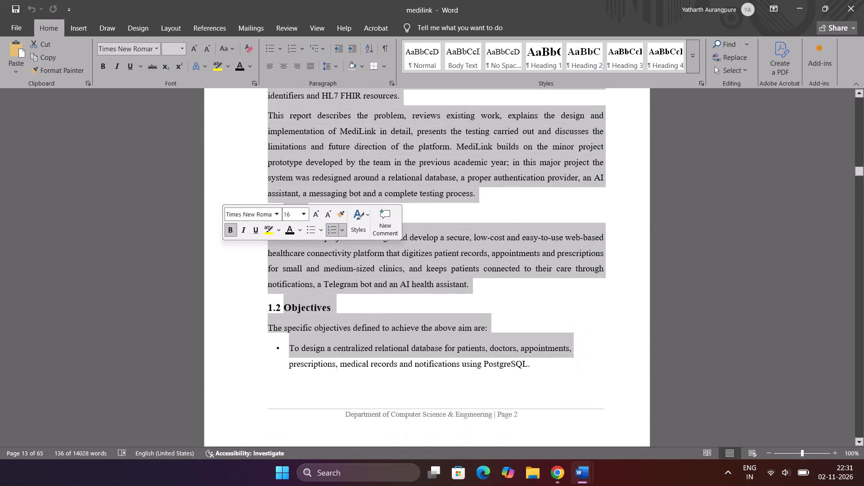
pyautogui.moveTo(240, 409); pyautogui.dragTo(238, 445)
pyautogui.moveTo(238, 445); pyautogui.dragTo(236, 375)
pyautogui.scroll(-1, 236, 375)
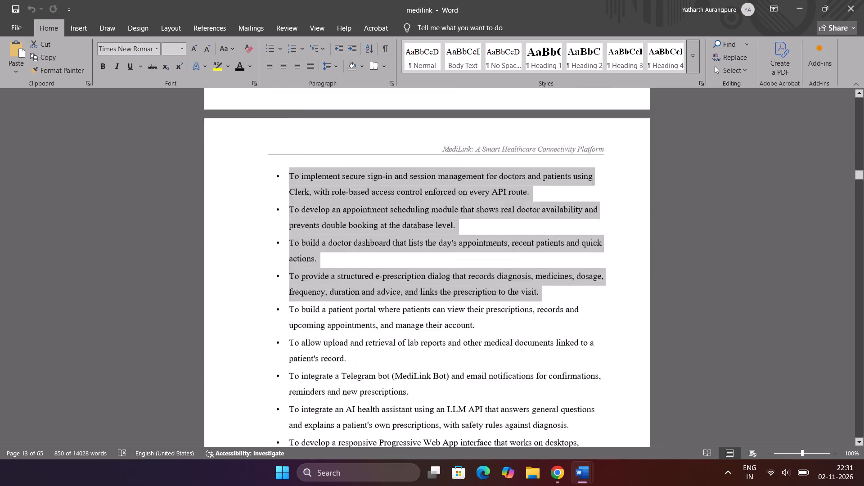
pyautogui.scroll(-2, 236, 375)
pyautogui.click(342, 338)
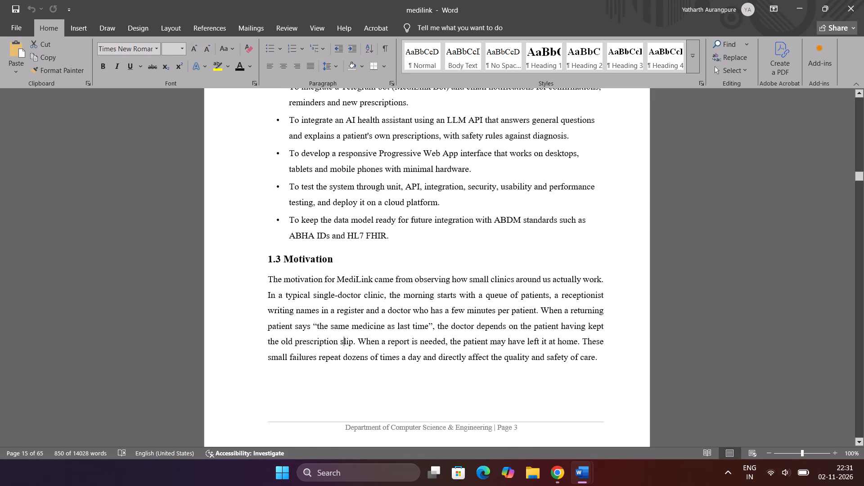
# Switch to the rag report and examine its Introduction chapter around section 1.2 Need/Necessity/Motivation.
pyautogui.hotkey('alt', 'Tab')
pyautogui.scroll(-3, 342, 338)
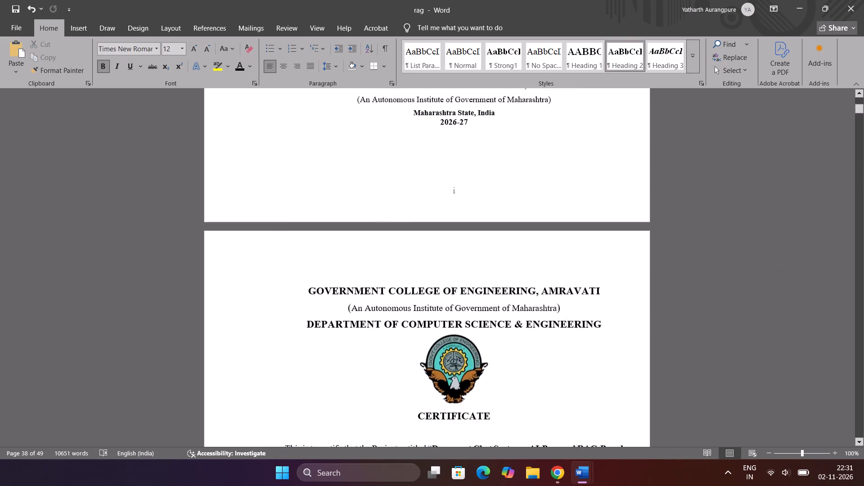
pyautogui.scroll(-5, 342, 338)
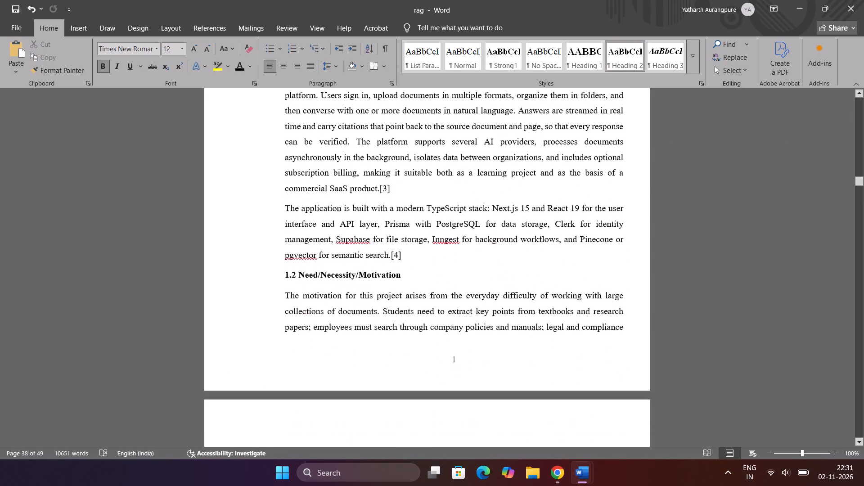
pyautogui.scroll(2, 342, 338)
pyautogui.scroll(-1, 342, 338)
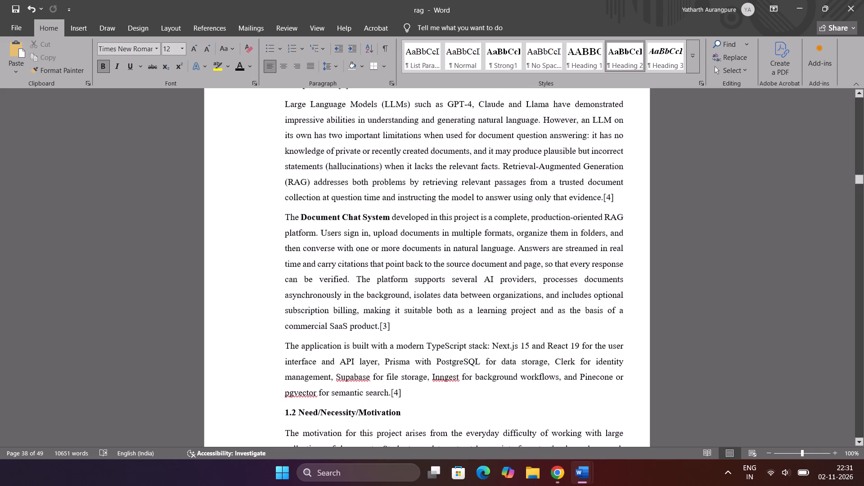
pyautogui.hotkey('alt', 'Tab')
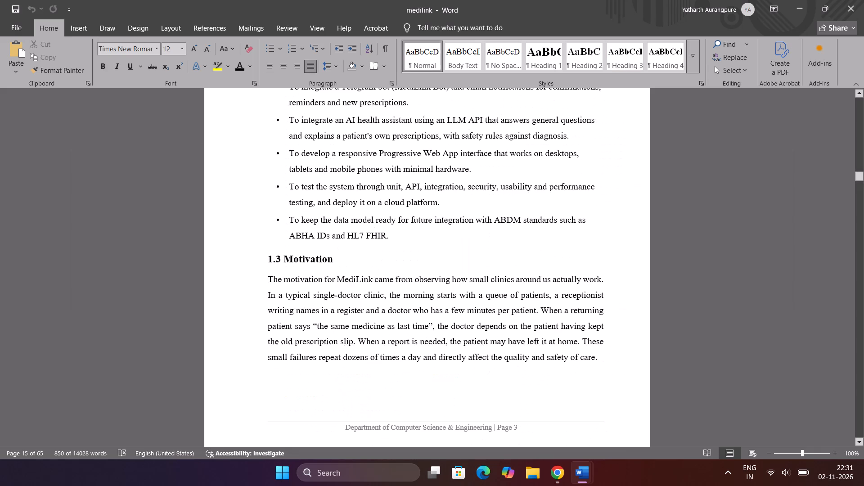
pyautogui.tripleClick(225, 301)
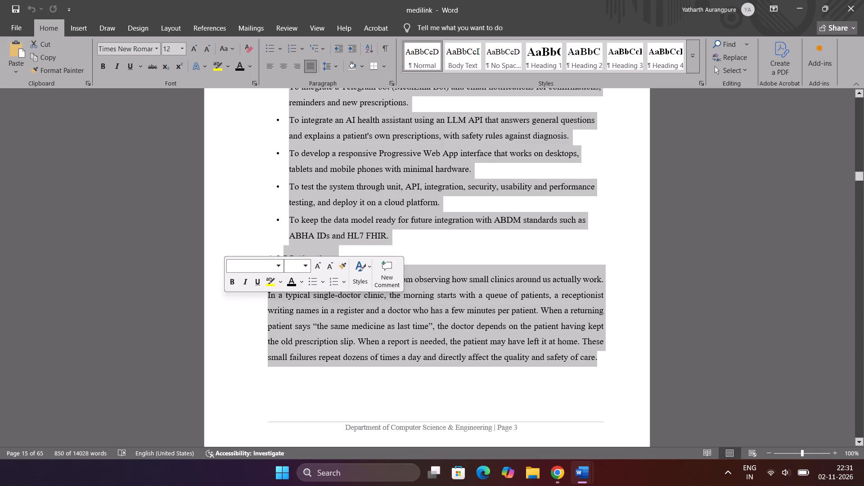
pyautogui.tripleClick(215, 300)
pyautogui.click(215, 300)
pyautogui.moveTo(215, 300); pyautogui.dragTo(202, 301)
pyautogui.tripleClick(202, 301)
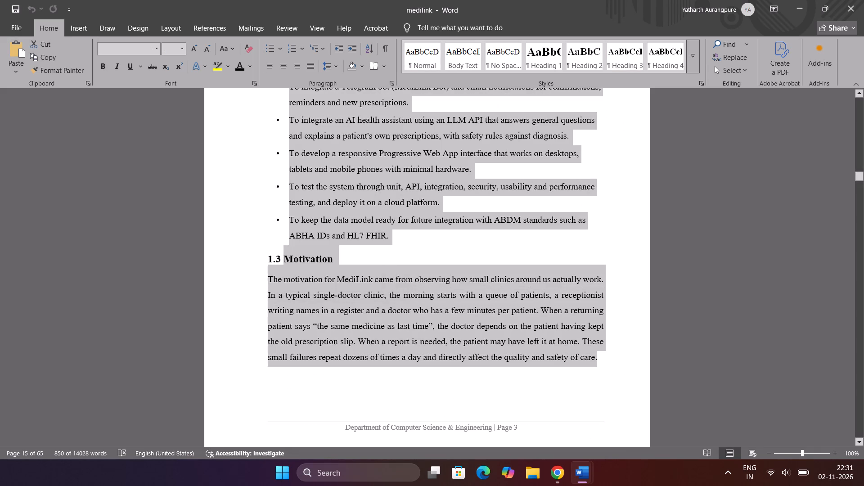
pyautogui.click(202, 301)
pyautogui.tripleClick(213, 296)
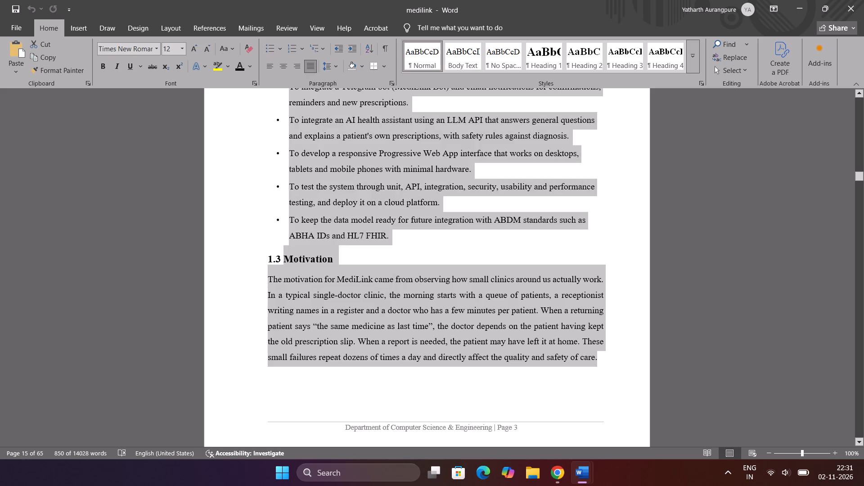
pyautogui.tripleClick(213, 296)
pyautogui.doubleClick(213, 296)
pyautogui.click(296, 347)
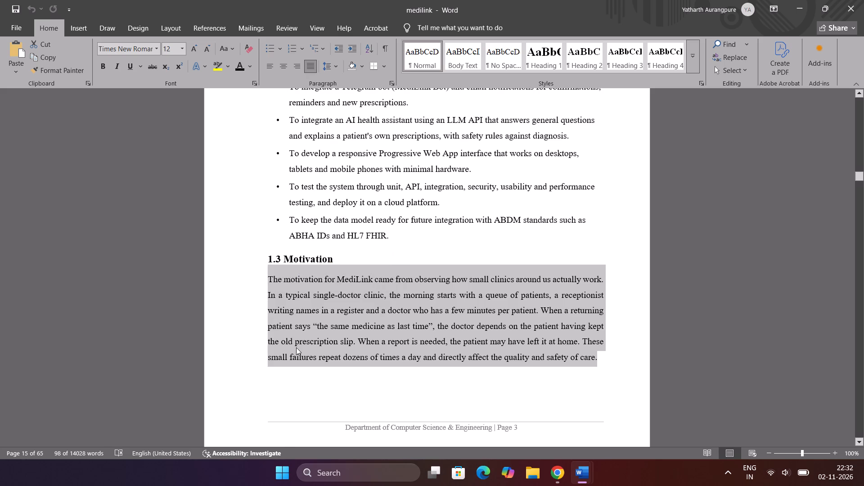
# Copy the medilink report's body from the start of the Introduction chapter through reference [21].
pyautogui.scroll(-2, 296, 347)
pyautogui.scroll(3, 296, 347)
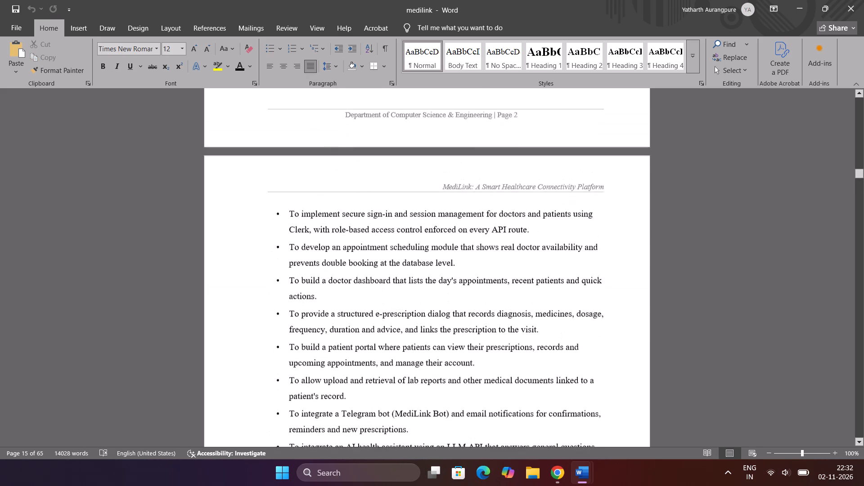
pyautogui.scroll(3, 296, 347)
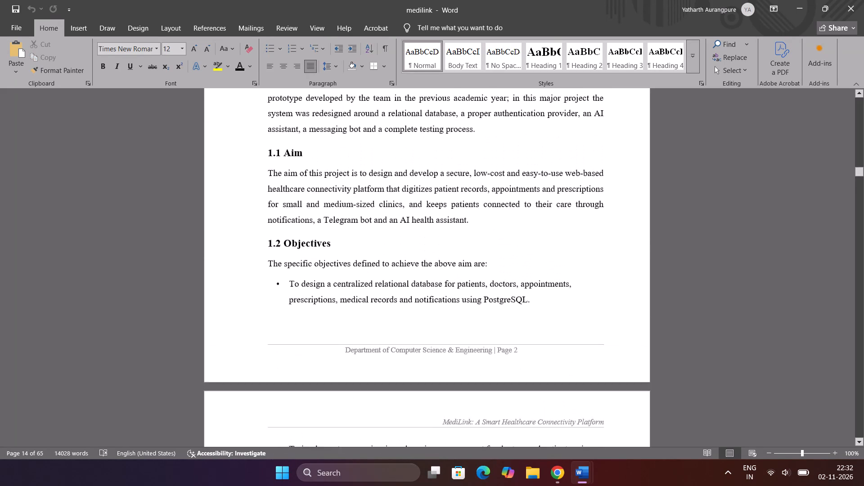
pyautogui.scroll(3, 296, 347)
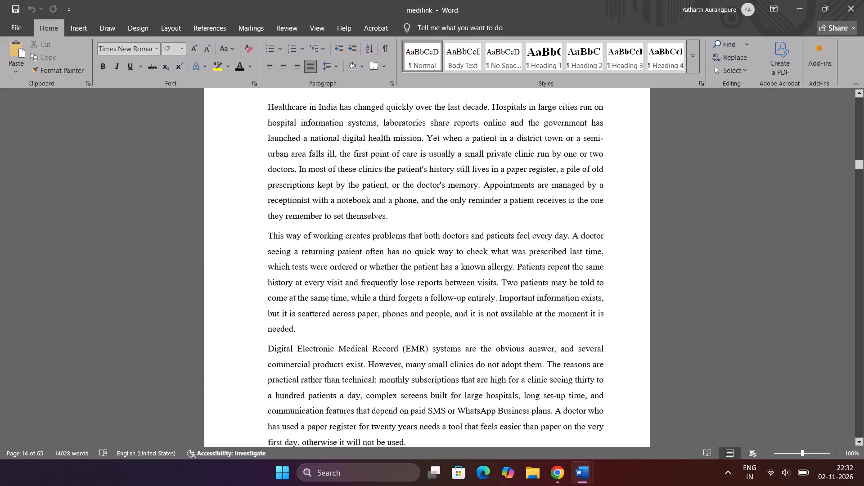
pyautogui.scroll(1, 296, 347)
pyautogui.moveTo(240, 229); pyautogui.dragTo(234, 473)
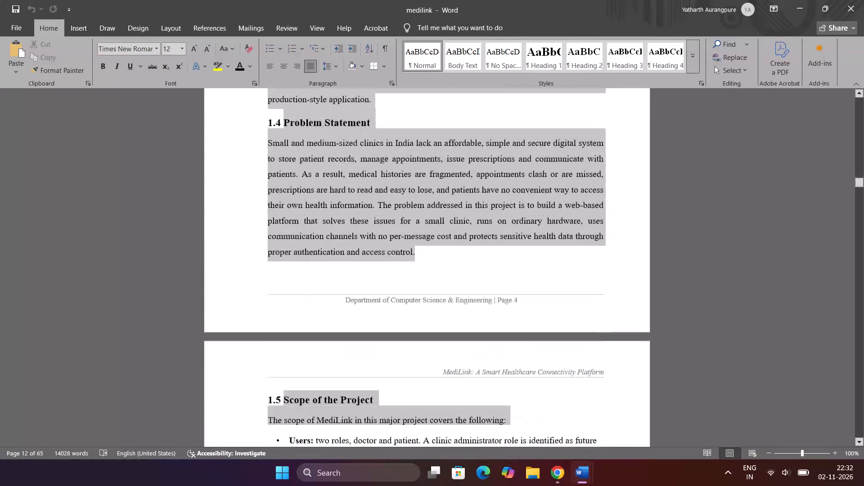
pyautogui.moveTo(234, 473); pyautogui.dragTo(232, 485)
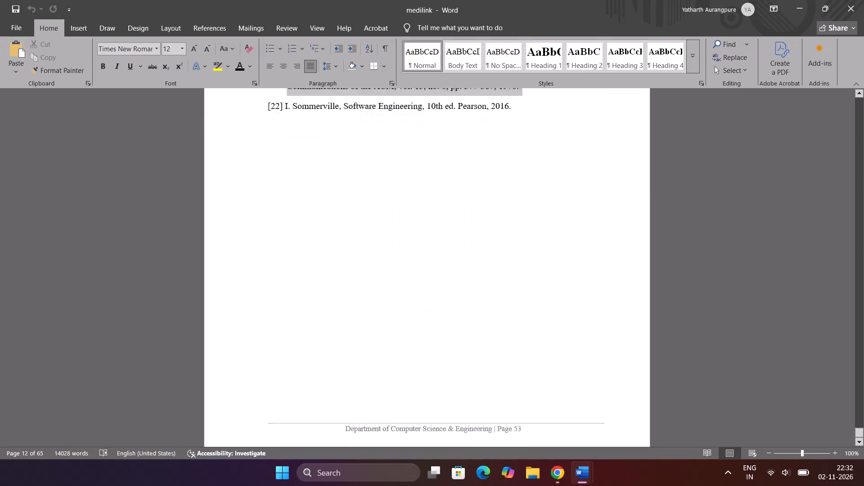
pyautogui.moveTo(232, 485); pyautogui.dragTo(230, 454)
pyautogui.hotkey('ctrl', 'c')
pyautogui.hotkey('ctrl', 'c')
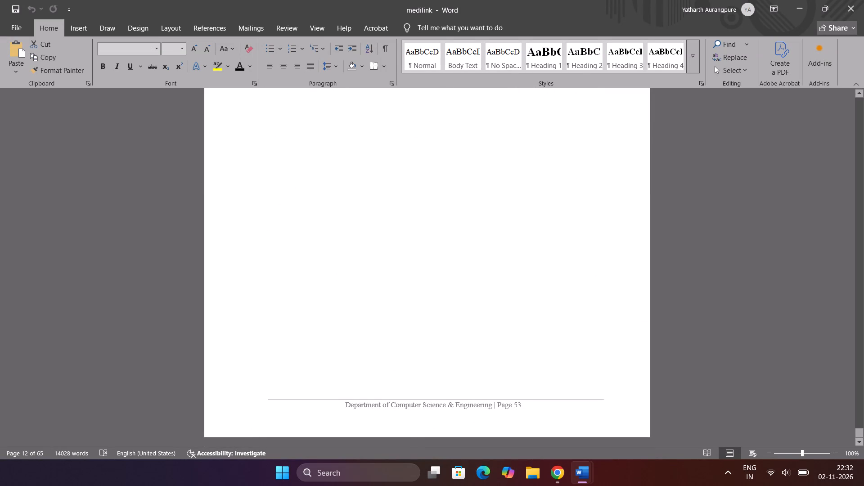
pyautogui.scroll(1, 351, 314)
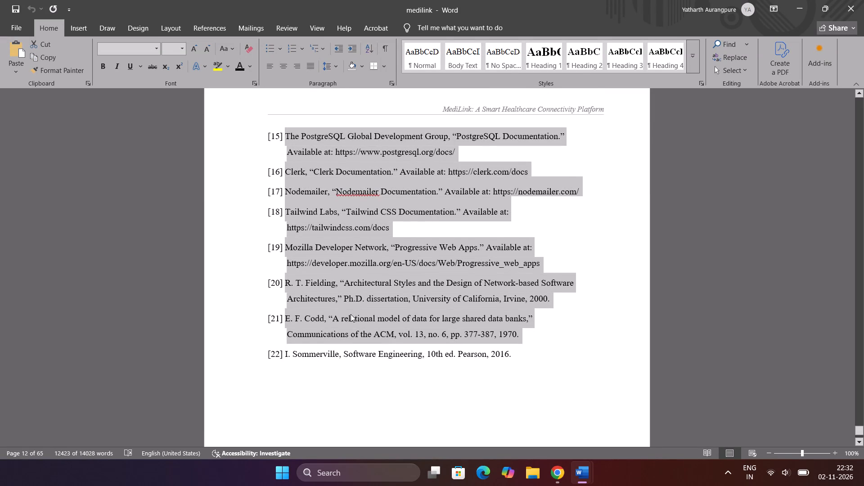
# Extend the medilink body selection through reference [22] and copy it.
pyautogui.hotkey('shift', 'Down')
pyautogui.hotkey('shift', 'Down')
pyautogui.hotkey('shift', 'Down')
pyautogui.hotkey('ctrl', 'c')
pyautogui.hotkey('ctrl', 'c')
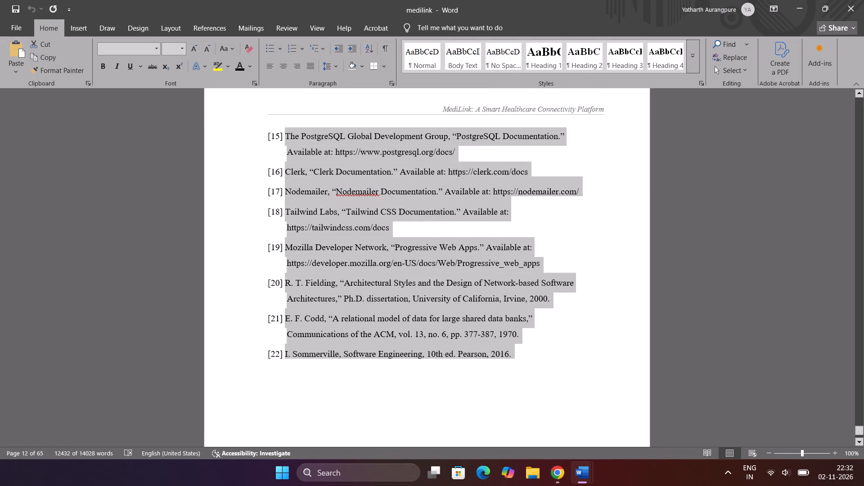
pyautogui.click(328, 396)
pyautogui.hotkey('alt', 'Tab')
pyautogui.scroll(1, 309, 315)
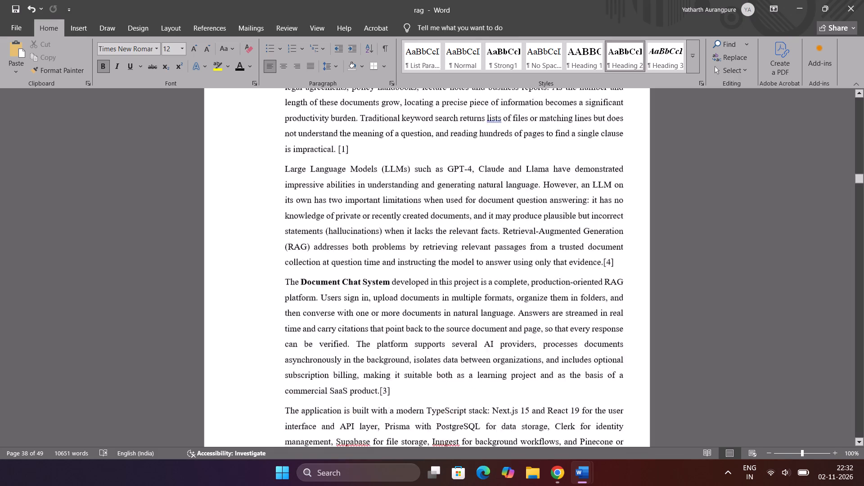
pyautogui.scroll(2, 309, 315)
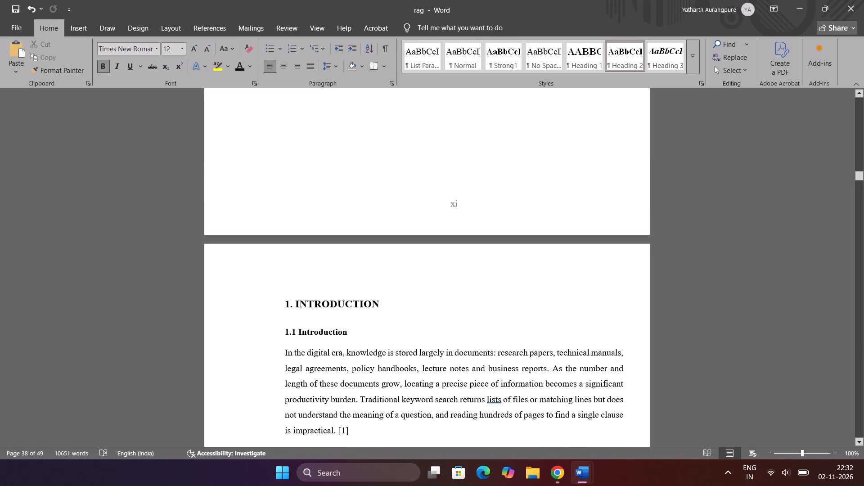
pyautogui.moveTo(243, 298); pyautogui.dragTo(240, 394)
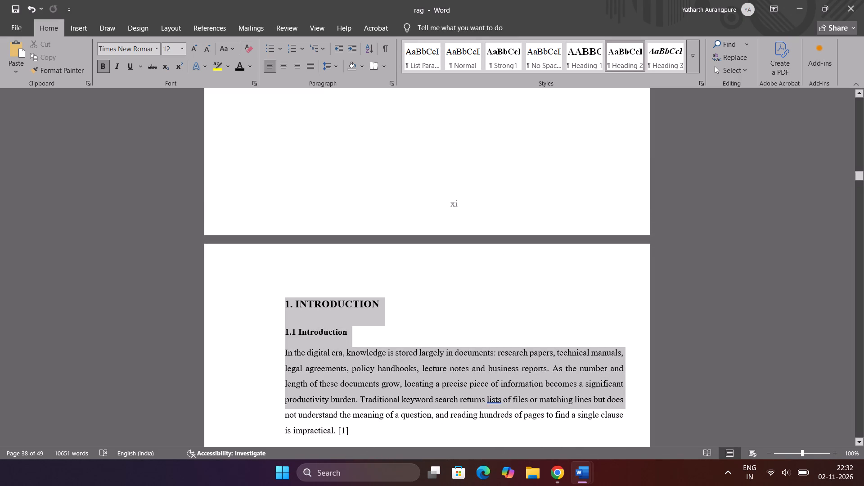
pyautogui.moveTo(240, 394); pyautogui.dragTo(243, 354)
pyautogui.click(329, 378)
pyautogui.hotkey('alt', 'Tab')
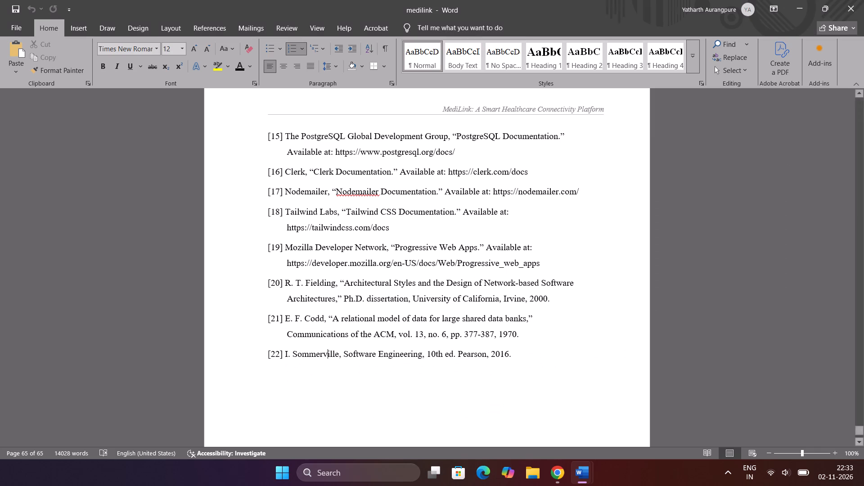
# Switch to the major project report and replace everything from the 1. INTRODUCTION heading up to the APPENDICES heading with the copied medilink body.
pyautogui.hotkey('alt', 'Tab')
pyautogui.hotkey('alt', 'Tab')
pyautogui.hotkey('alt', 'Tab')
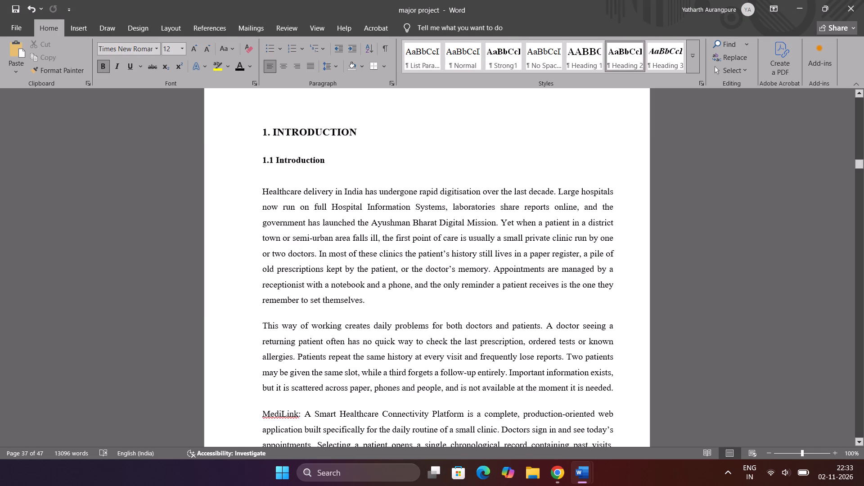
pyautogui.scroll(1, 272, 276)
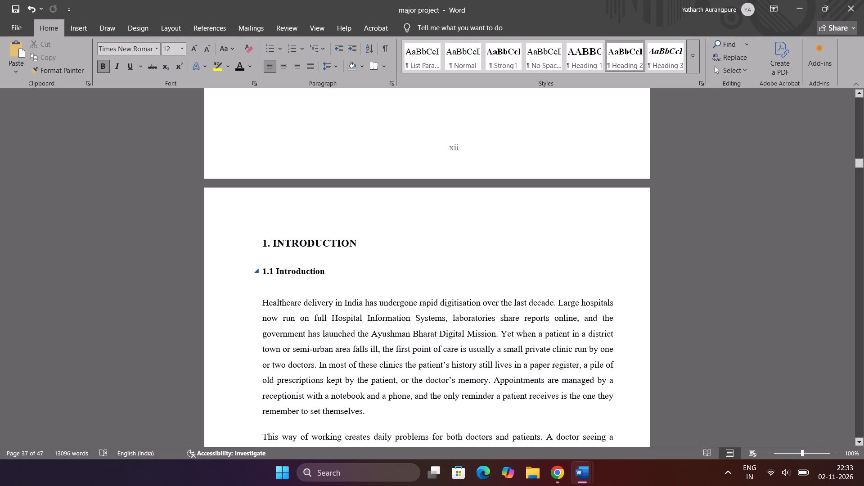
pyautogui.moveTo(226, 243); pyautogui.dragTo(221, 485)
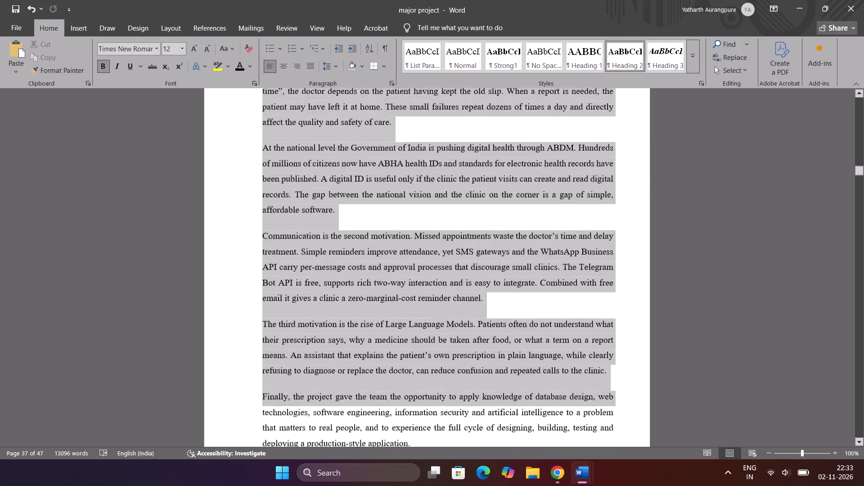
pyautogui.moveTo(221, 485); pyautogui.dragTo(220, 485)
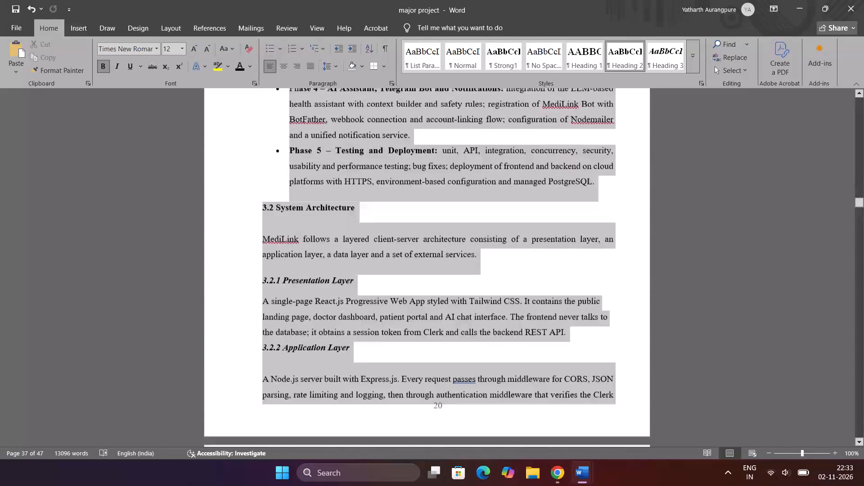
pyautogui.moveTo(220, 485); pyautogui.dragTo(221, 485)
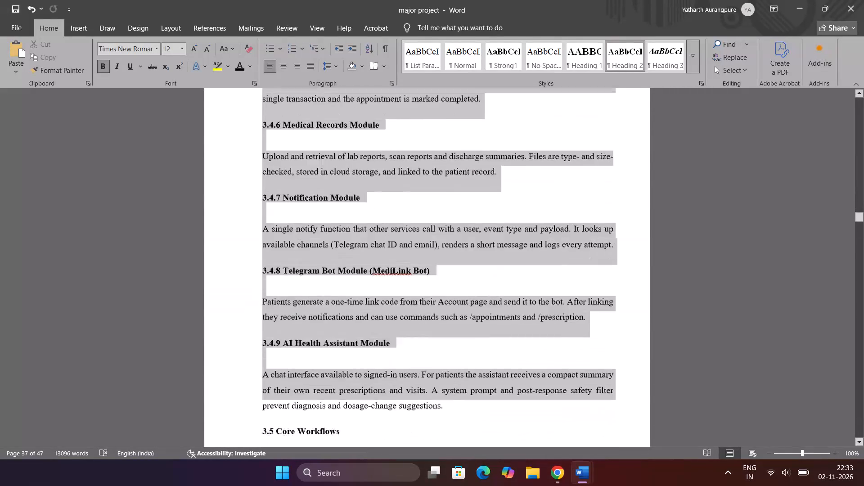
pyautogui.moveTo(221, 485); pyautogui.dragTo(220, 485)
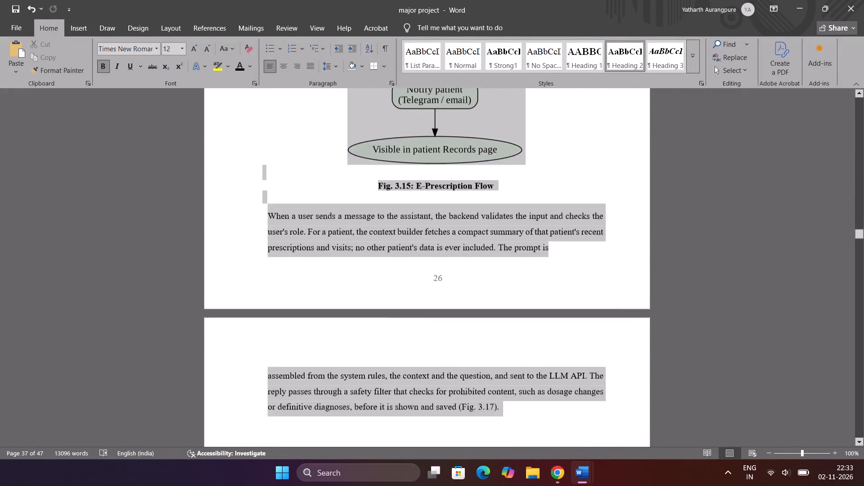
pyautogui.moveTo(220, 485); pyautogui.dragTo(219, 485)
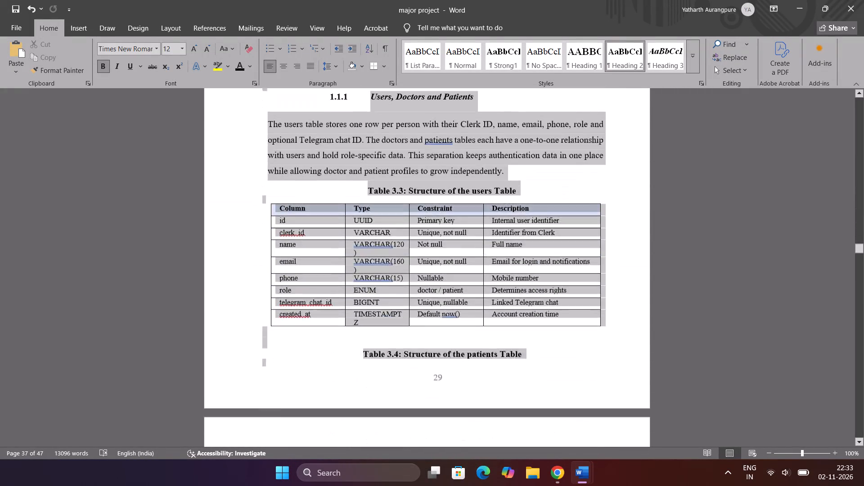
pyautogui.moveTo(219, 485); pyautogui.dragTo(220, 485)
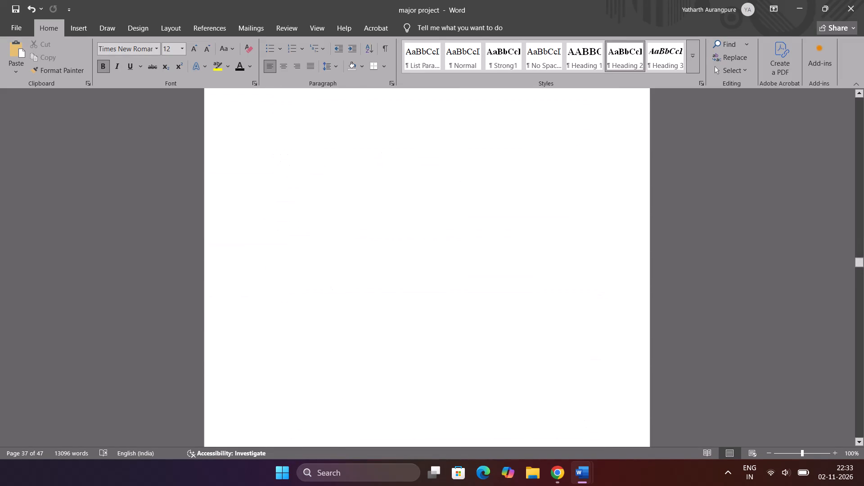
pyautogui.moveTo(220, 485); pyautogui.dragTo(220, 485)
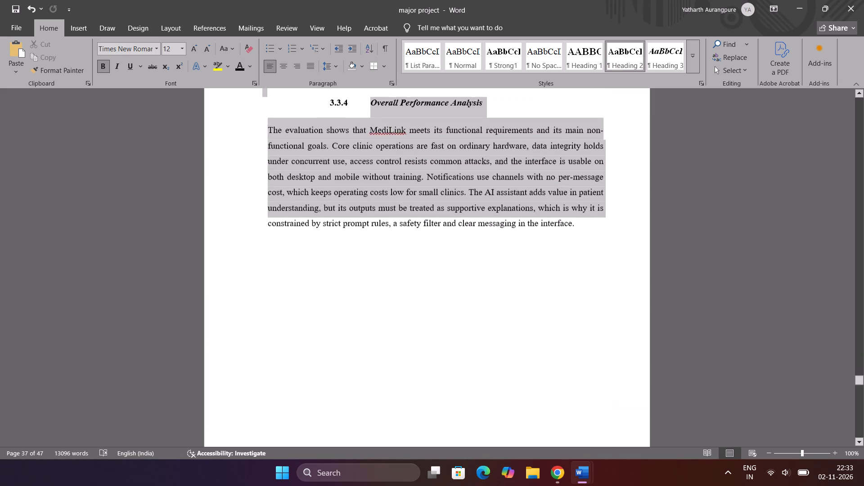
pyautogui.moveTo(220, 485); pyautogui.dragTo(220, 485)
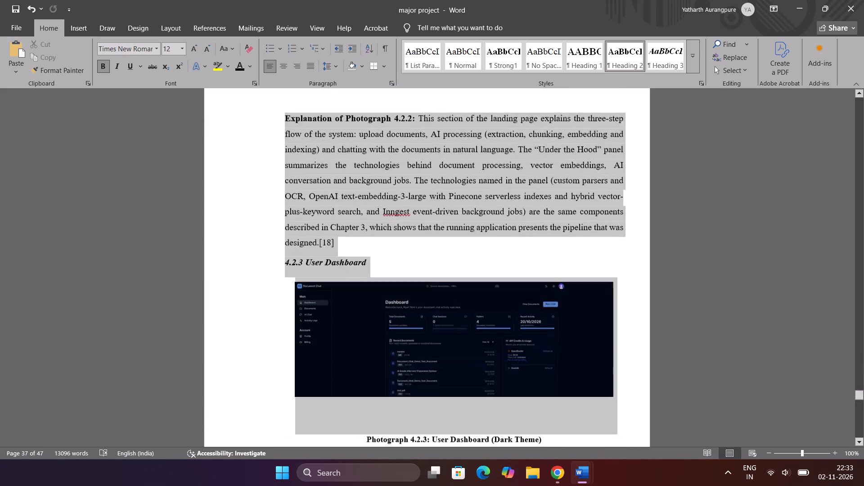
pyautogui.moveTo(220, 485); pyautogui.dragTo(221, 485)
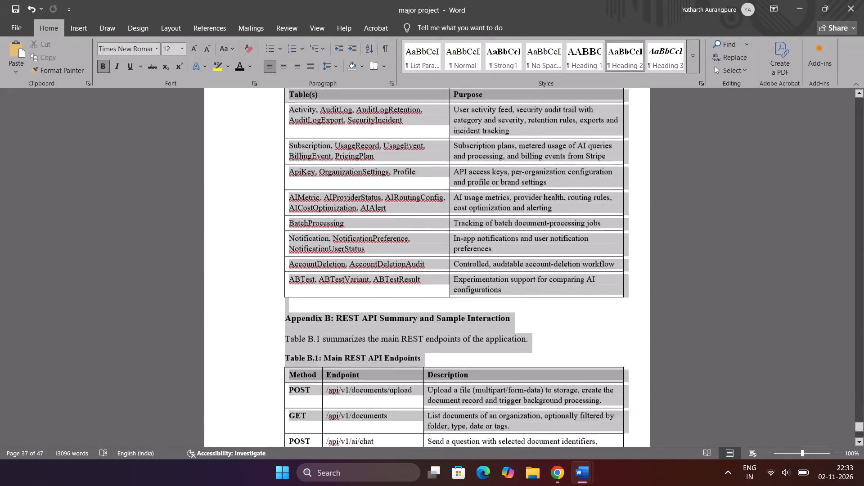
pyautogui.moveTo(221, 485); pyautogui.dragTo(255, 111)
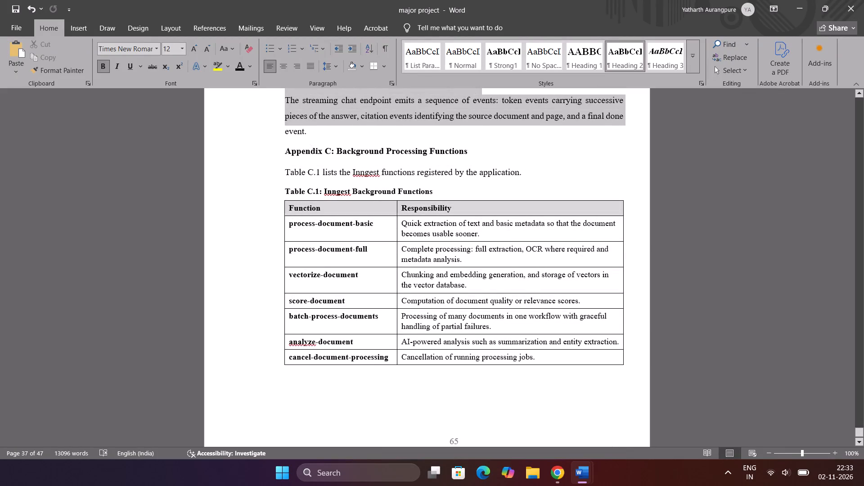
pyautogui.moveTo(255, 111); pyautogui.dragTo(252, 247)
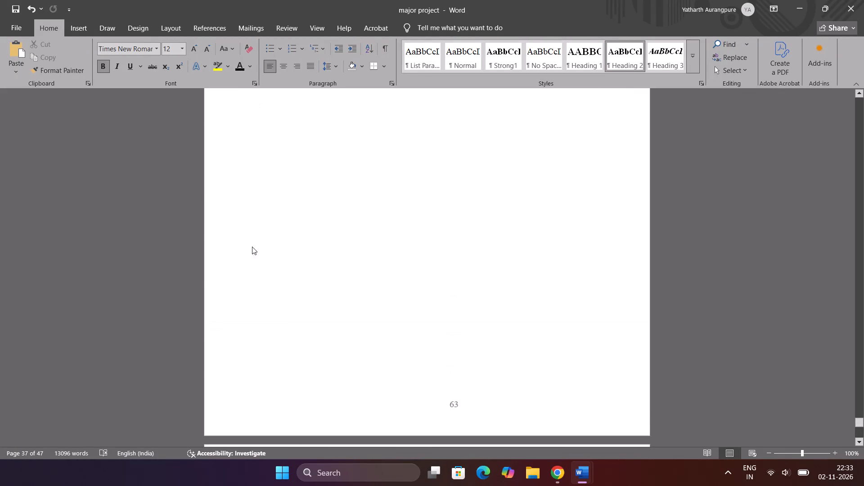
pyautogui.moveTo(252, 247); pyautogui.dragTo(249, 287)
pyautogui.scroll(1, 249, 287)
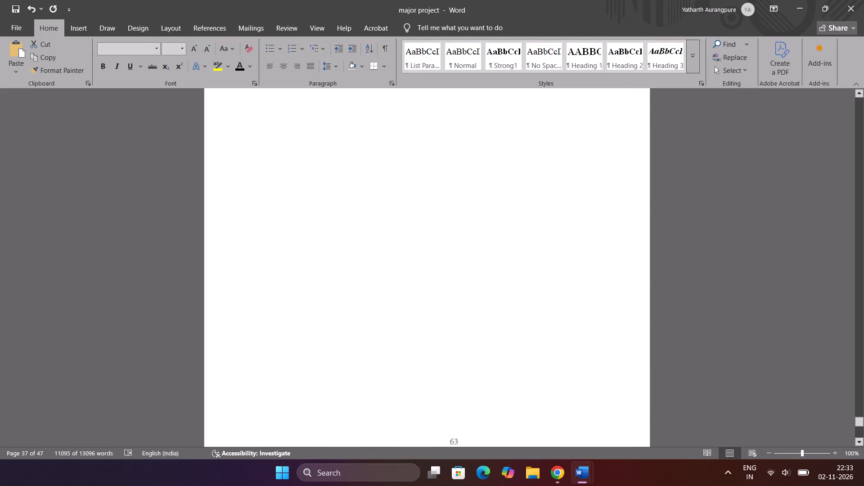
pyautogui.scroll(1, 249, 287)
pyautogui.hotkey('shift', 'Down')
pyautogui.hotkey('shift', 'Down')
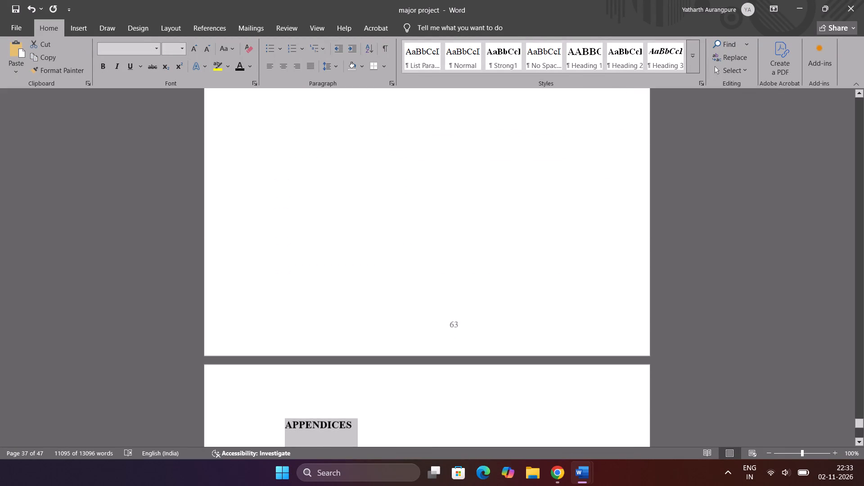
pyautogui.hotkey('shift', 'Up')
pyautogui.hotkey('ctrl', 'v')
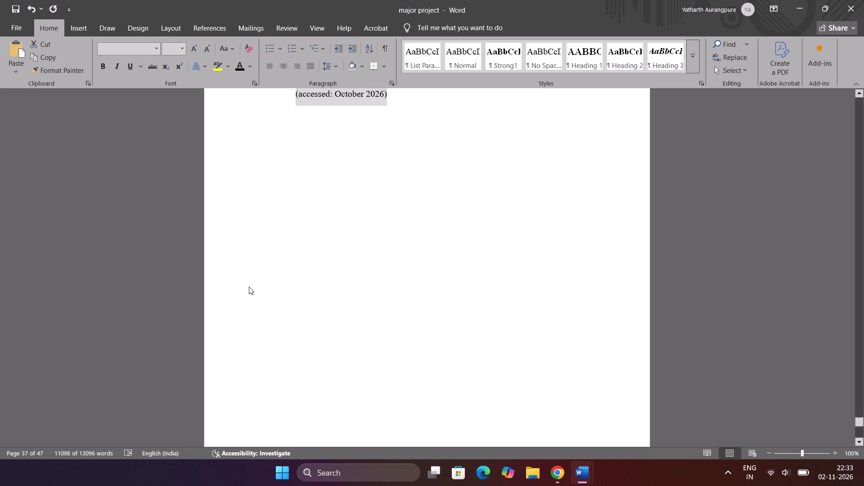
# Insert blank lines between reference [22] and the APPENDICES heading, and delete the surplus ones directly above the heading.
pyautogui.scroll(-1, 249, 287)
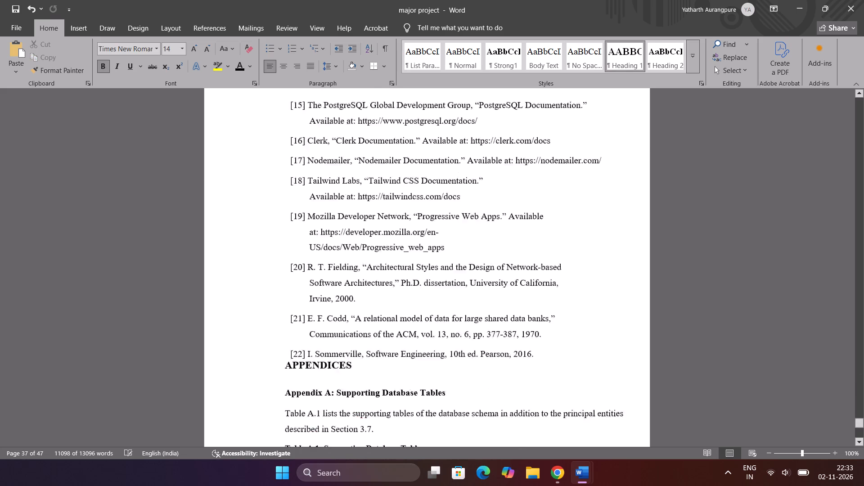
pyautogui.scroll(-1, 249, 287)
pyautogui.press('Return')
pyautogui.press('Return')
pyautogui.press('Return')
pyautogui.press('Return')
pyautogui.press('Return')
pyautogui.press('Return')
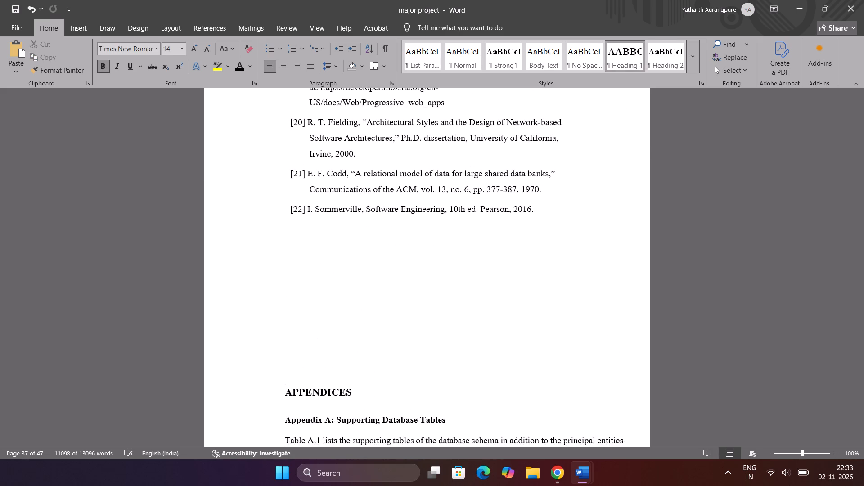
pyautogui.press('Return')
pyautogui.press('Return')
pyautogui.press('Return')
pyautogui.press('BackSpace')
pyautogui.press('BackSpace')
pyautogui.press('BackSpace')
pyautogui.press('BackSpace')
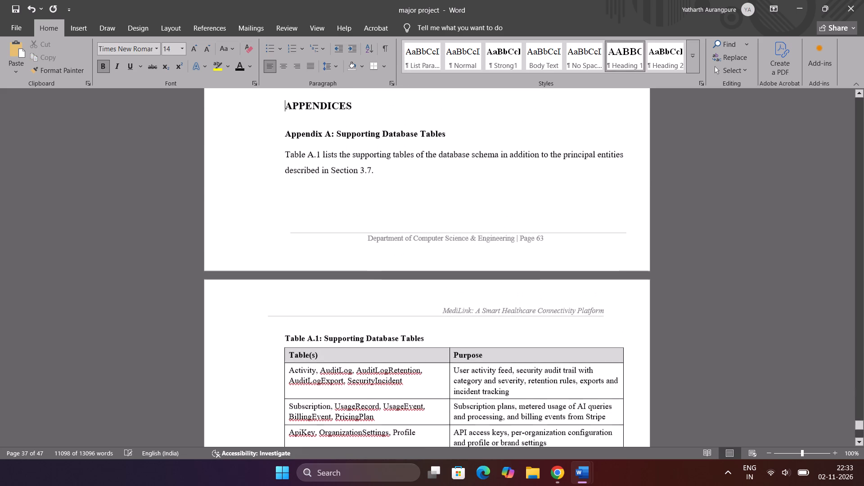
pyautogui.press('Return')
pyautogui.press('Return')
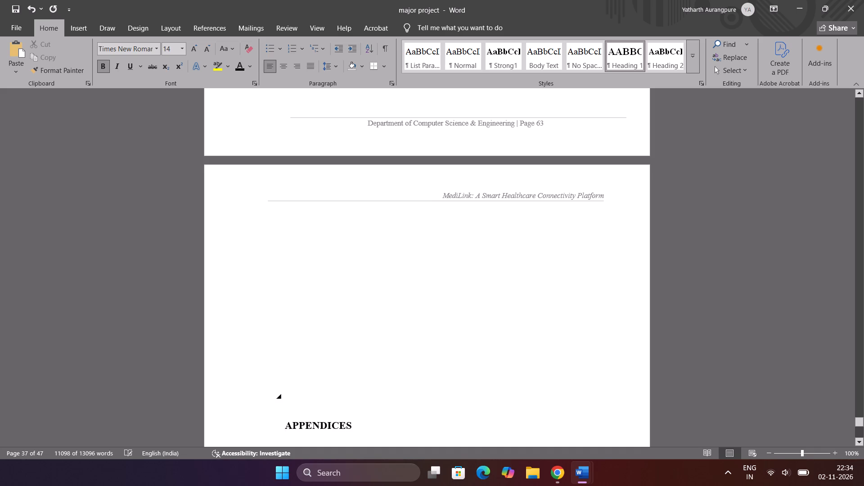
pyautogui.moveTo(307, 397); pyautogui.dragTo(281, 255)
pyautogui.press('BackSpace')
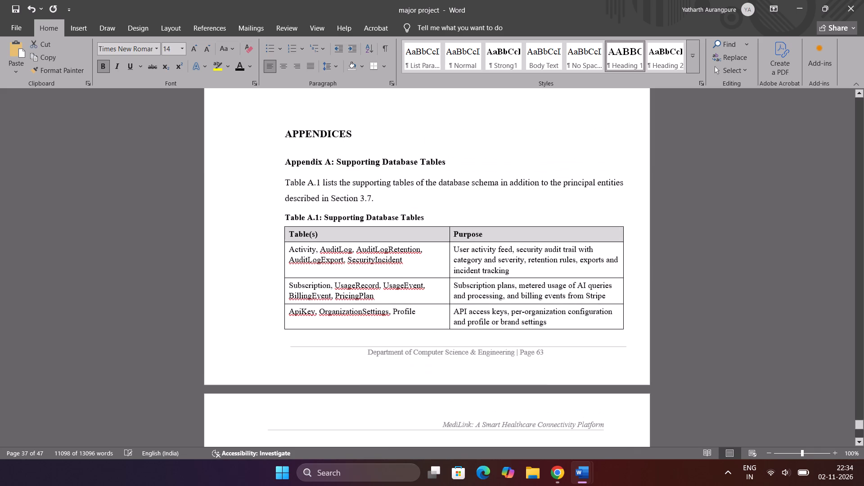
# Examine the pasted medilink pages backwards from the APPENDICES heading to the API Testing section, checking their layout and page breaks.
pyautogui.scroll(3, 281, 255)
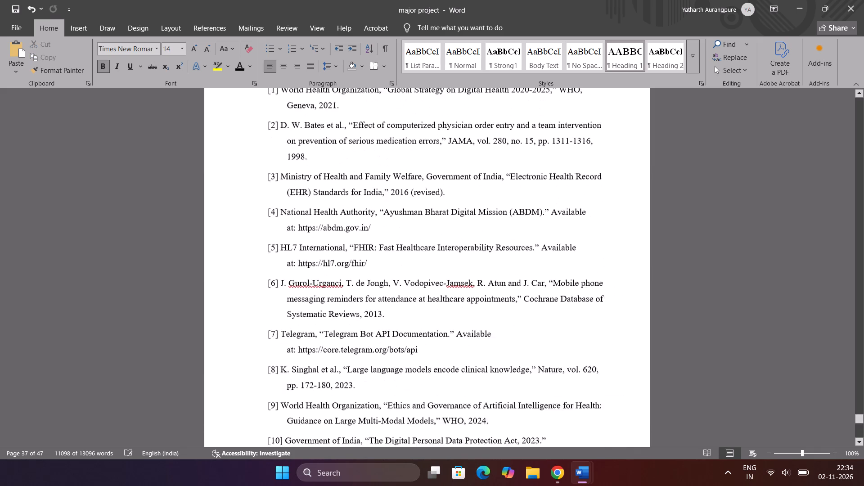
pyautogui.scroll(1, 281, 255)
pyautogui.scroll(-2, 281, 255)
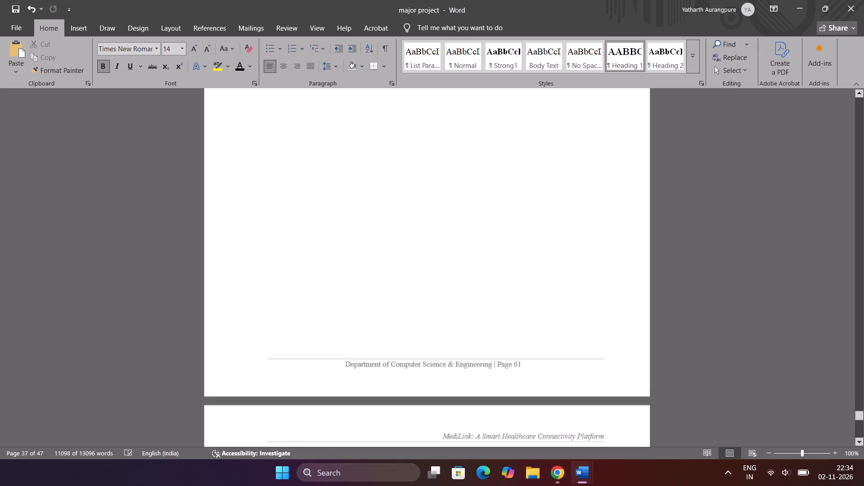
pyautogui.scroll(1, 281, 255)
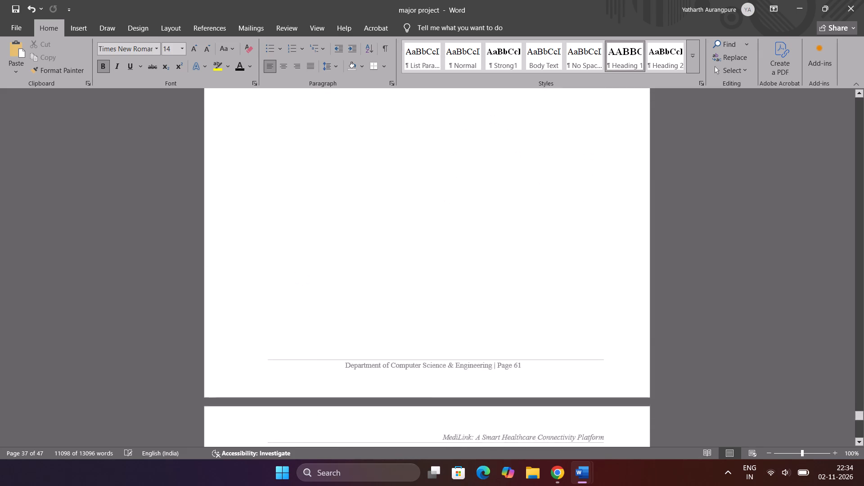
pyautogui.scroll(4, 281, 255)
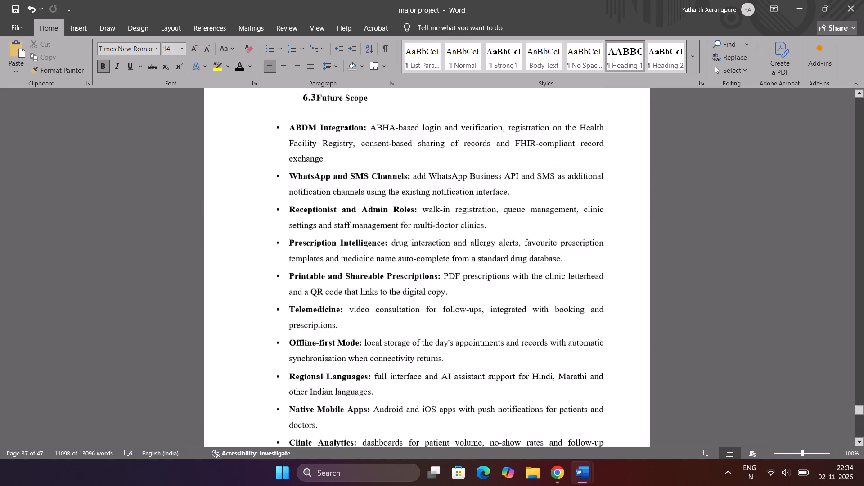
pyautogui.scroll(4, 281, 255)
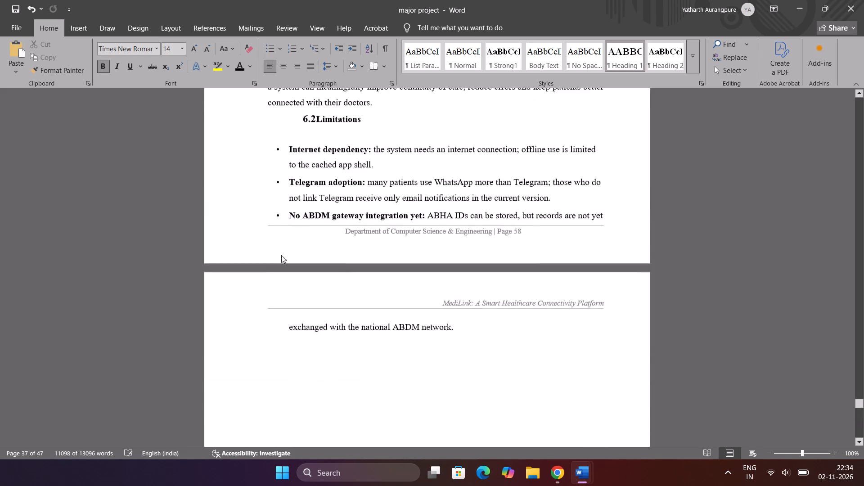
pyautogui.scroll(3, 281, 255)
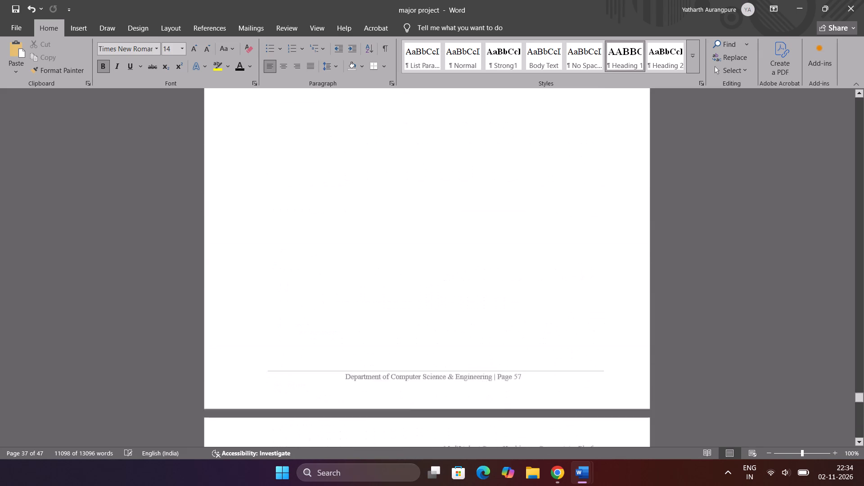
pyautogui.scroll(4, 281, 255)
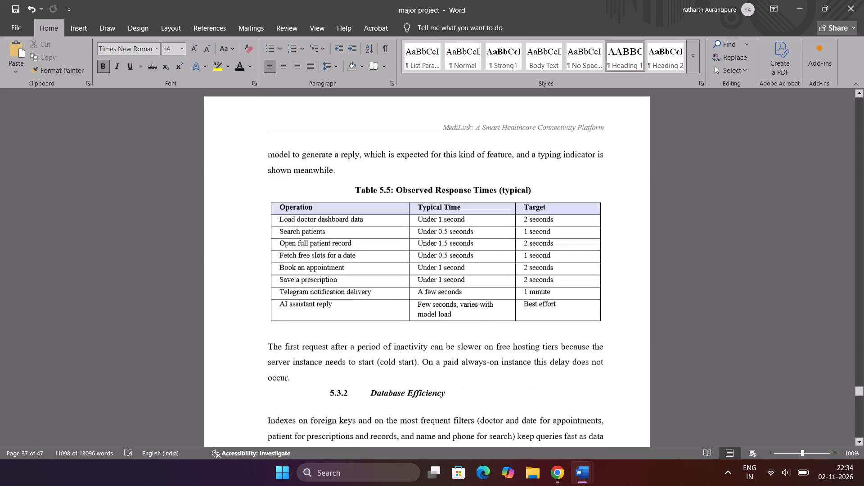
pyautogui.scroll(2, 281, 255)
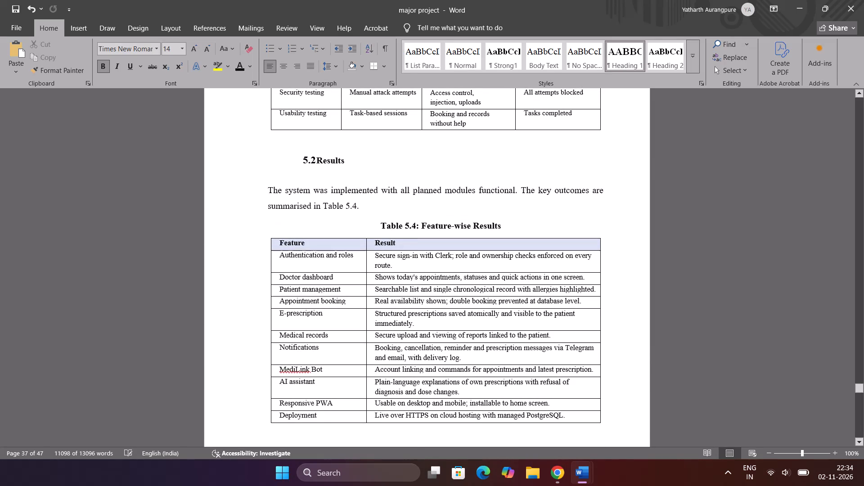
pyautogui.scroll(6, 281, 255)
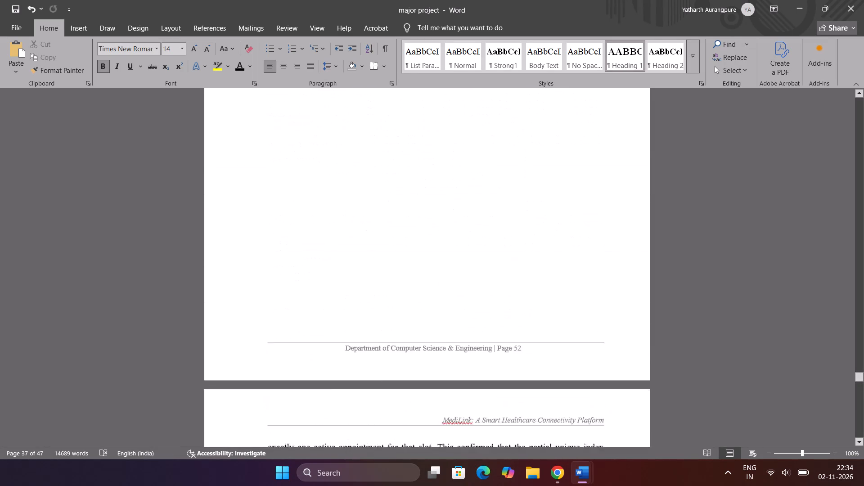
pyautogui.scroll(1, 281, 255)
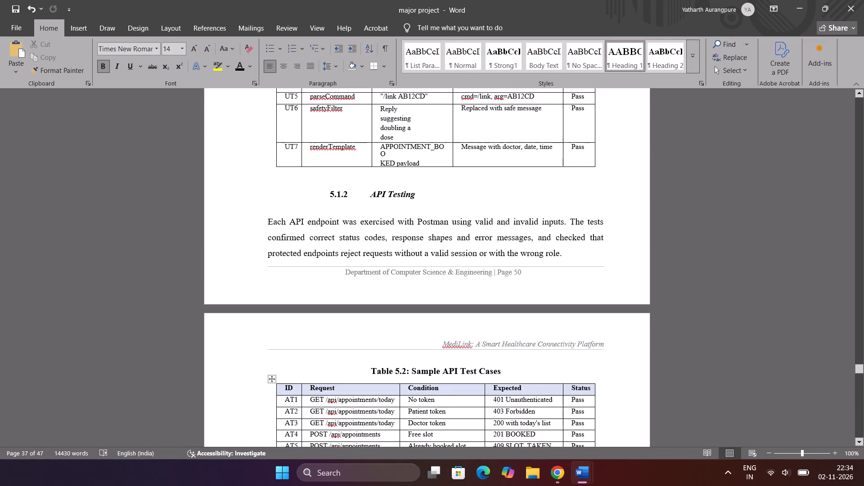
# Undo the last deletion of blank lines above the APPENDICES heading.
pyautogui.hotkey('ctrl', 'z')
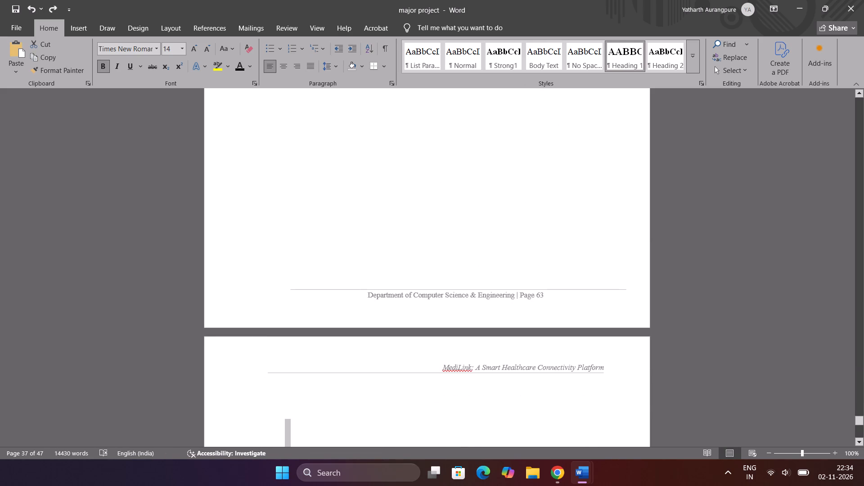
pyautogui.scroll(2, 281, 255)
pyautogui.hotkey('alt', 'Tab')
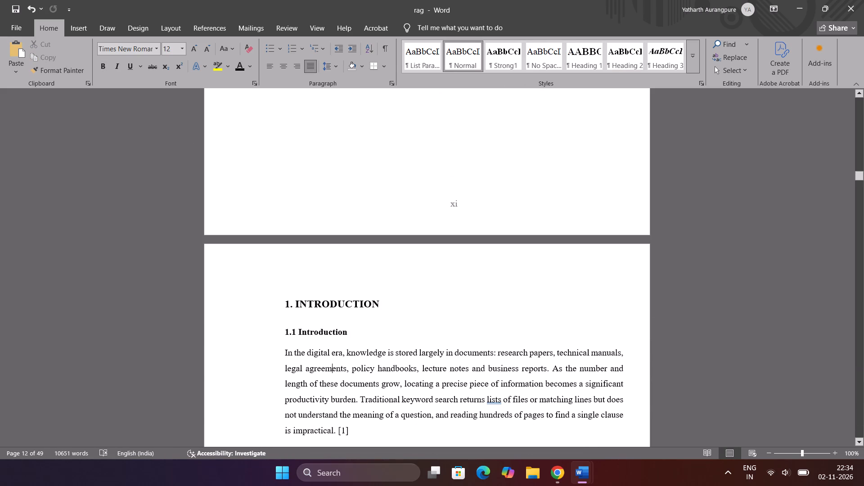
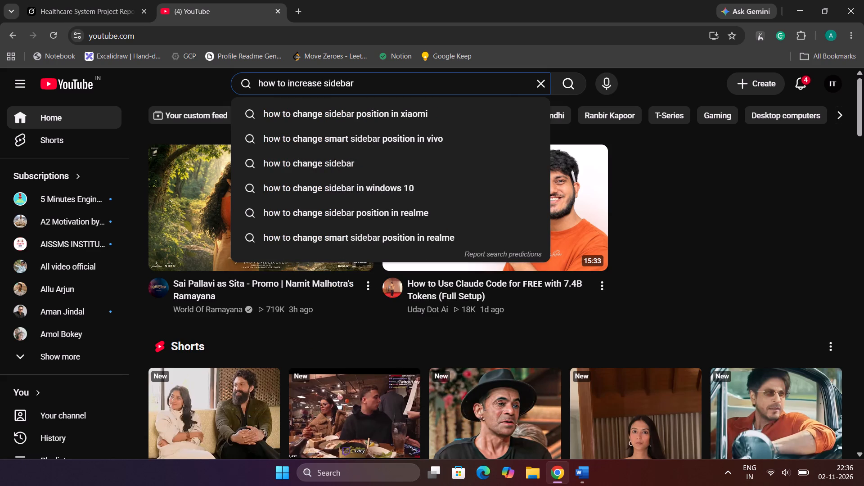
pyautogui.hotkey('ctrl', 'BackSpace')
pyautogui.write('sidebar')
pyautogui.press('space')
pyautogui.write('posi')
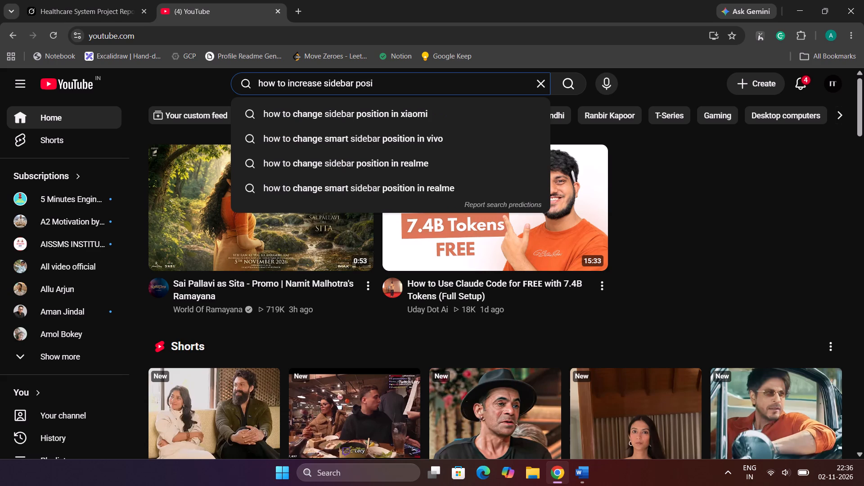
pyautogui.press('BackSpace')
pyautogui.press('BackSpace')
pyautogui.press('BackSpace')
pyautogui.press('BackSpace')
pyautogui.hotkey('ctrl', 'BackSpace')
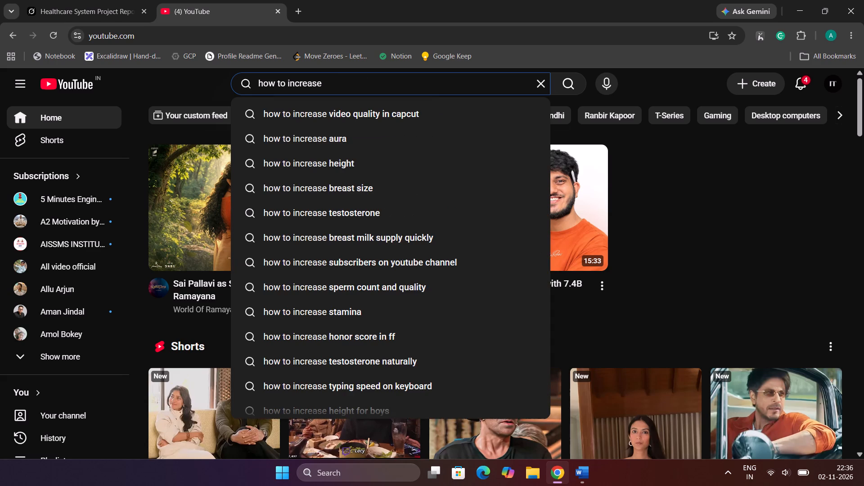
pyautogui.write('left margin')
pyautogui.press('space')
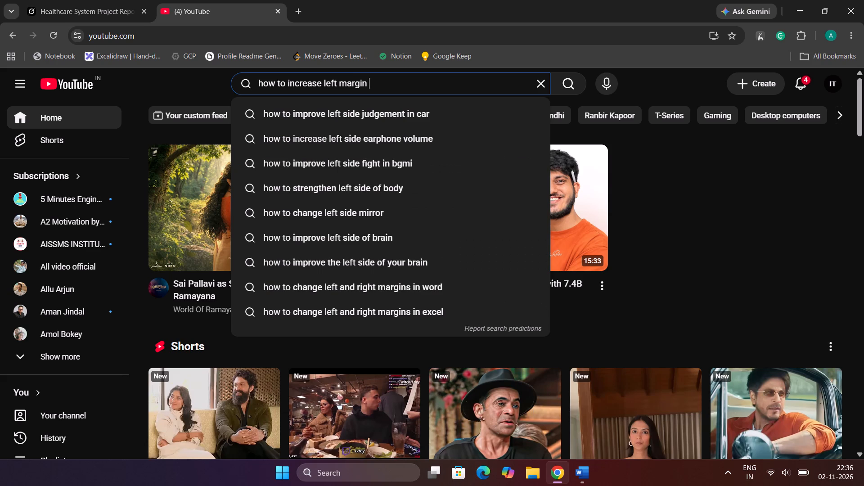
pyautogui.write('on worsd')
pyautogui.press('BackSpace')
pyautogui.press('BackSpace')
pyautogui.write('ds')
pyautogui.press('Return')
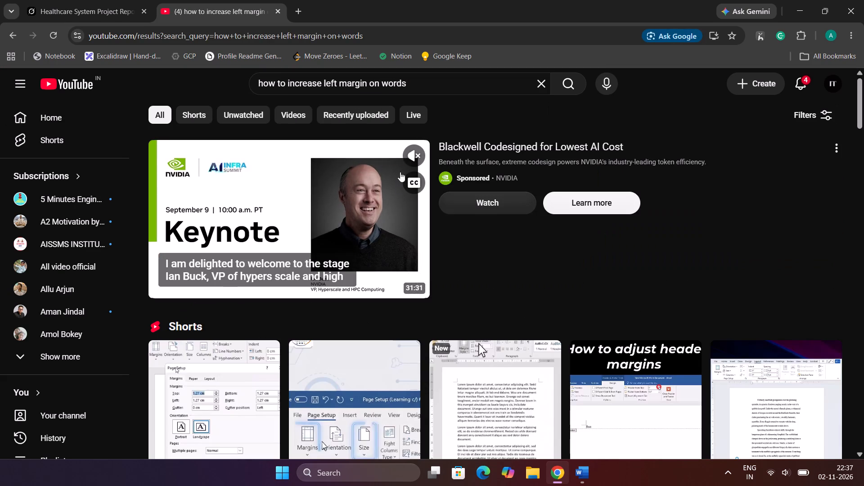
# Open the short video "How to set margin of a page in MS-WORD?" from the YouTube search results.
pyautogui.scroll(-4, 399, 183)
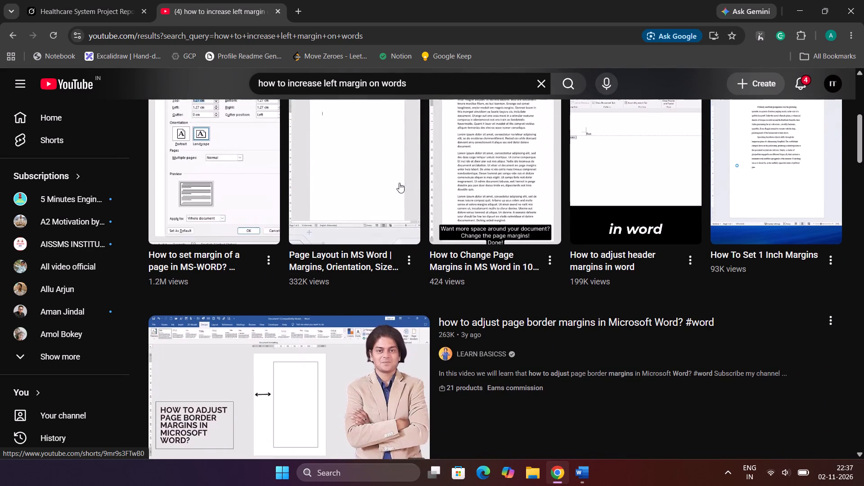
pyautogui.click(240, 182)
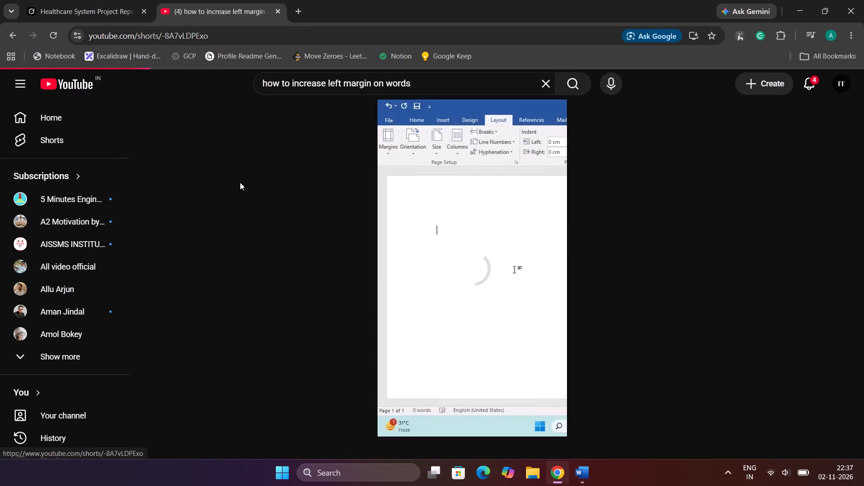
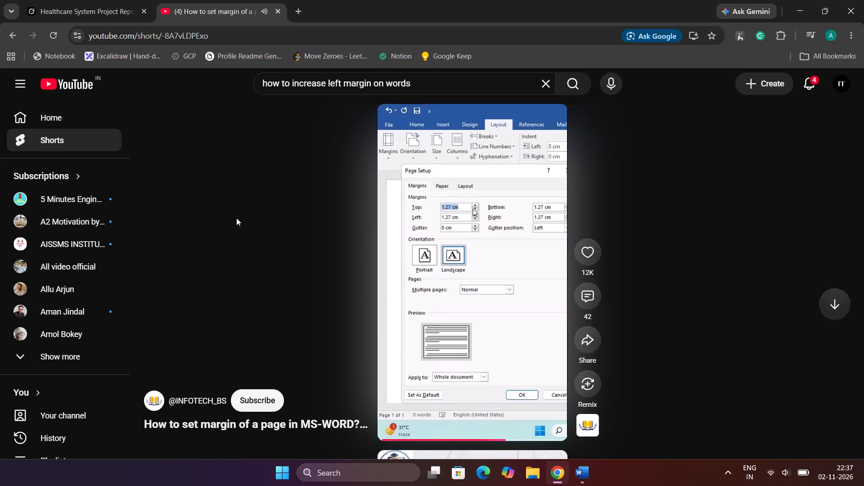
# Close the YouTube tab with the margin tutorial.
pyautogui.hotkey('ctrl', 'w')
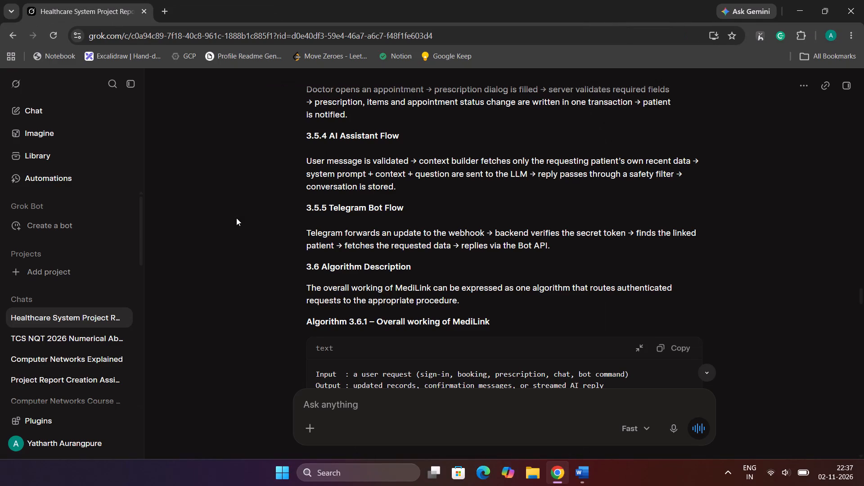
# Switch back to the medilink document in Word, look back through it to its title page, and close it.
pyautogui.hotkey('alt', 'Tab')
pyautogui.hotkey('alt', 'Tab')
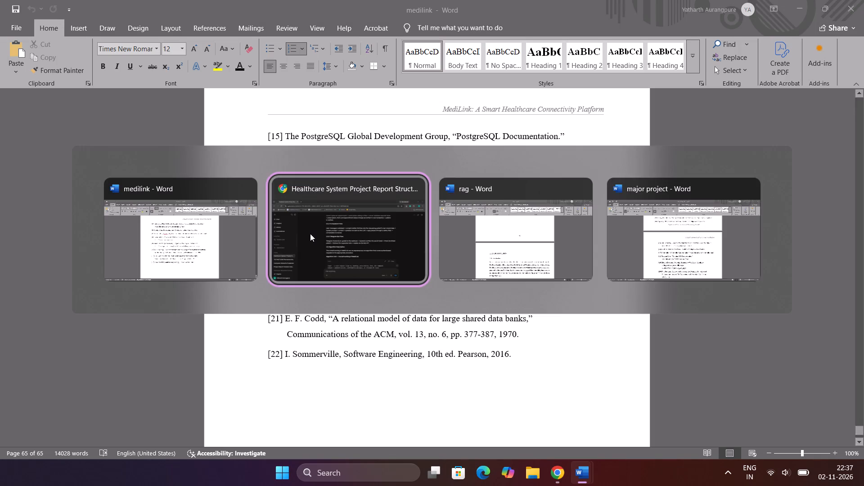
pyautogui.hotkey('alt', 'Tab')
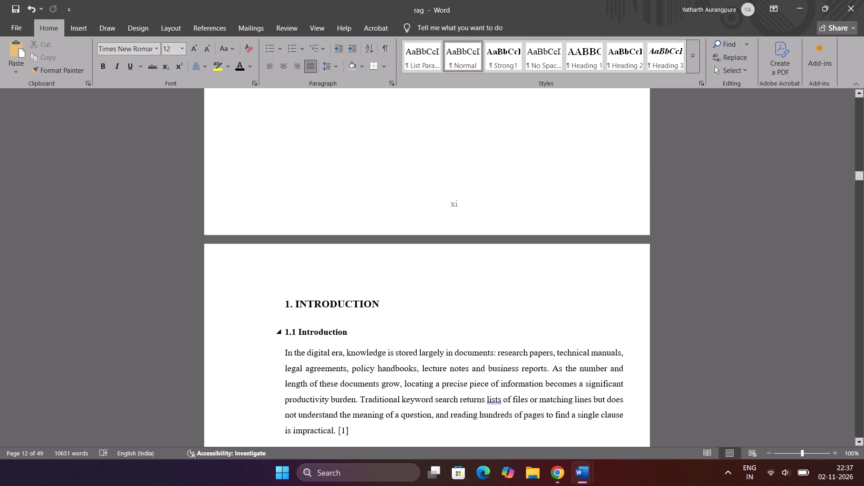
pyautogui.hotkey('alt', 'Tab')
pyautogui.scroll(2, 449, 280)
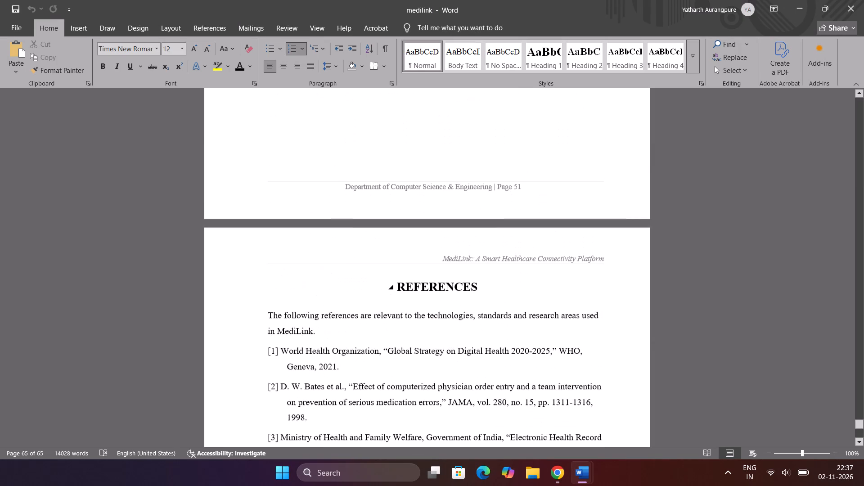
pyautogui.scroll(13, 449, 280)
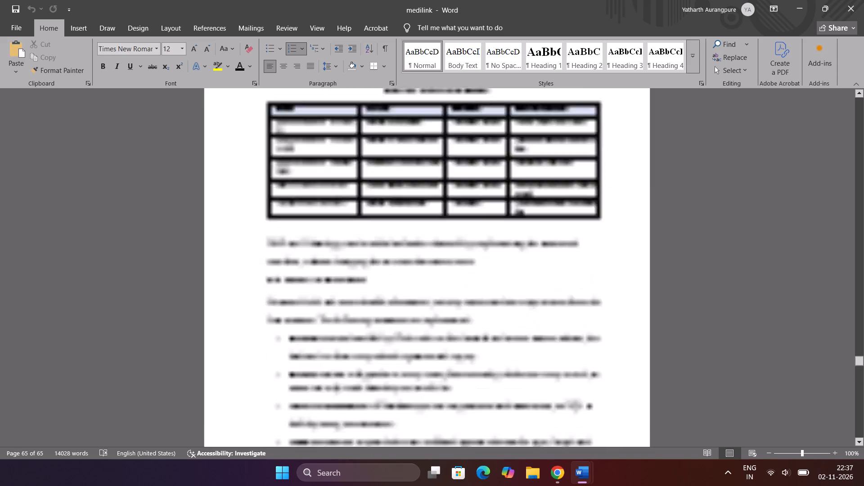
pyautogui.scroll(7, 449, 280)
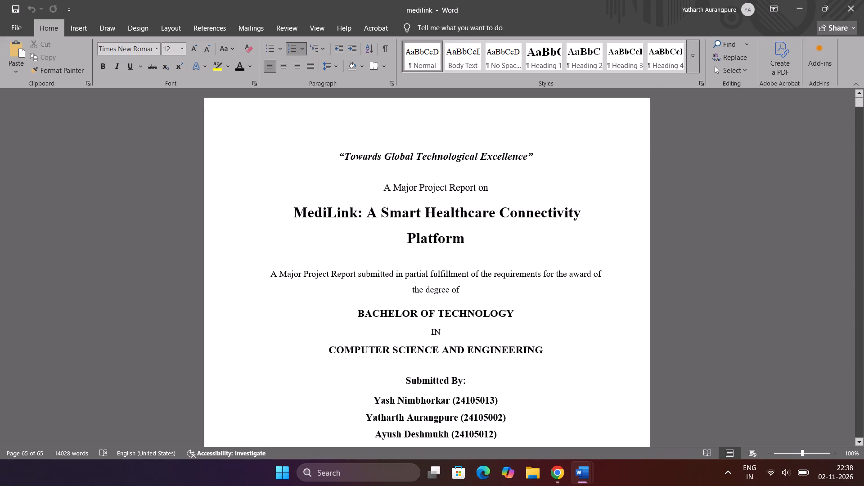
pyautogui.hotkey('alt', 'Tab')
pyautogui.hotkey('alt', 'Tab')
pyautogui.click(850, 0)
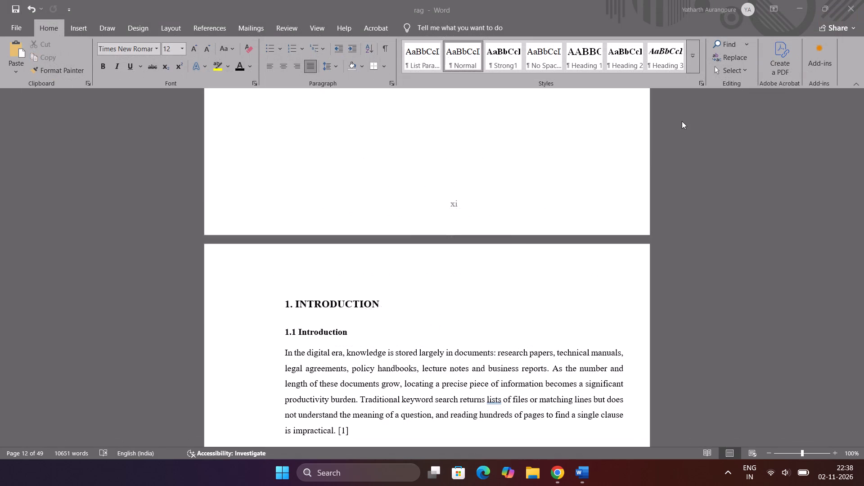
# Switch to the major project document and save it.
pyautogui.hotkey('alt', 'Tab')
pyautogui.hotkey('alt', 'Tab')
pyautogui.hotkey('alt', 'Tab')
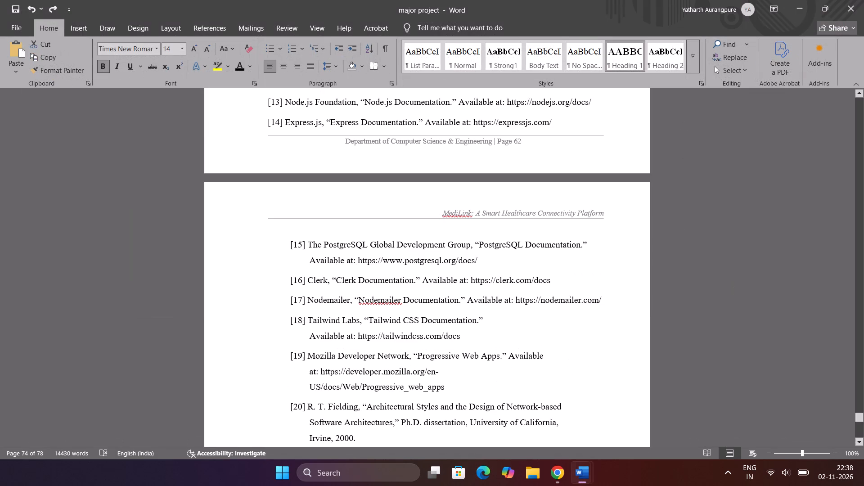
pyautogui.click(13, 7)
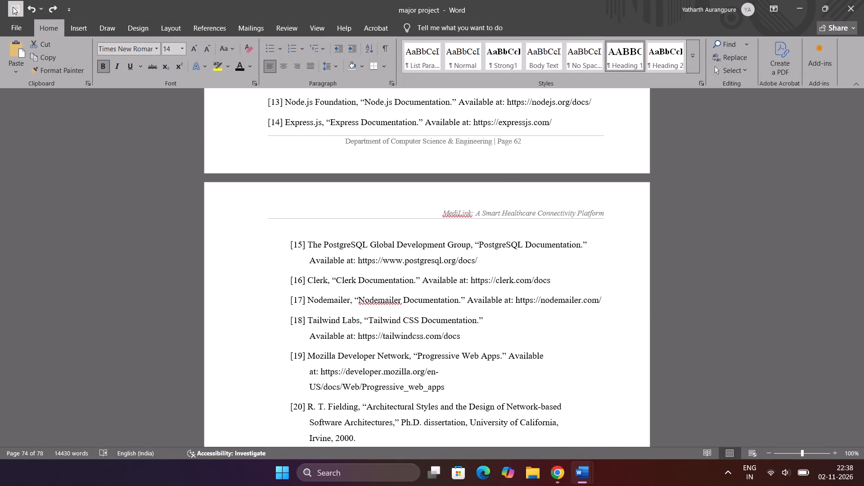
pyautogui.scroll(14, 234, 229)
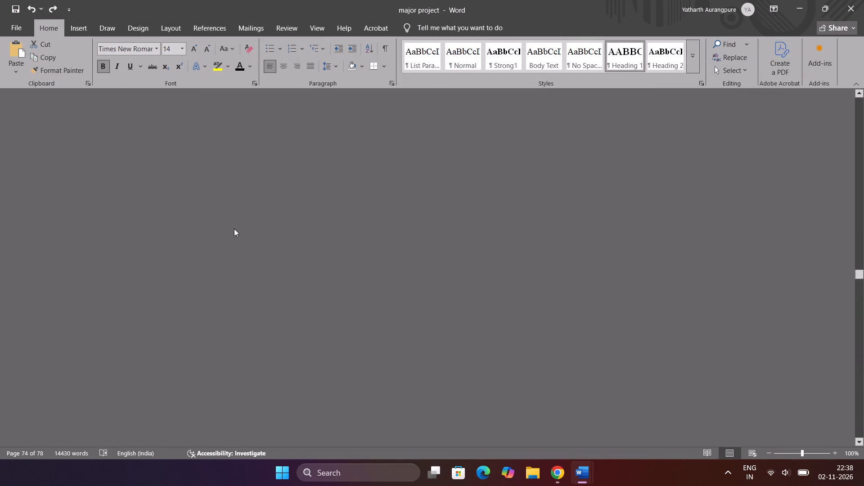
pyautogui.scroll(9, 234, 229)
# Switch to File Explorer and open the major project folder inside Downloads.
pyautogui.hotkey('alt', 'Tab')
pyautogui.hotkey('alt', 'Tab')
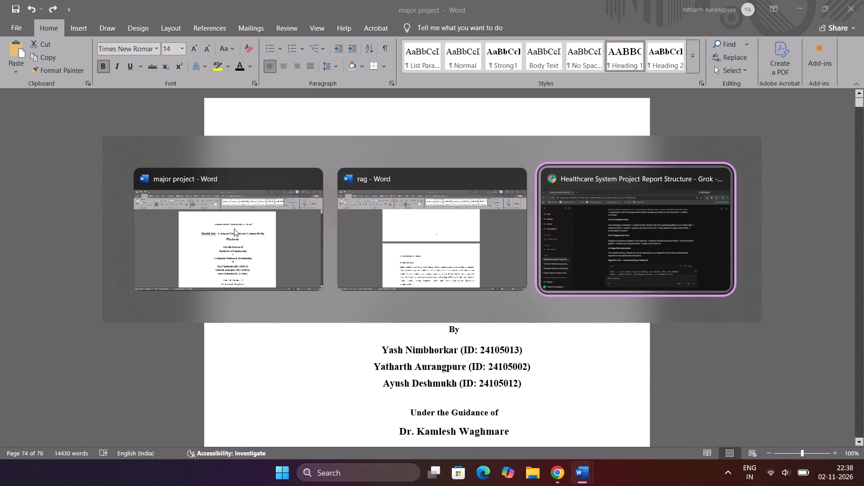
pyautogui.hotkey('alt', 'Tab')
pyautogui.hotkey('alt', 'Tab')
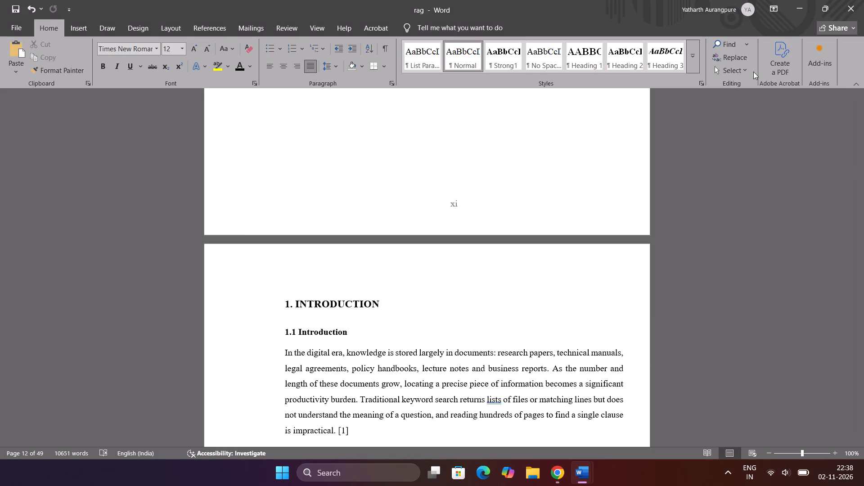
pyautogui.click(530, 473)
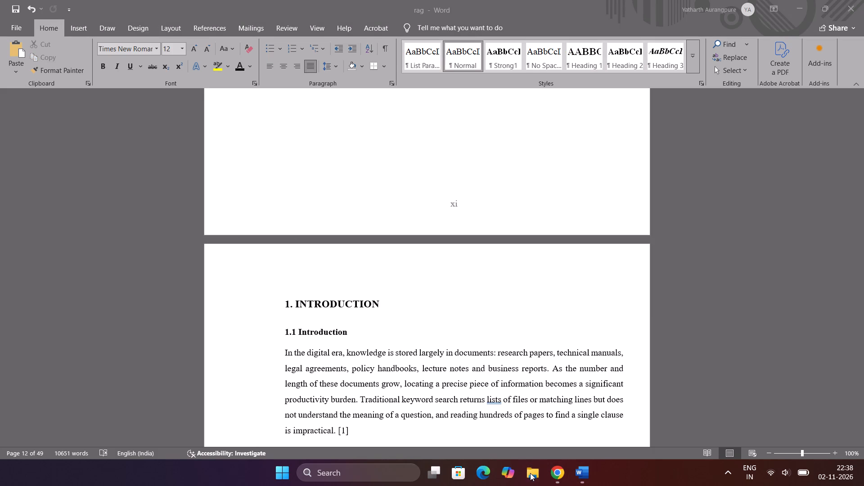
pyautogui.click(51, 176)
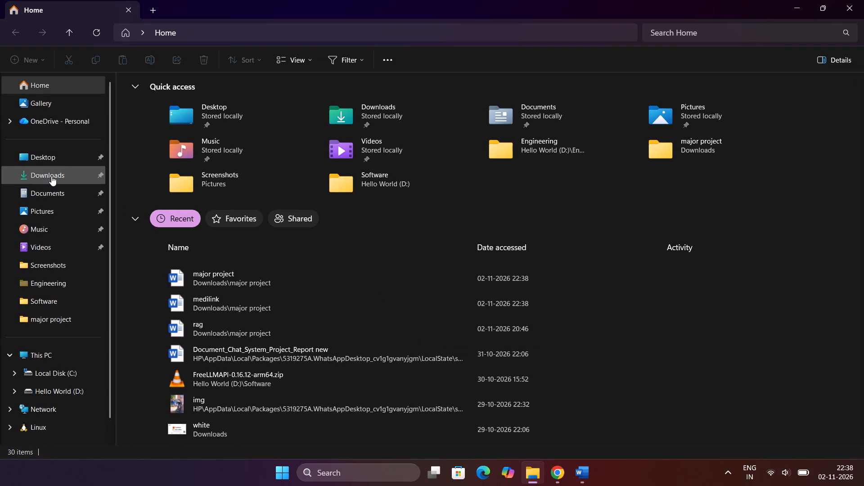
pyautogui.doubleClick(163, 166)
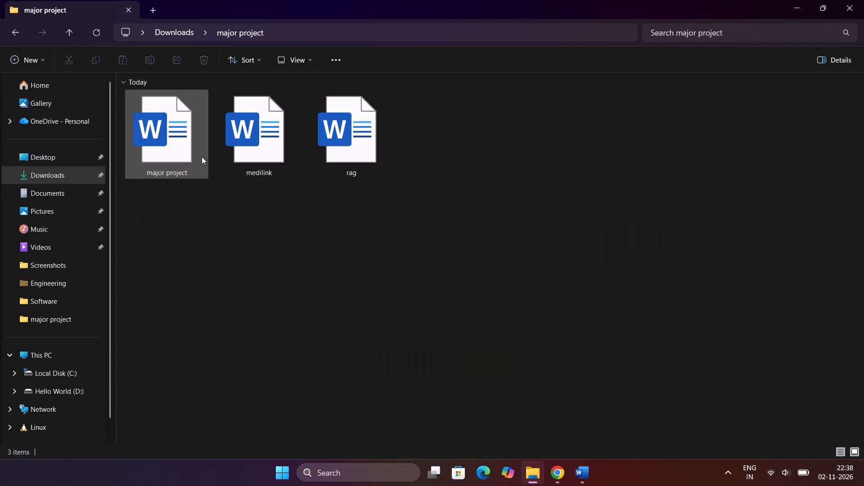
pyautogui.click(180, 148)
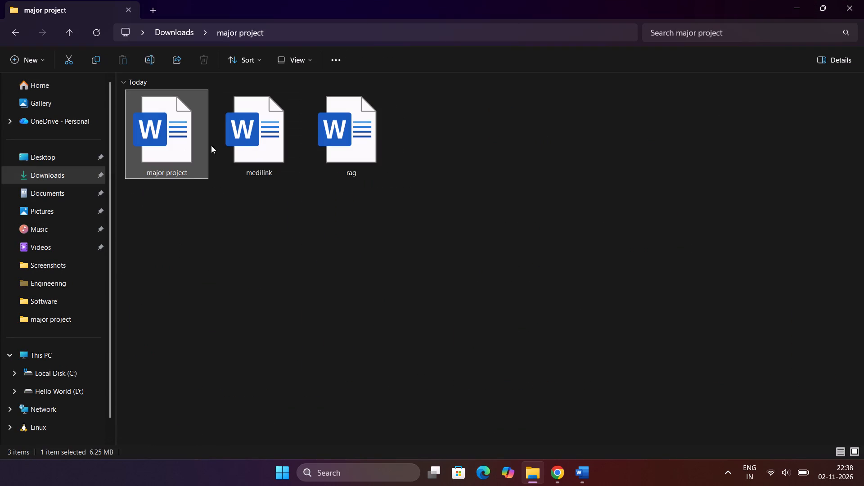
# Duplicate the medilink document in the same folder and rename the copy as Final Project.
pyautogui.click(244, 145)
pyautogui.hotkey('ctrl', 'c')
pyautogui.hotkey('ctrl', 'v')
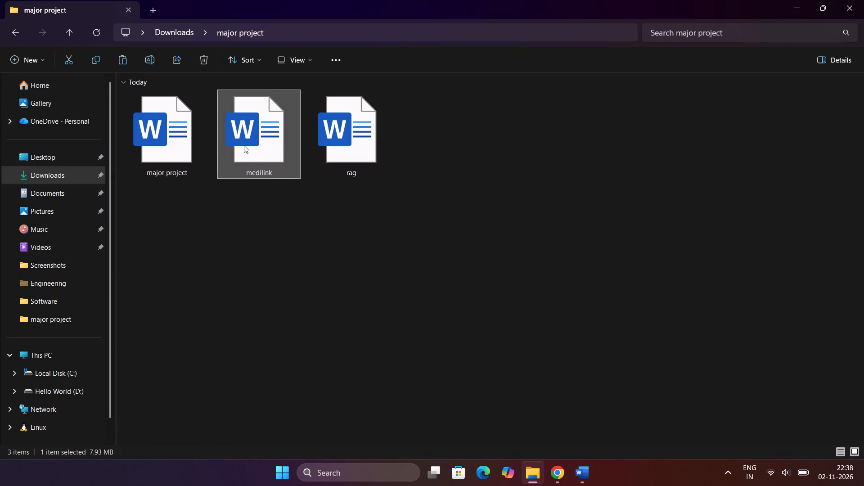
pyautogui.press('F2')
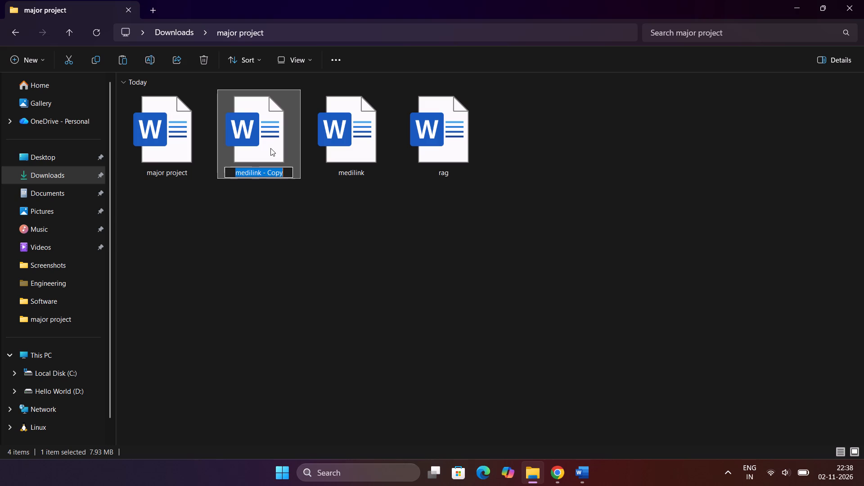
pyautogui.write('Final Project')
pyautogui.press('Return')
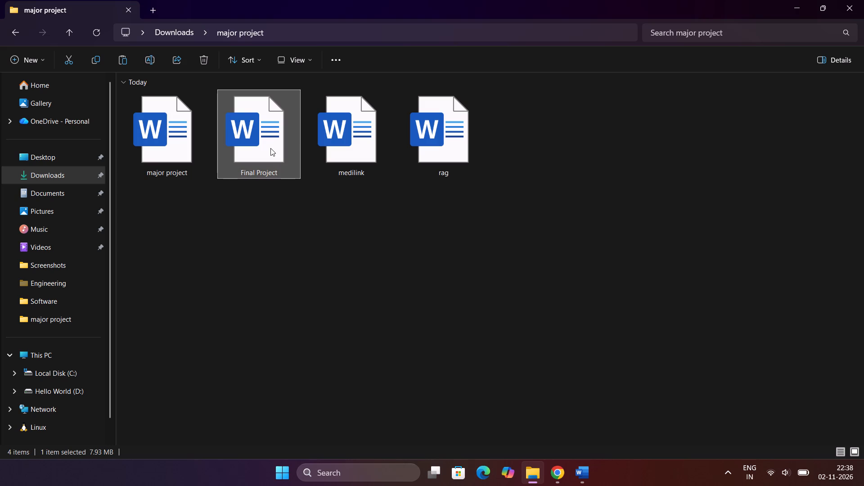
# Open the Final Project document in Word.
pyautogui.doubleClick(270, 148)
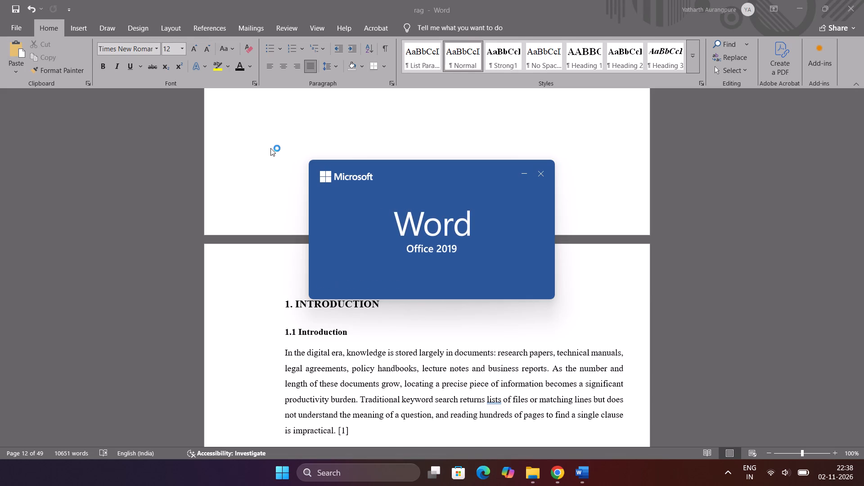
pyautogui.click(462, 43)
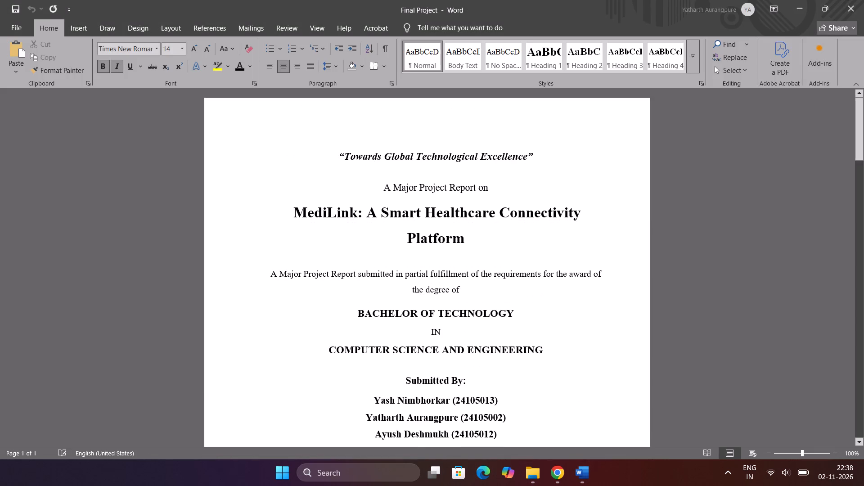
# Compare the cover page of the Final Project document with that of the major project document.
pyautogui.hotkey('alt', 'Tab')
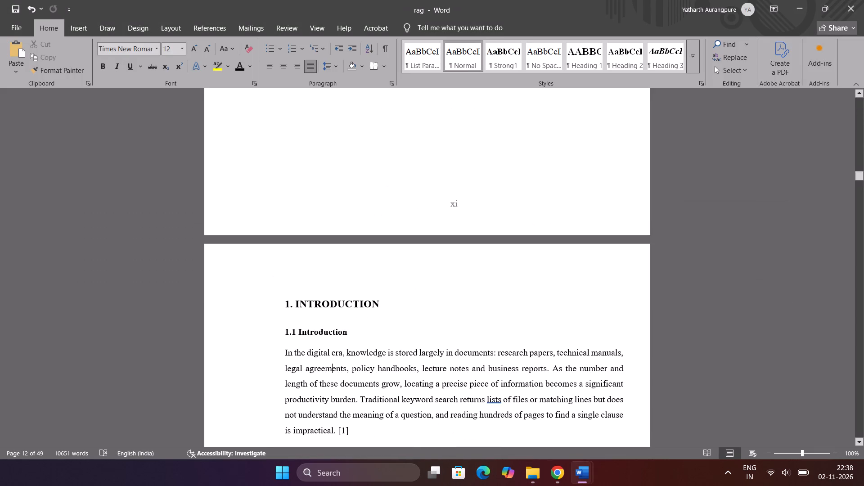
pyautogui.hotkey('alt', 'Tab')
pyautogui.hotkey('alt', 'Tab')
pyautogui.hotkey('alt', 'Tab')
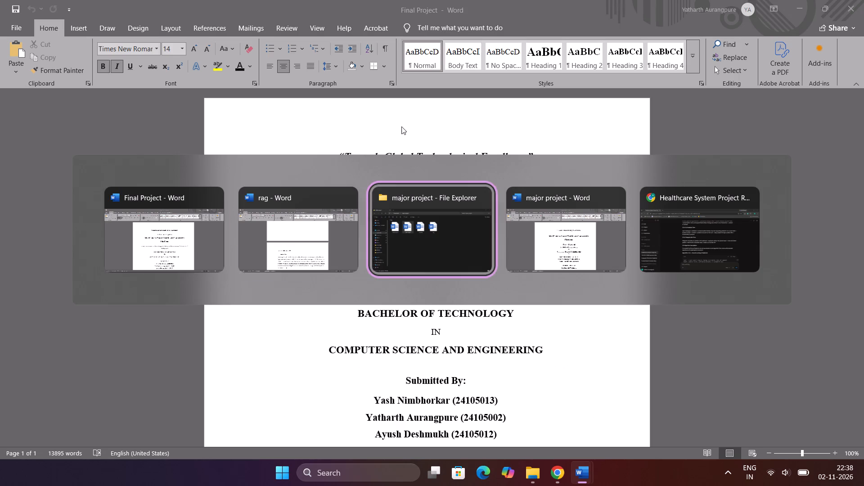
pyautogui.hotkey('alt', 'Tab')
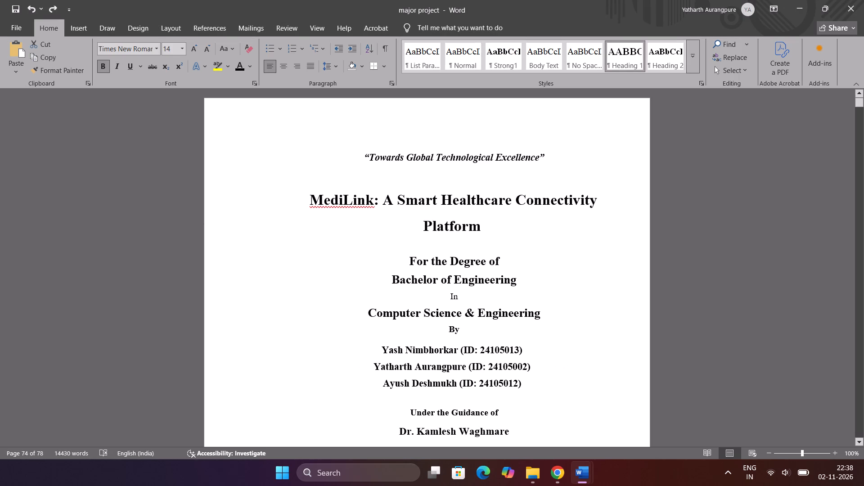
pyautogui.hotkey('alt', 'Tab')
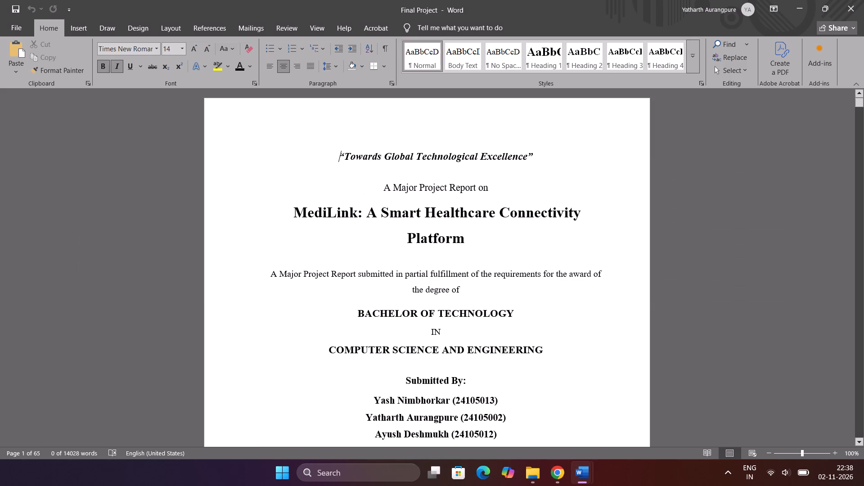
pyautogui.hotkey('alt', 'Tab')
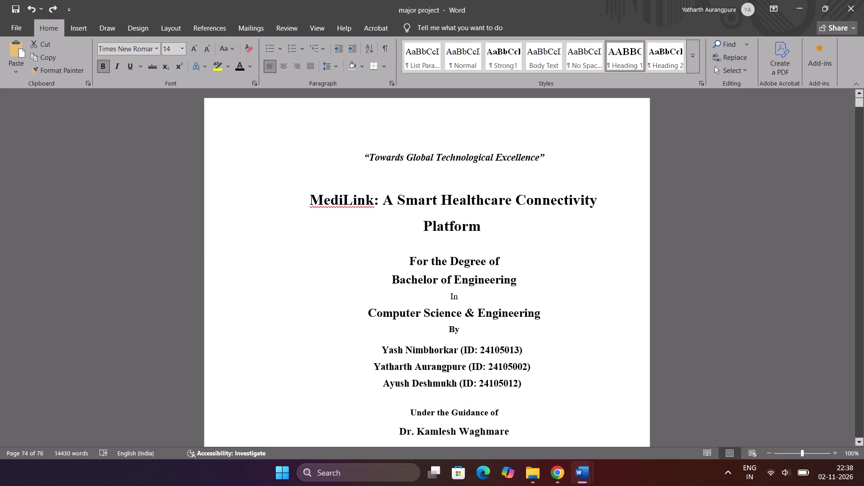
pyautogui.hotkey('alt', 'Tab')
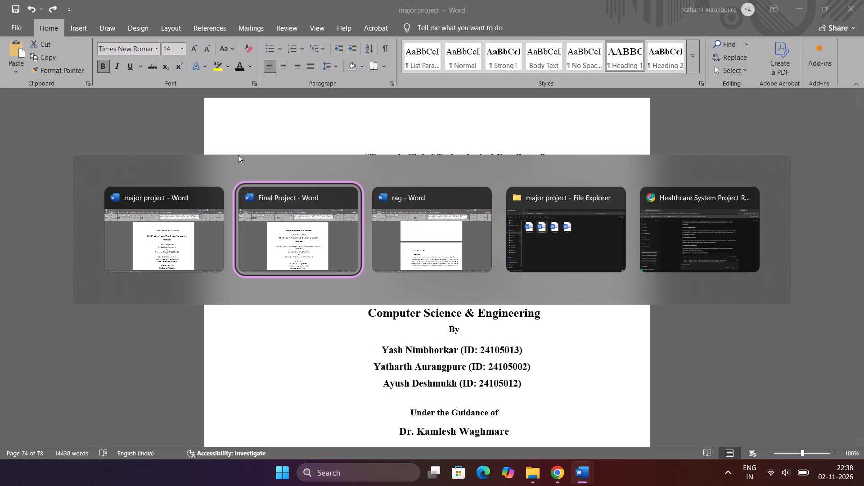
pyautogui.hotkey('alt', 'Tab')
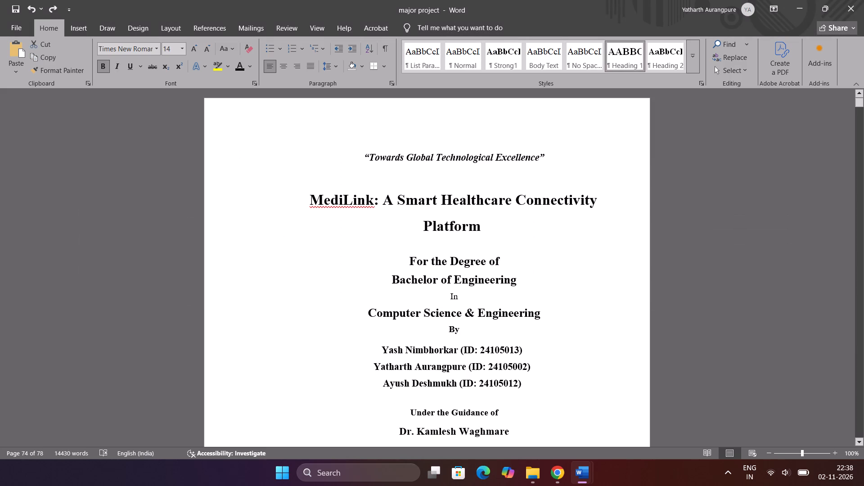
# Copy the major project document's front matter, from the cover page through the keywords at the end of the abstract.
pyautogui.moveTo(238, 155); pyautogui.dragTo(233, 471)
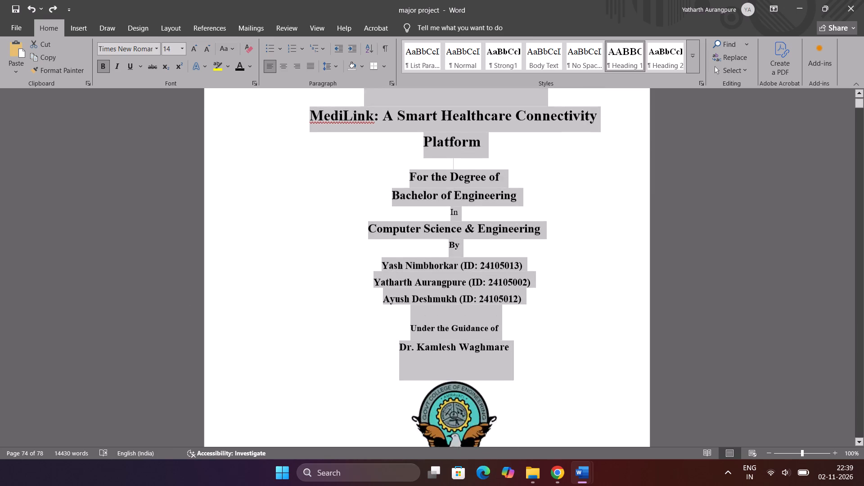
pyautogui.moveTo(233, 471); pyautogui.dragTo(233, 480)
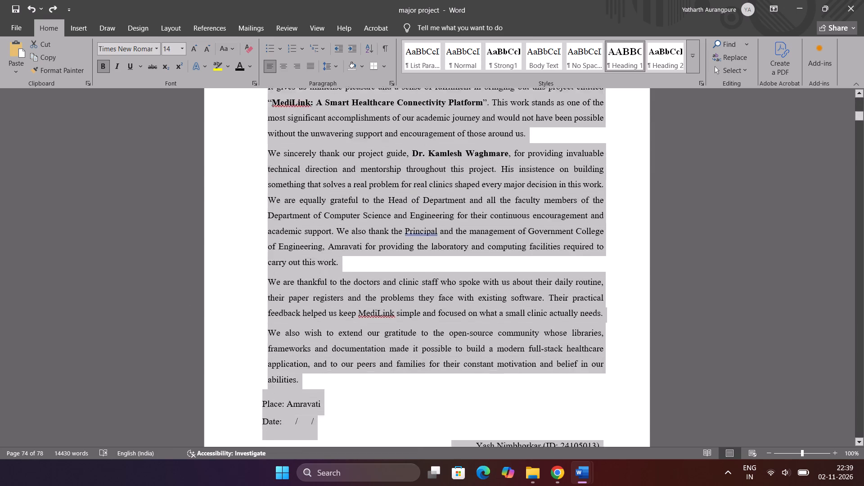
pyautogui.moveTo(233, 480); pyautogui.dragTo(237, 468)
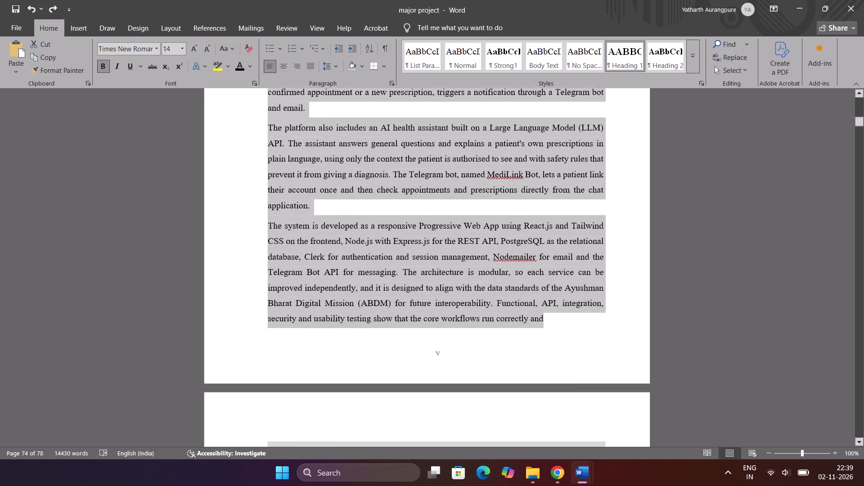
pyautogui.moveTo(237, 468); pyautogui.dragTo(242, 442)
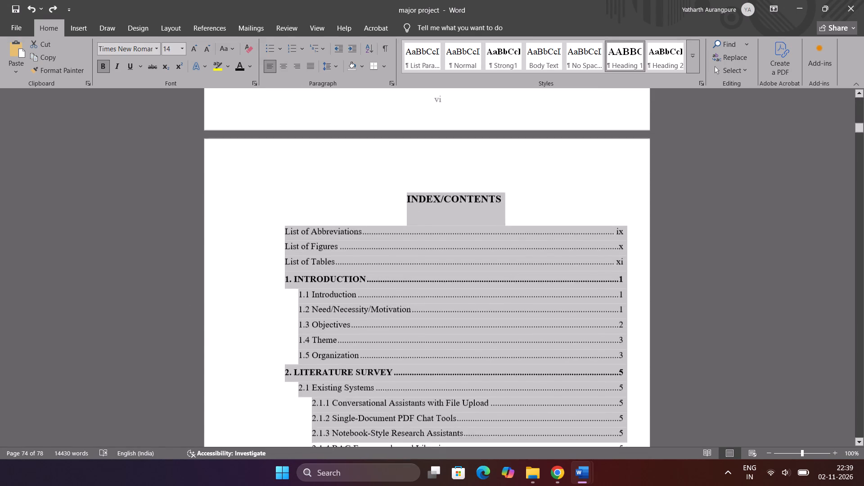
pyautogui.moveTo(242, 442); pyautogui.dragTo(263, 108)
pyautogui.scroll(1, 263, 108)
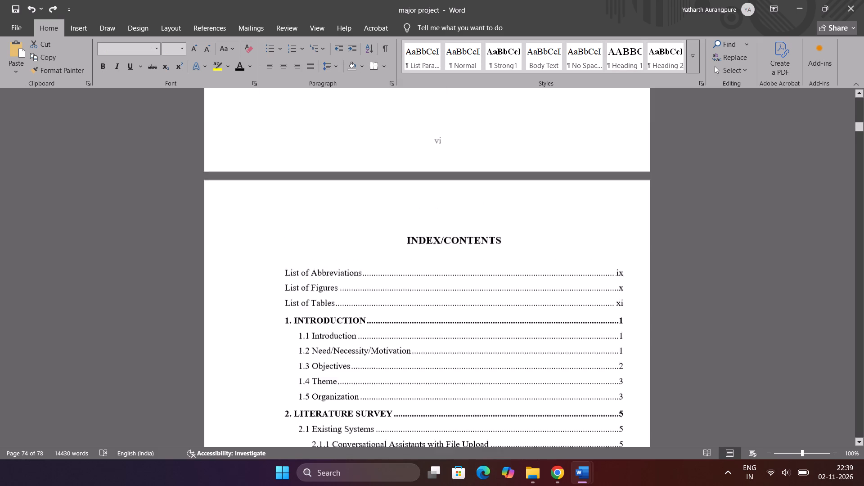
pyautogui.scroll(2, 263, 108)
pyautogui.hotkey('shift', 'Left')
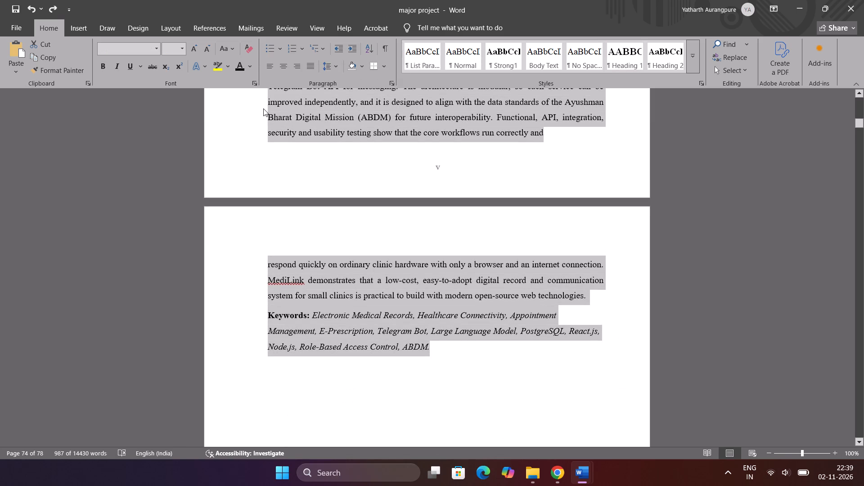
pyautogui.hotkey('shift', 'Left')
pyautogui.hotkey('shift', 'Right')
pyautogui.hotkey('ctrl', 'c')
# Switch to the Final Project document and replace everything from its cover page to the end of the abstract with the copied front matter.
pyautogui.hotkey('alt', 'Tab')
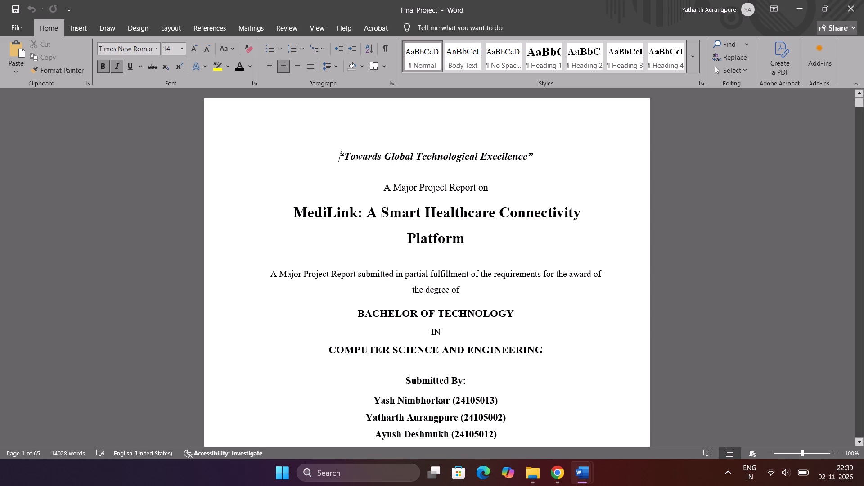
pyautogui.moveTo(226, 152); pyautogui.dragTo(224, 485)
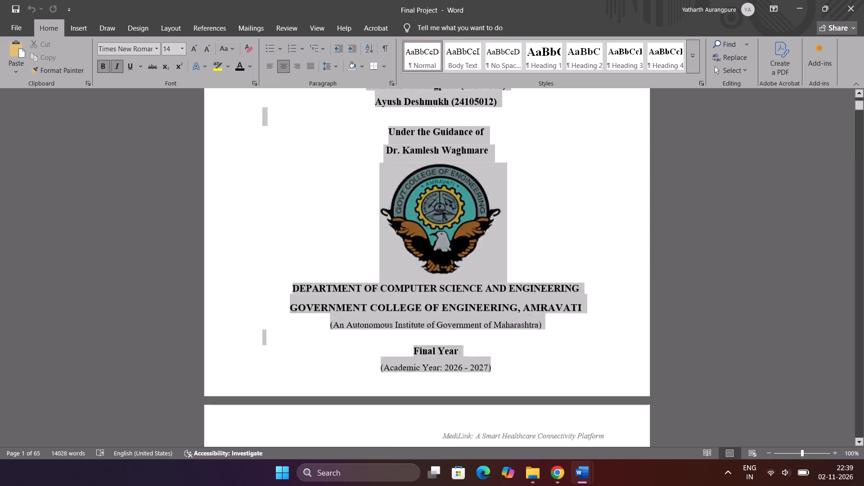
pyautogui.moveTo(224, 485); pyautogui.dragTo(219, 485)
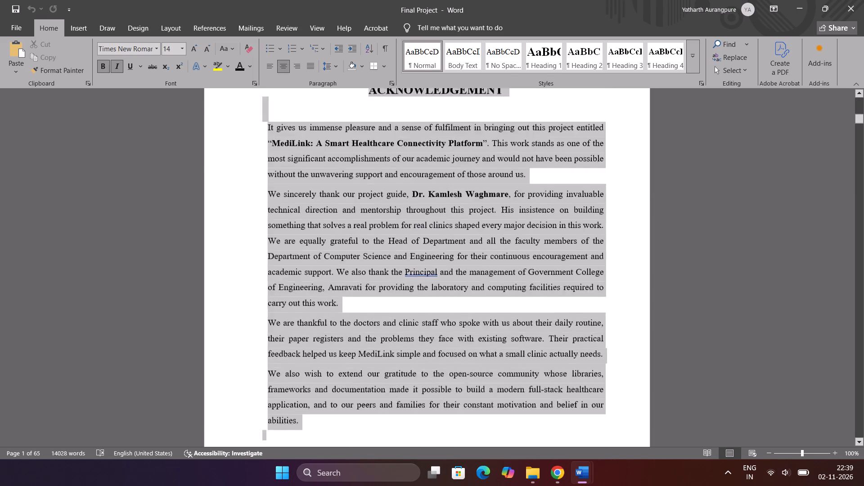
pyautogui.moveTo(219, 485); pyautogui.dragTo(238, 385)
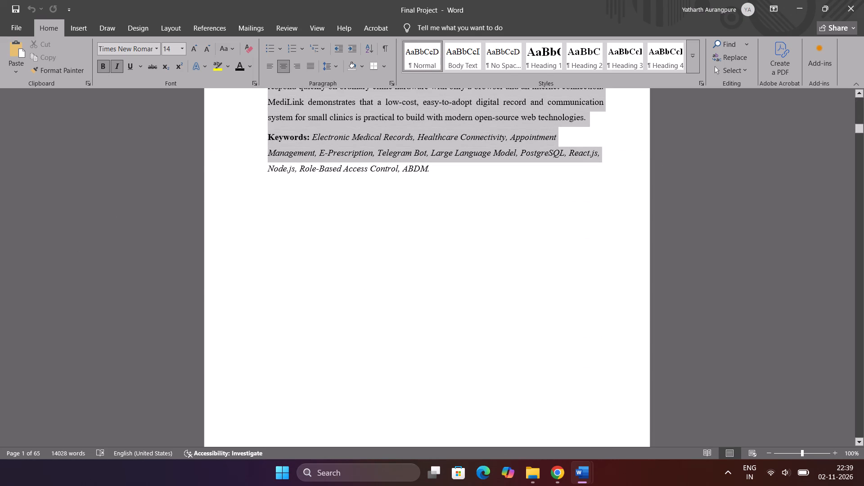
pyautogui.moveTo(238, 385); pyautogui.dragTo(259, 240)
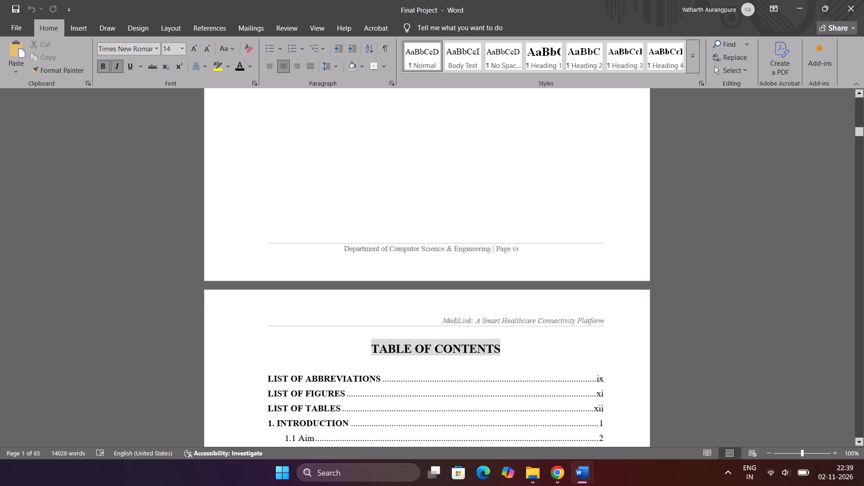
pyautogui.moveTo(259, 240); pyautogui.dragTo(256, 207)
pyautogui.scroll(1, 256, 207)
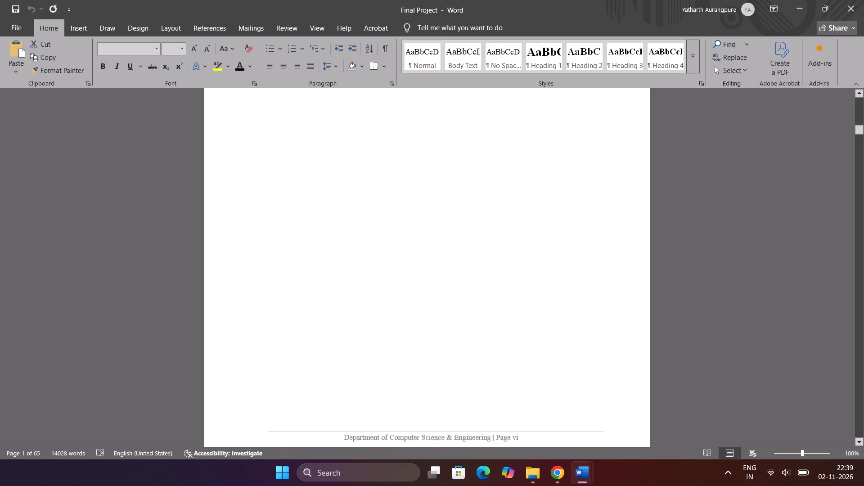
pyautogui.scroll(1, 256, 207)
pyautogui.hotkey('ctrl', 'v')
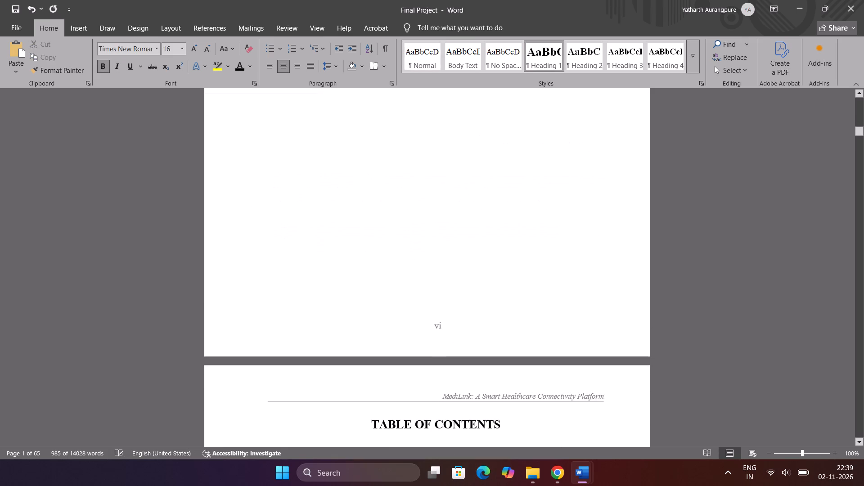
# Review the pasted front matter from the abstract back to the cover page and certificate.
pyautogui.scroll(2, 256, 207)
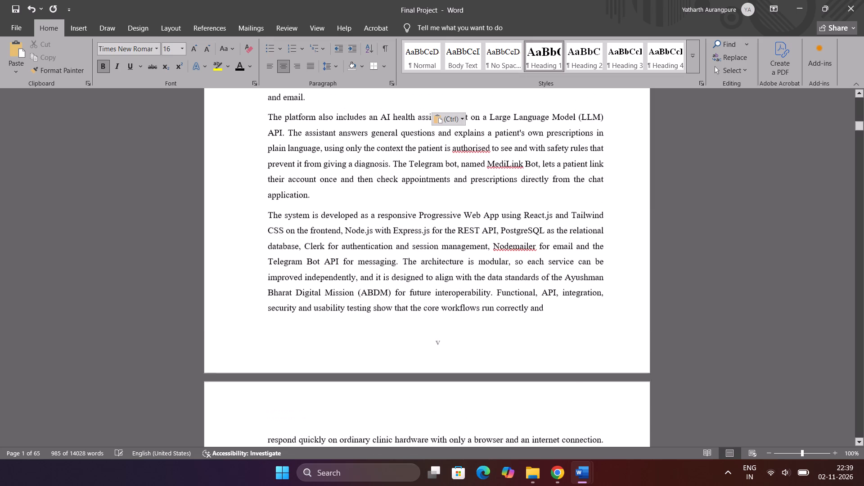
pyautogui.scroll(2, 256, 207)
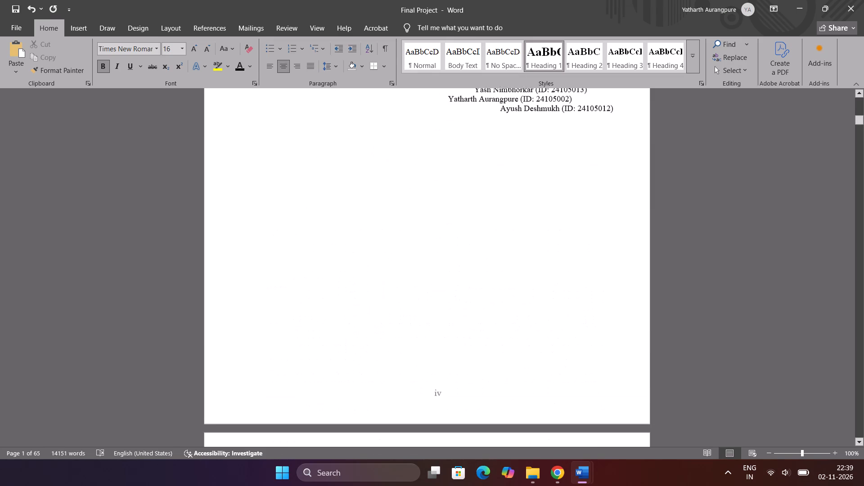
pyautogui.scroll(3, 256, 207)
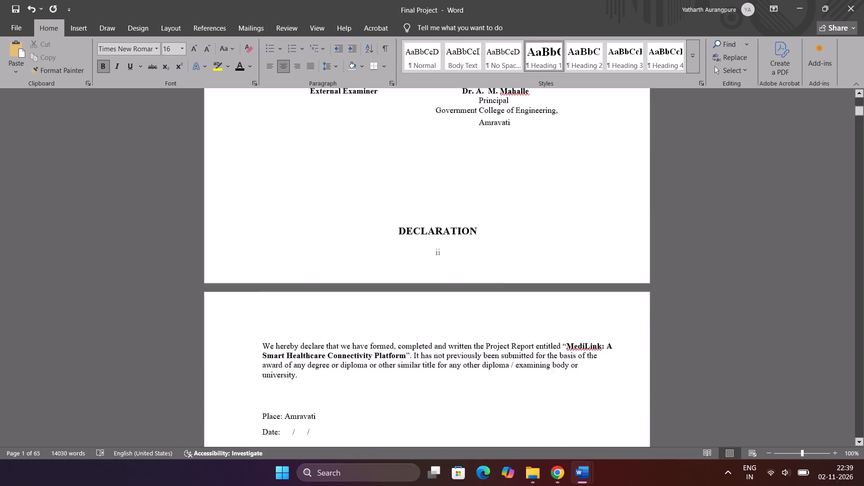
pyautogui.scroll(4, 256, 207)
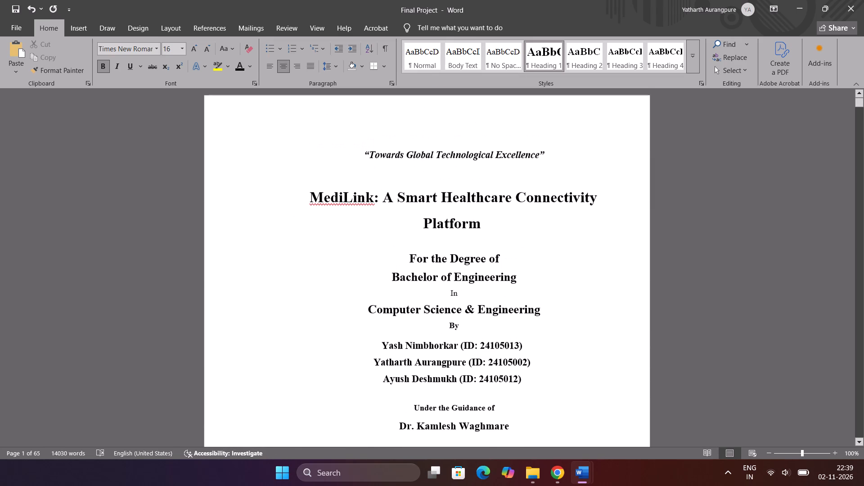
pyautogui.scroll(1, 256, 207)
pyautogui.click(340, 247)
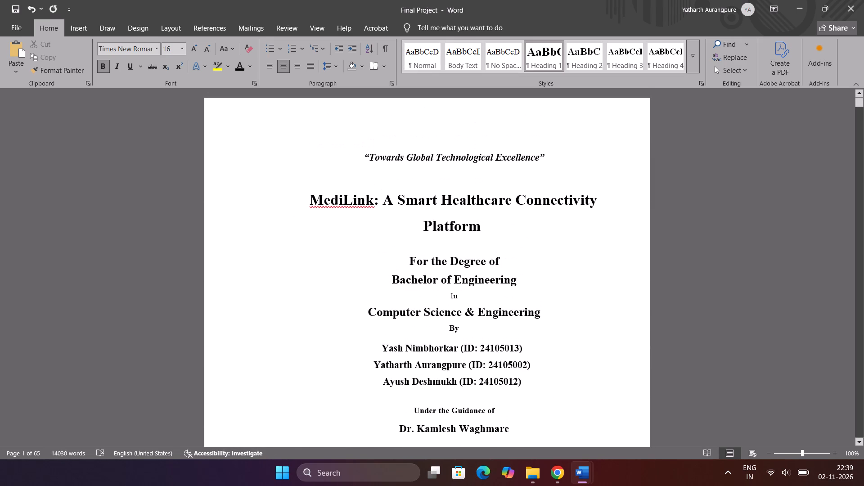
pyautogui.click(300, 257)
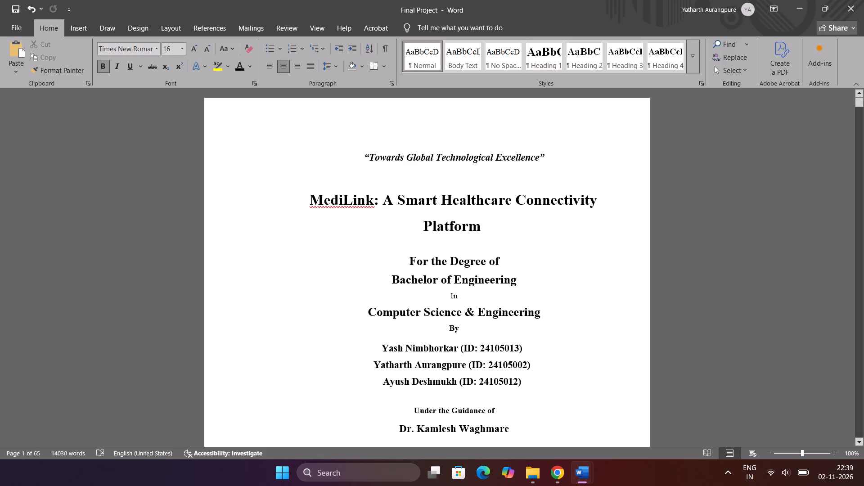
pyautogui.doubleClick(248, 220)
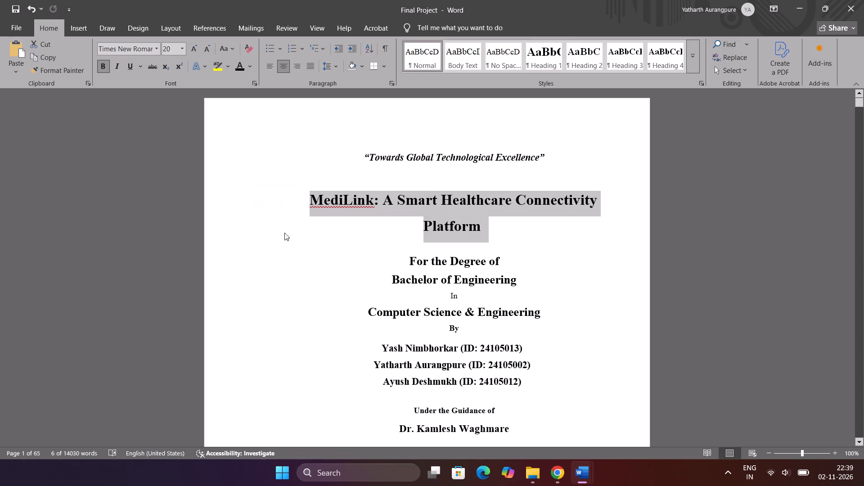
pyautogui.click(290, 231)
pyautogui.scroll(-2, 319, 245)
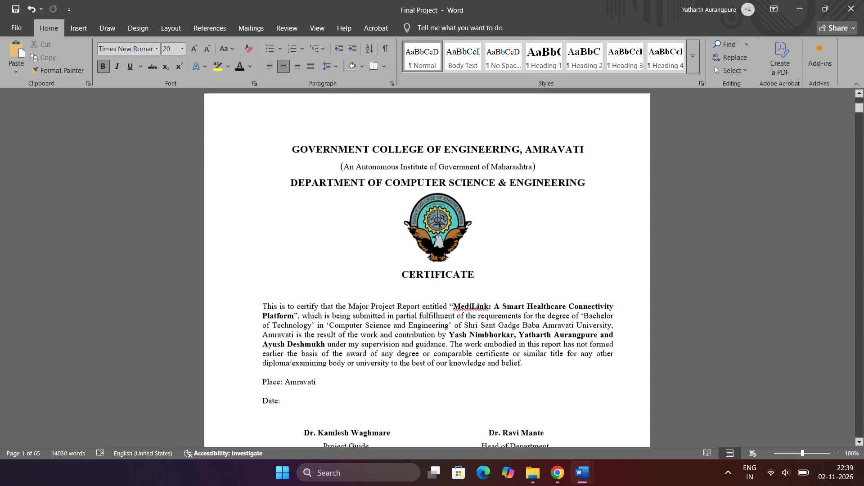
pyautogui.scroll(1, 319, 245)
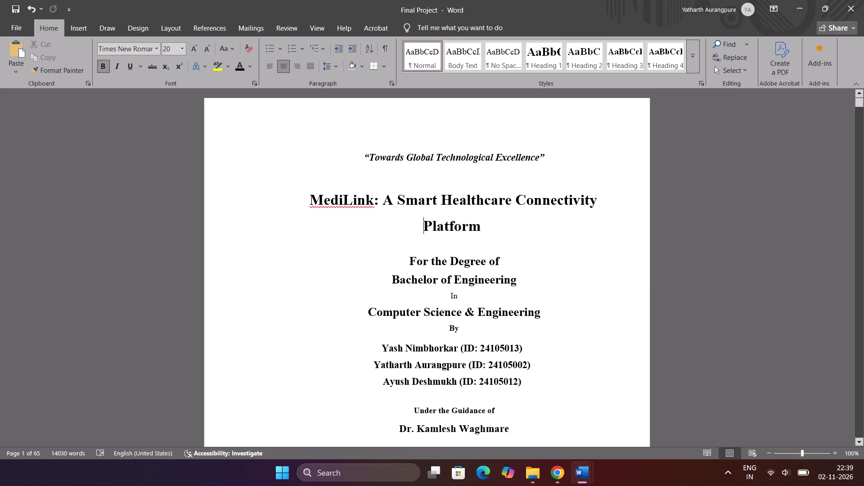
# Examine the page layout, headers and footers from the cover page to the start of the Introduction chapter.
pyautogui.scroll(-4, 355, 265)
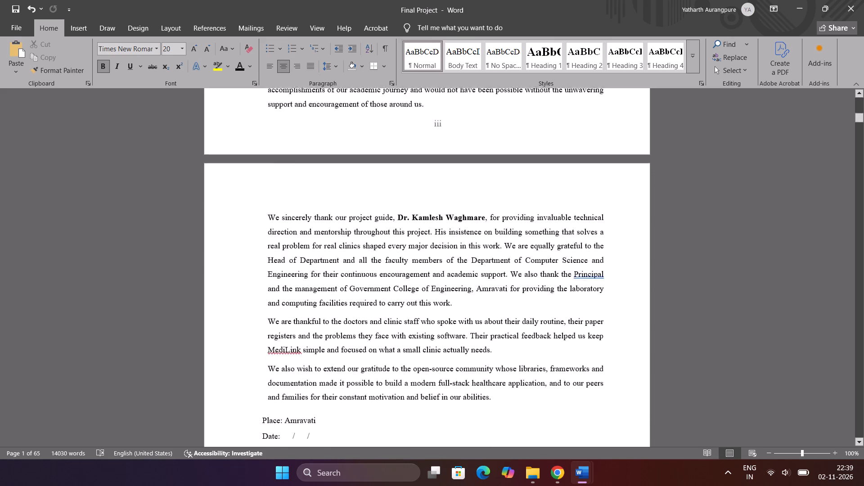
pyautogui.scroll(-4, 355, 265)
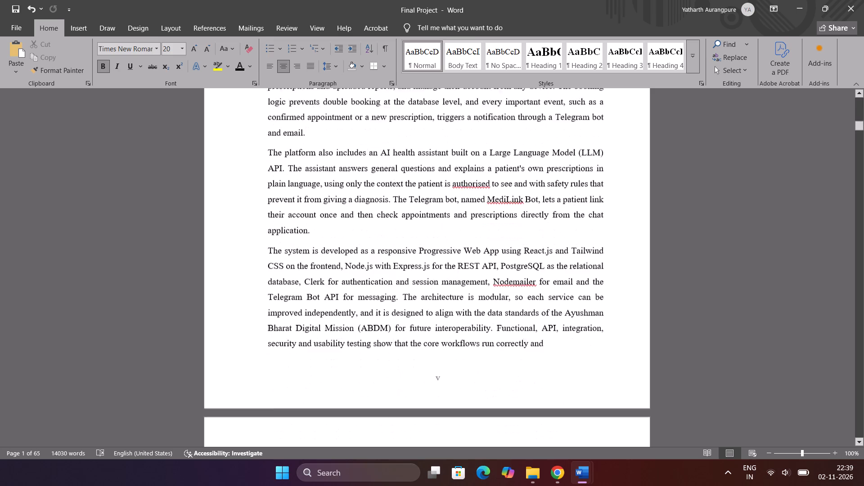
pyautogui.scroll(-4, 355, 265)
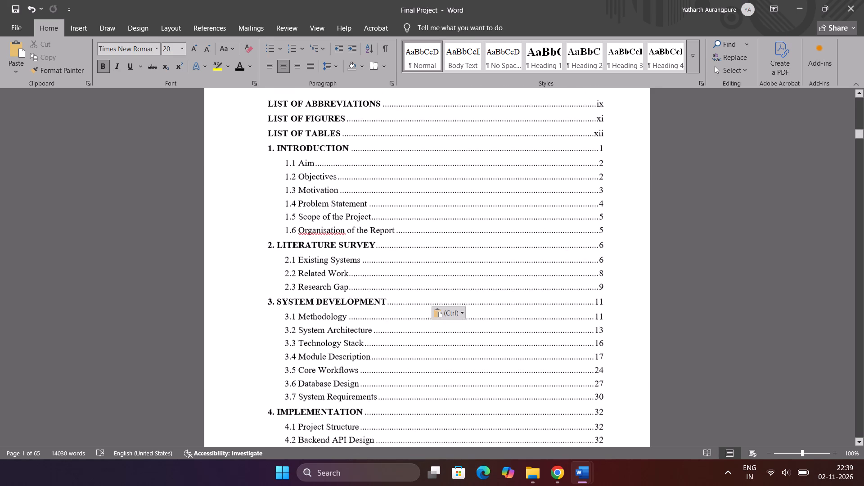
pyautogui.scroll(-2, 355, 265)
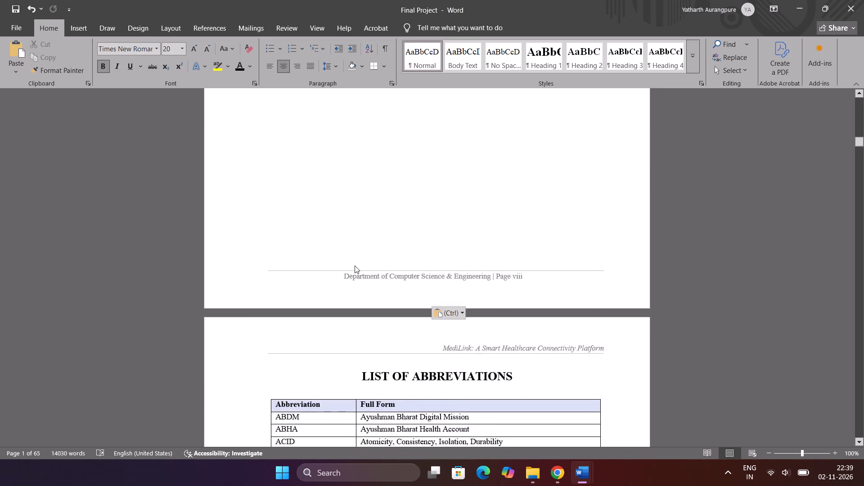
pyautogui.scroll(-3, 355, 265)
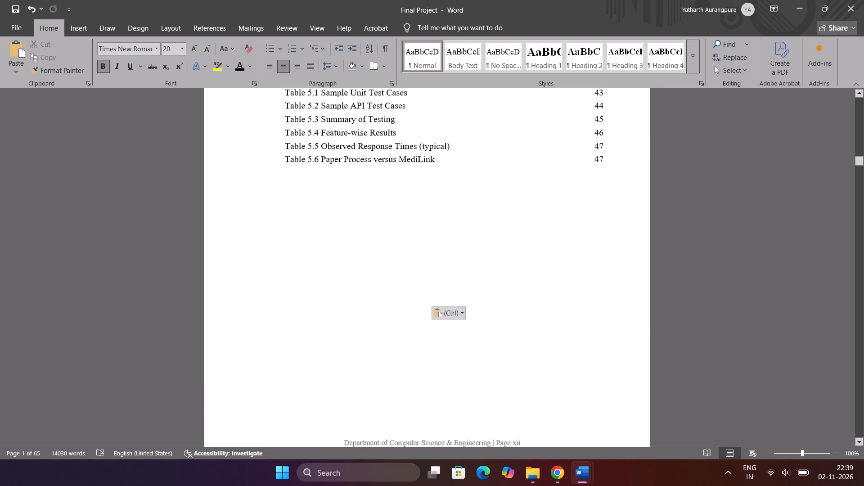
pyautogui.scroll(-1, 355, 265)
pyautogui.scroll(1, 355, 265)
pyautogui.scroll(-2, 355, 265)
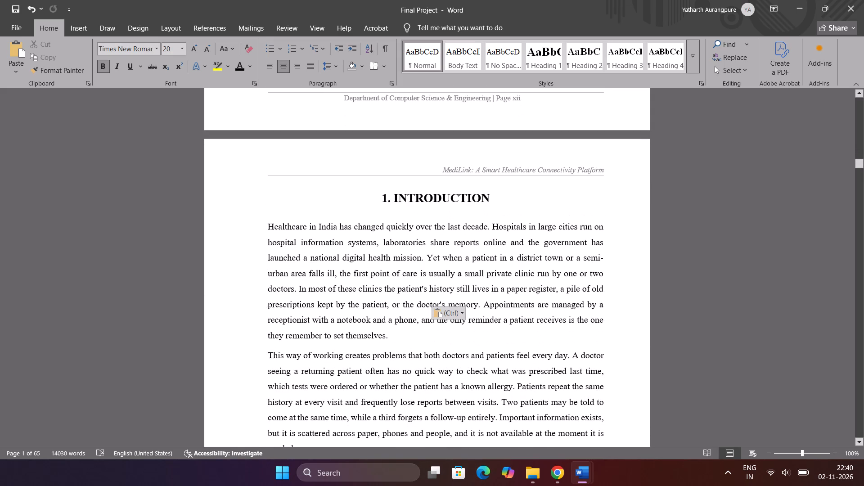
pyautogui.scroll(1, 329, 270)
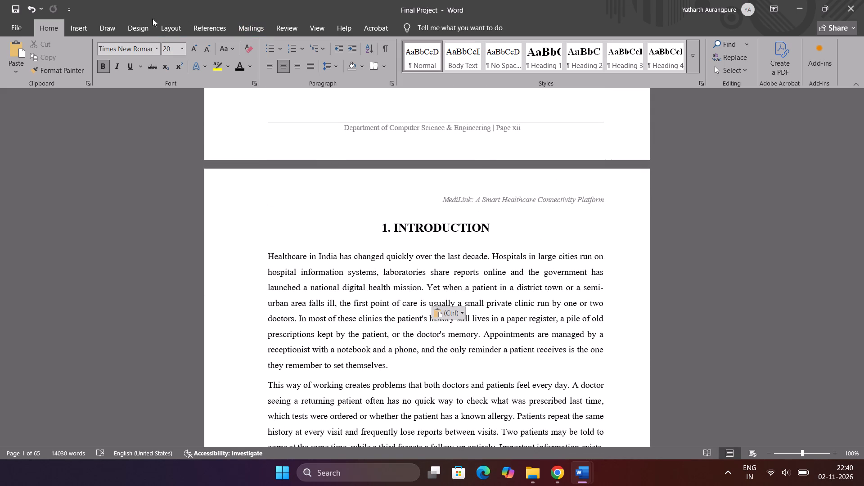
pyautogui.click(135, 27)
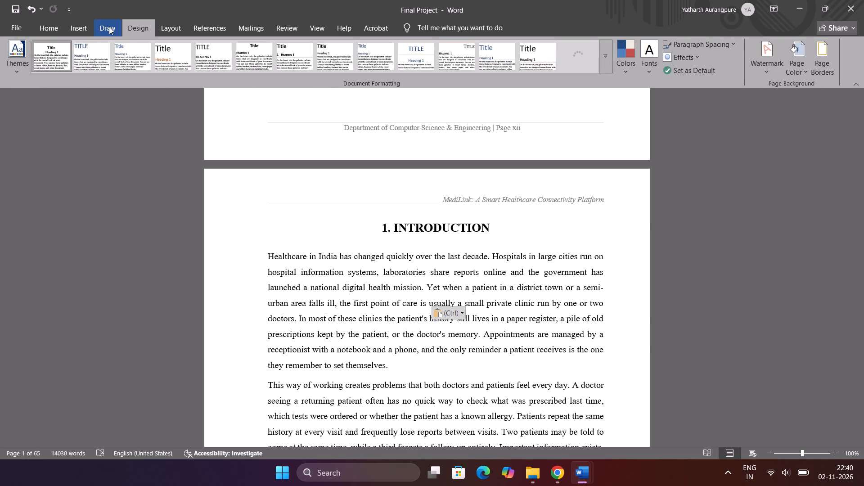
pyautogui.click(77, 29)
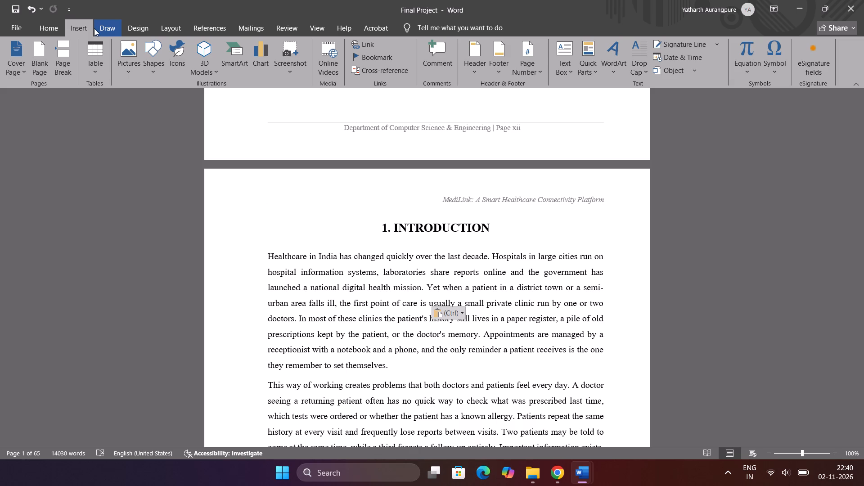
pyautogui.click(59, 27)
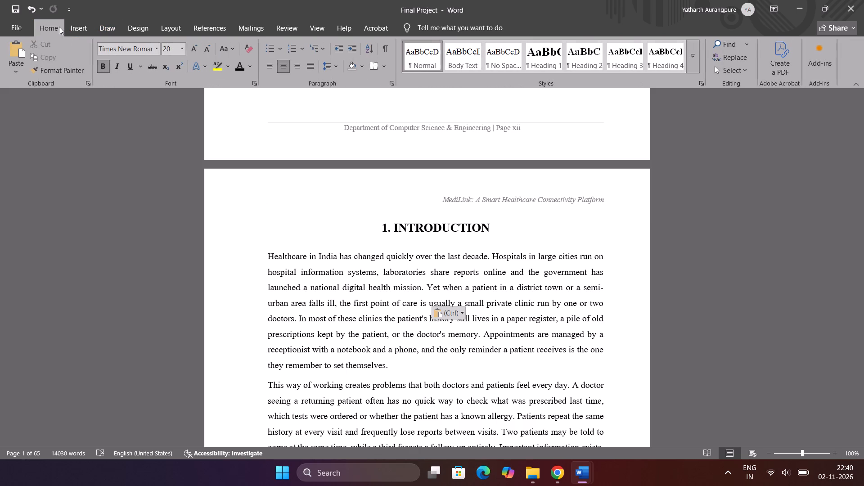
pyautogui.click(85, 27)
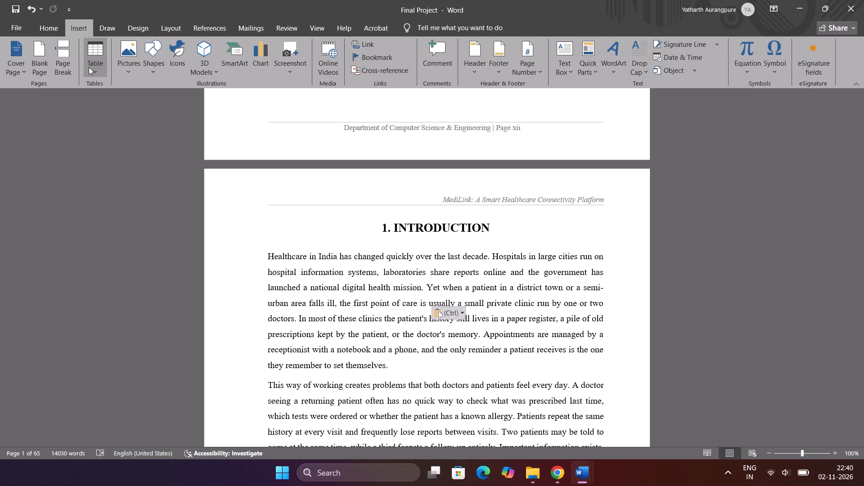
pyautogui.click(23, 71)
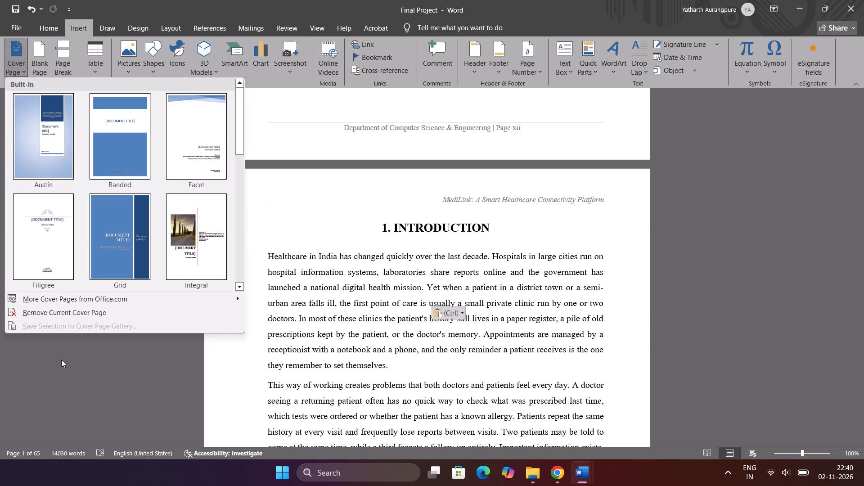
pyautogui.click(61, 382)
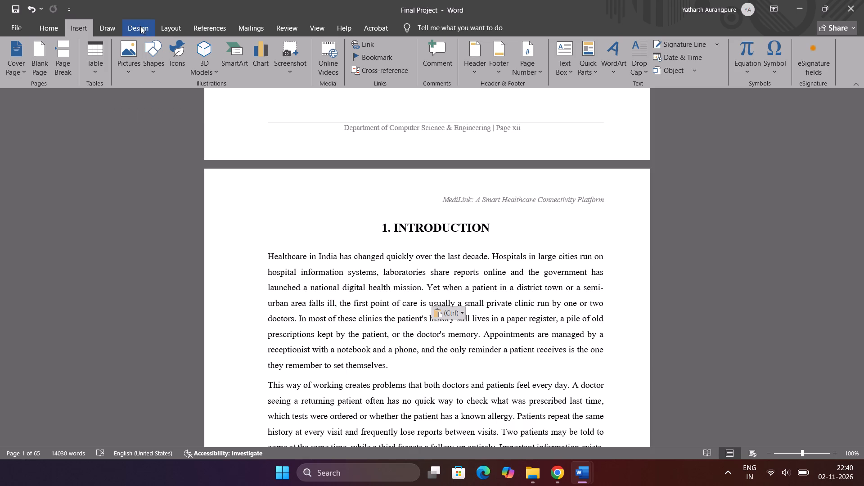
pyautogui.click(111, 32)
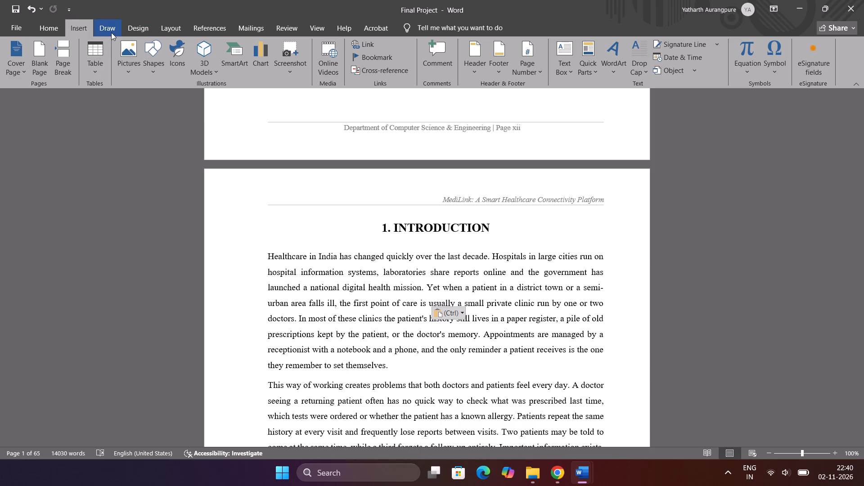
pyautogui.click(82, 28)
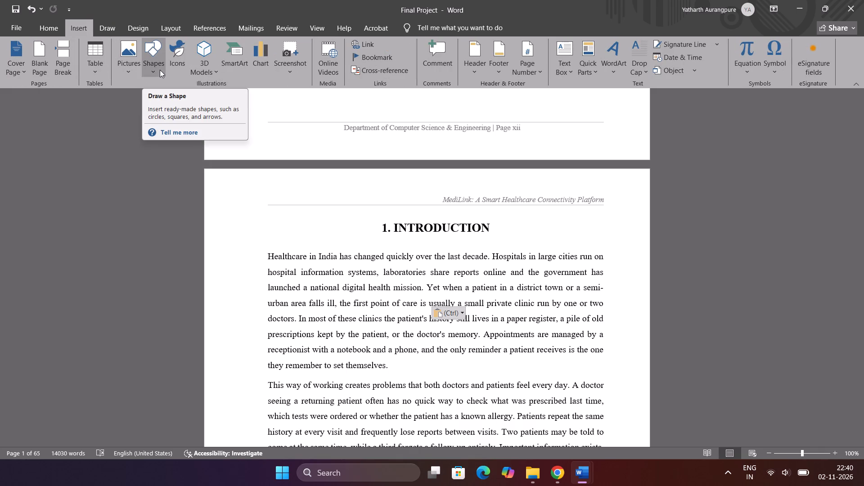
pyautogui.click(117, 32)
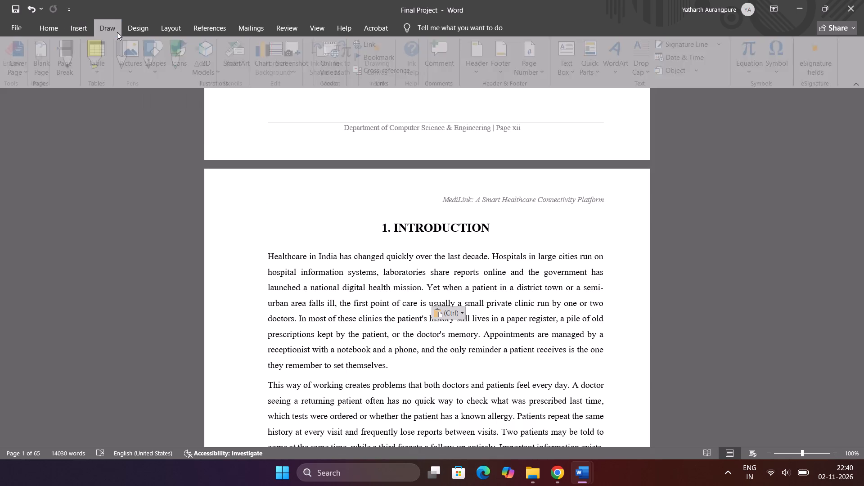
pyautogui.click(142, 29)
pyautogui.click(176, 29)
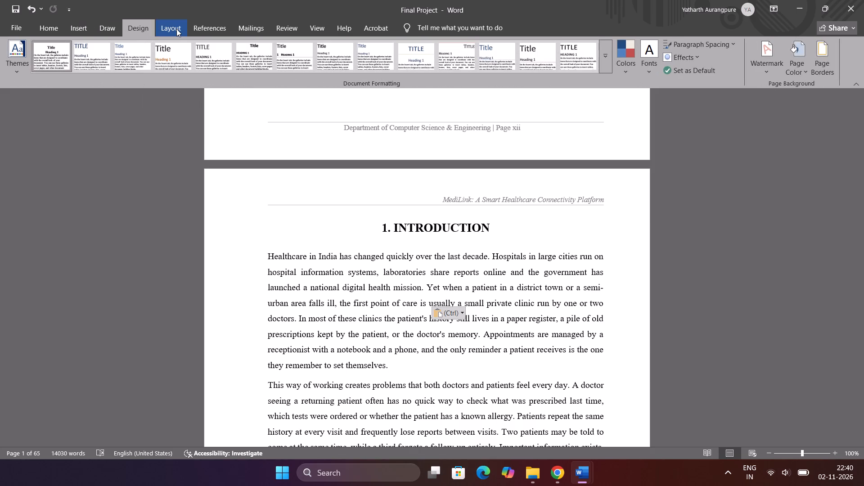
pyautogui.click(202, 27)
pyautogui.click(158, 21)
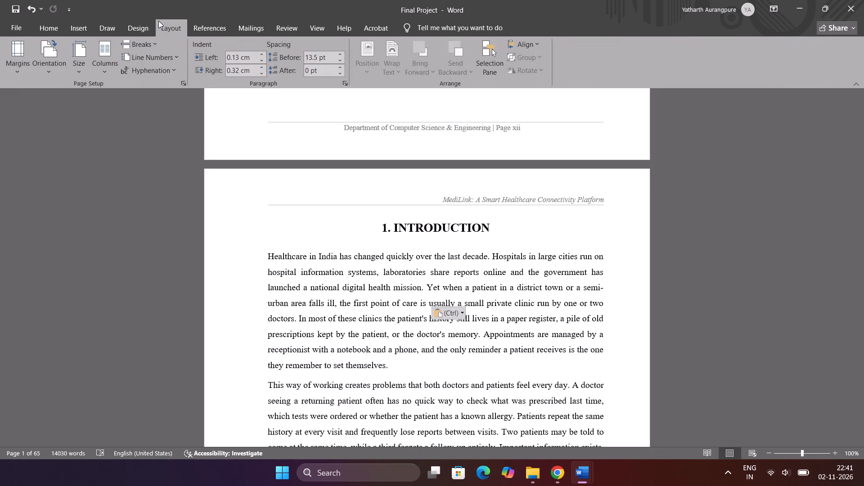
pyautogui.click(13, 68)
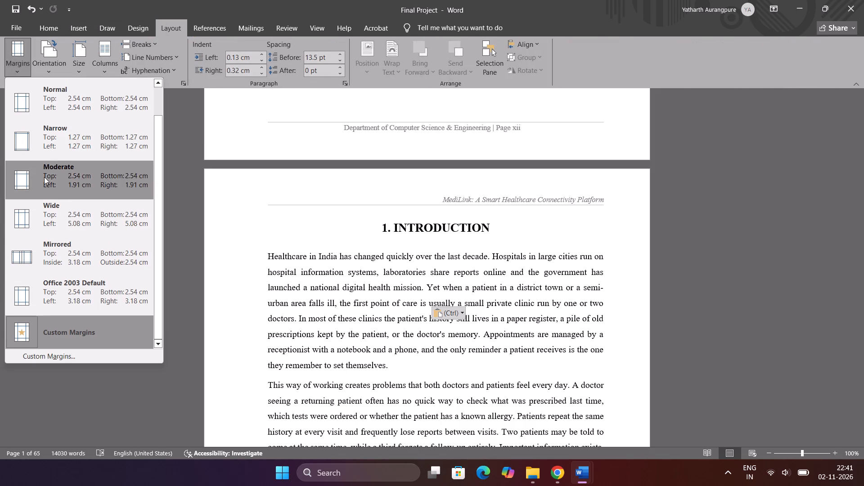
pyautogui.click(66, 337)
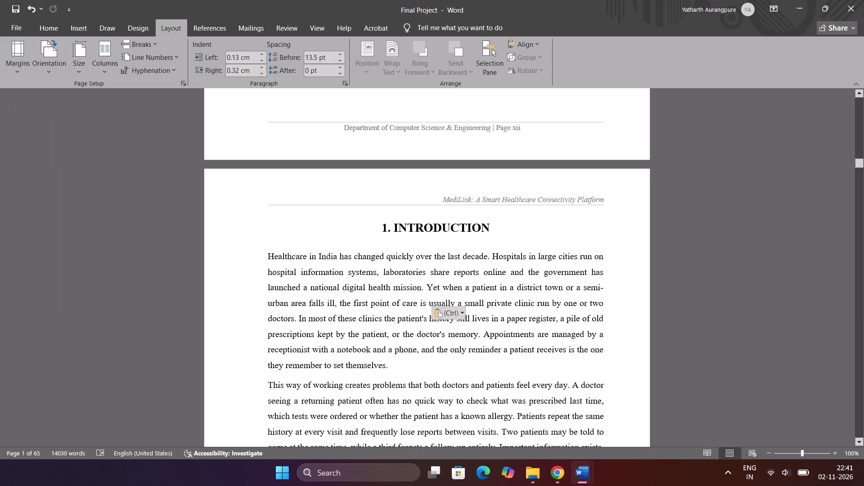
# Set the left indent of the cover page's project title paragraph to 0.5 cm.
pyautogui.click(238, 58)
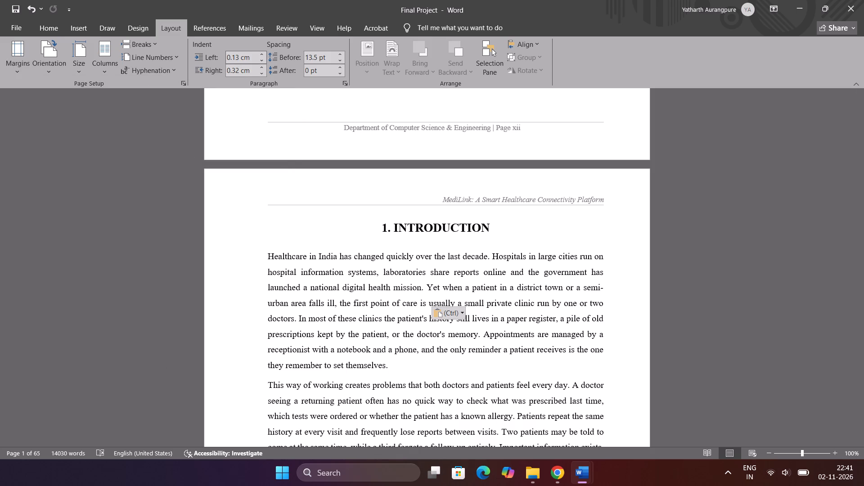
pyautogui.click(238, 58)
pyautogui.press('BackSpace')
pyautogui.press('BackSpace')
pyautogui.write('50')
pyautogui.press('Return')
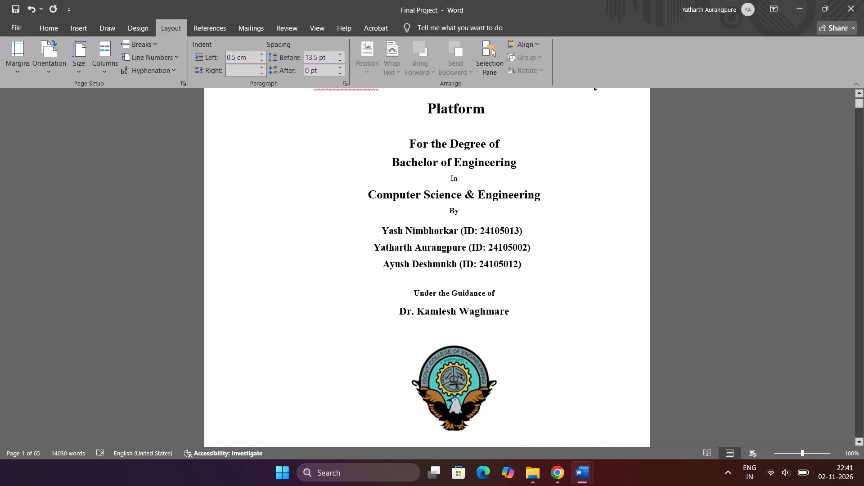
# Examine the layout of the cover page and certificate, checking the paragraph indents of the title, degree and certificate text.
pyautogui.hscroll(1, 360, 180)
pyautogui.scroll(-1, 360, 180)
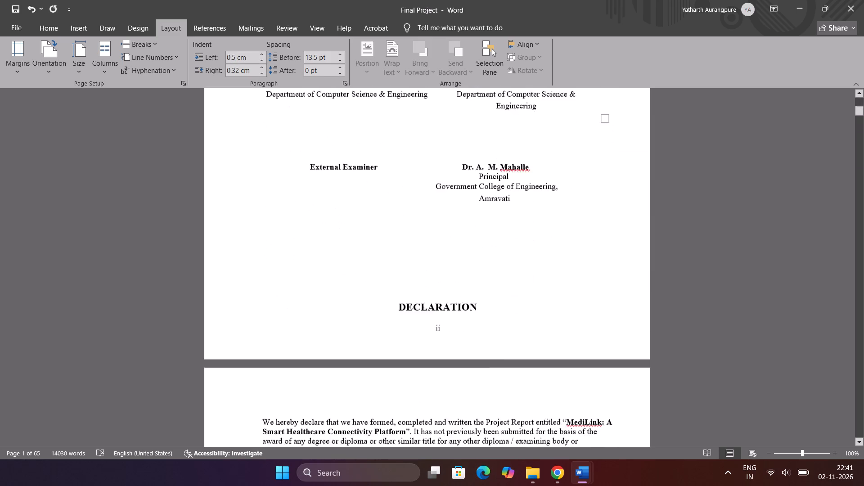
pyautogui.scroll(2, 360, 180)
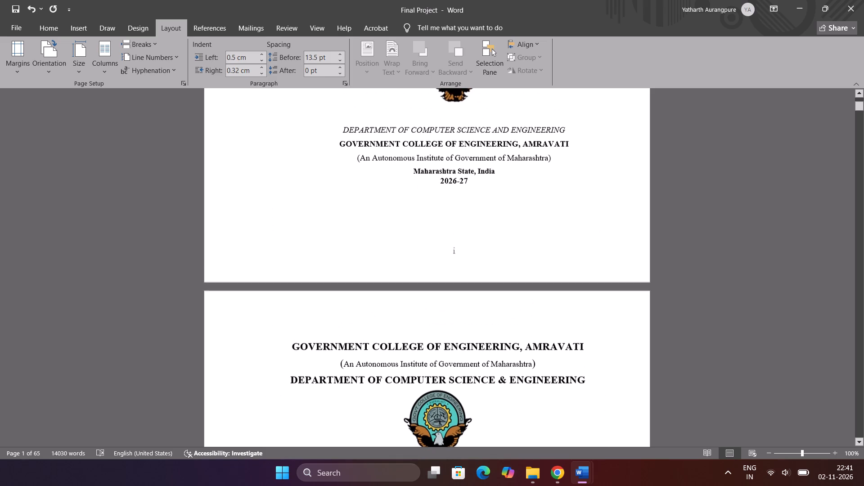
pyautogui.scroll(-1, 357, 210)
pyautogui.click(317, 274)
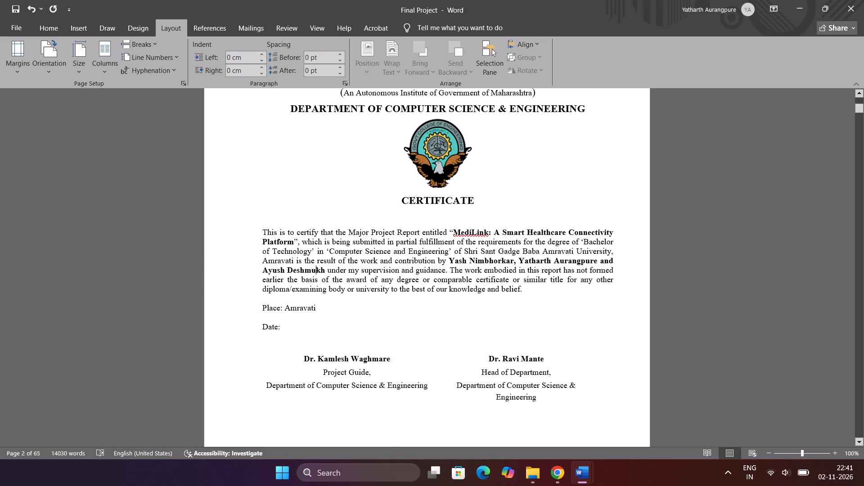
pyautogui.scroll(5, 320, 184)
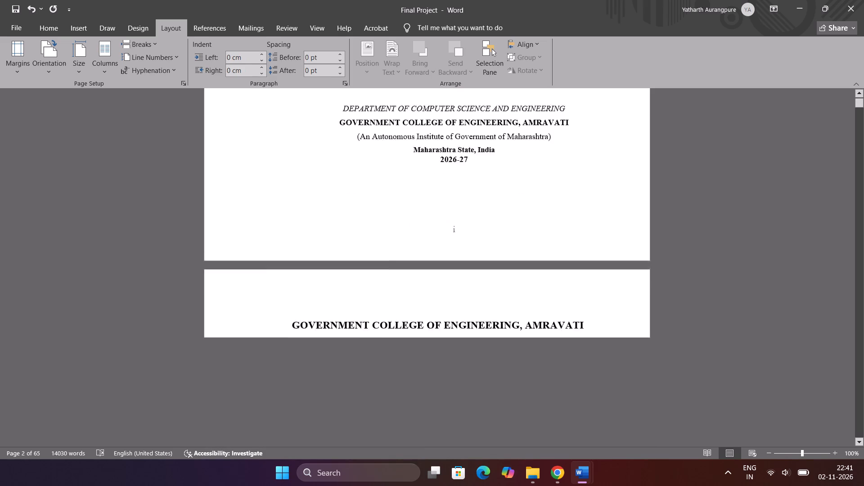
pyautogui.click(338, 217)
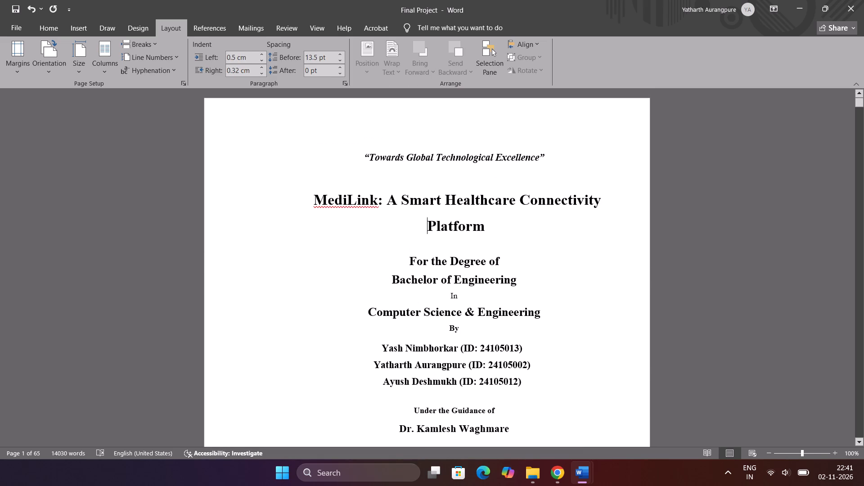
pyautogui.click(303, 201)
pyautogui.click(301, 283)
pyautogui.click(359, 285)
pyautogui.click(348, 324)
pyautogui.click(294, 194)
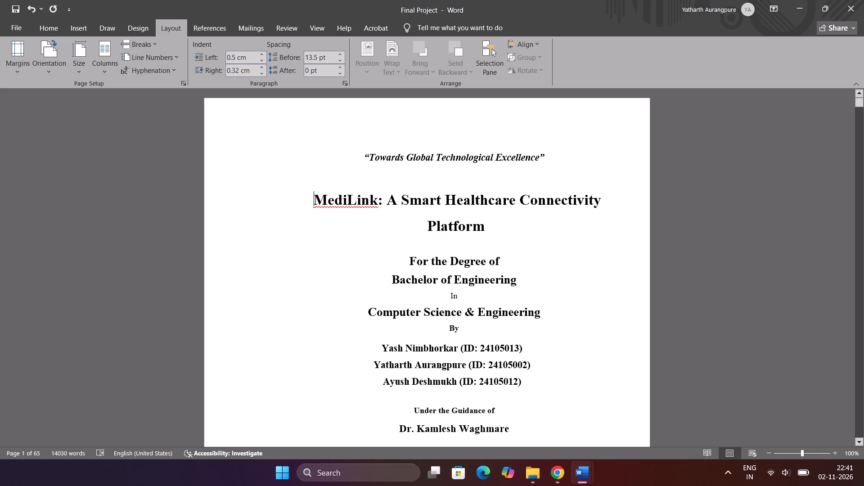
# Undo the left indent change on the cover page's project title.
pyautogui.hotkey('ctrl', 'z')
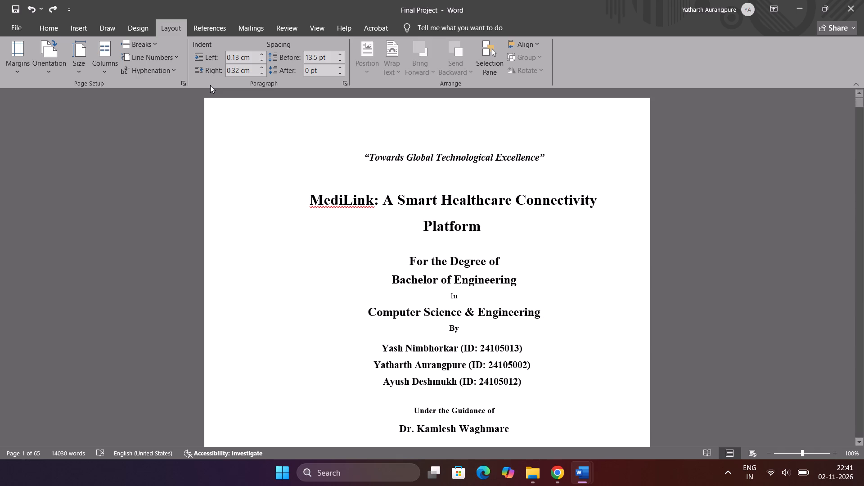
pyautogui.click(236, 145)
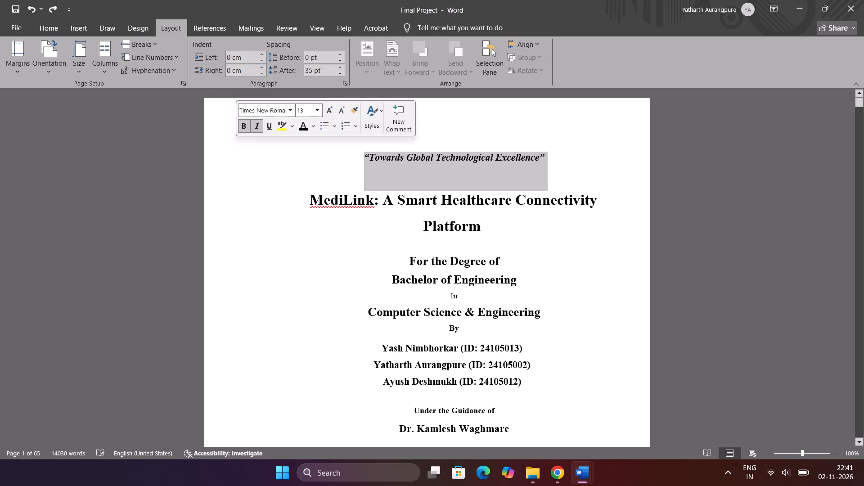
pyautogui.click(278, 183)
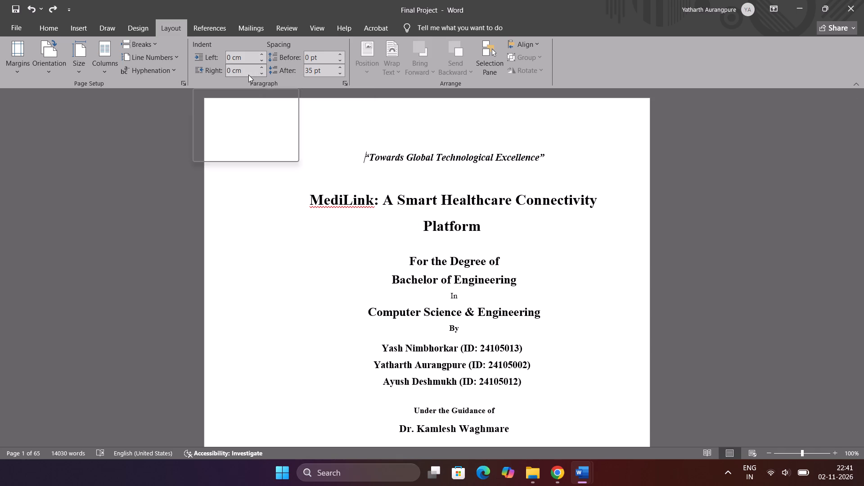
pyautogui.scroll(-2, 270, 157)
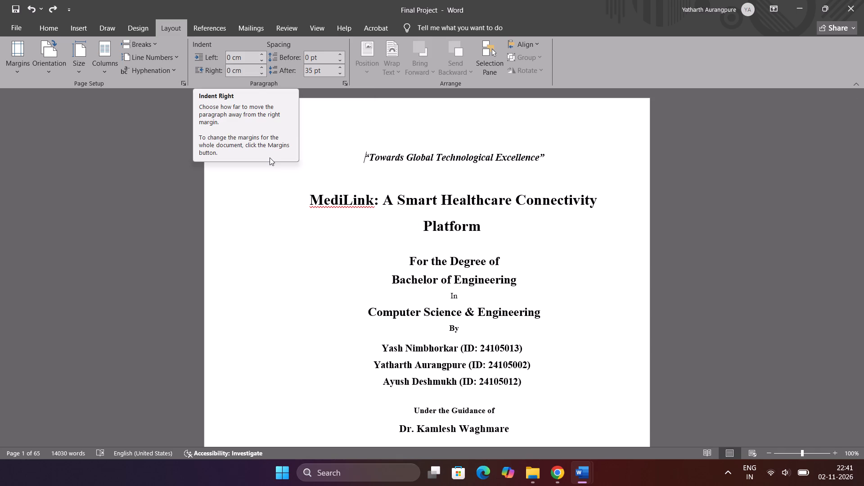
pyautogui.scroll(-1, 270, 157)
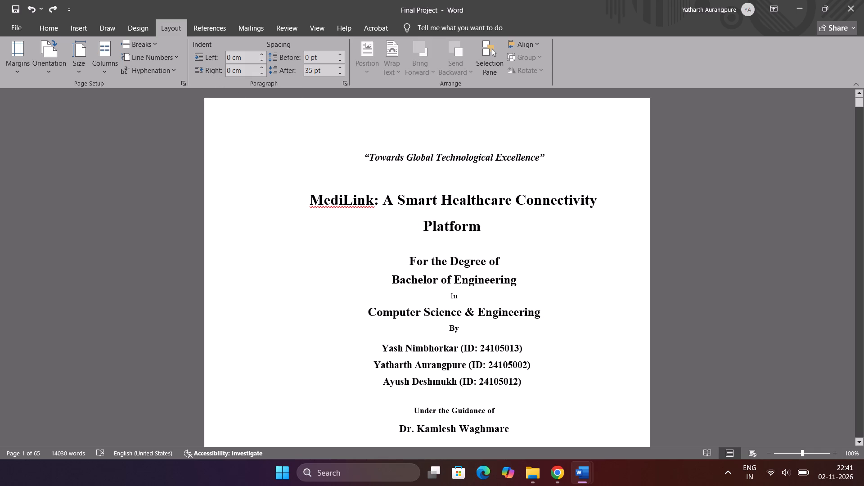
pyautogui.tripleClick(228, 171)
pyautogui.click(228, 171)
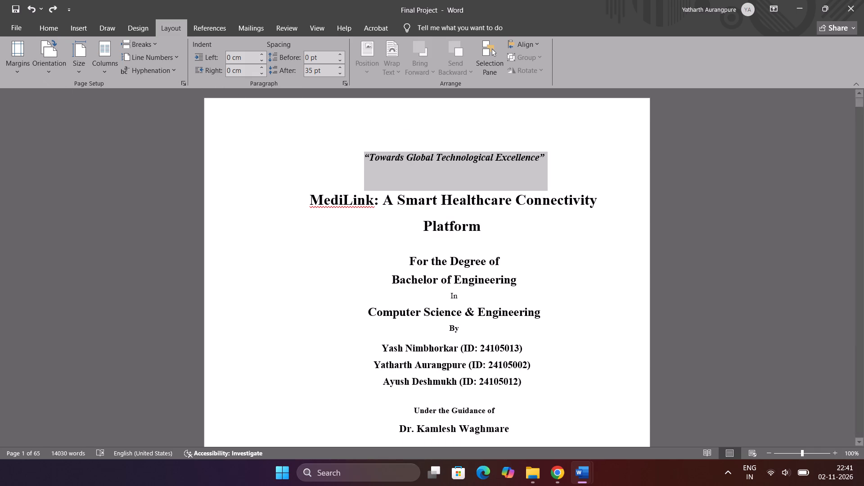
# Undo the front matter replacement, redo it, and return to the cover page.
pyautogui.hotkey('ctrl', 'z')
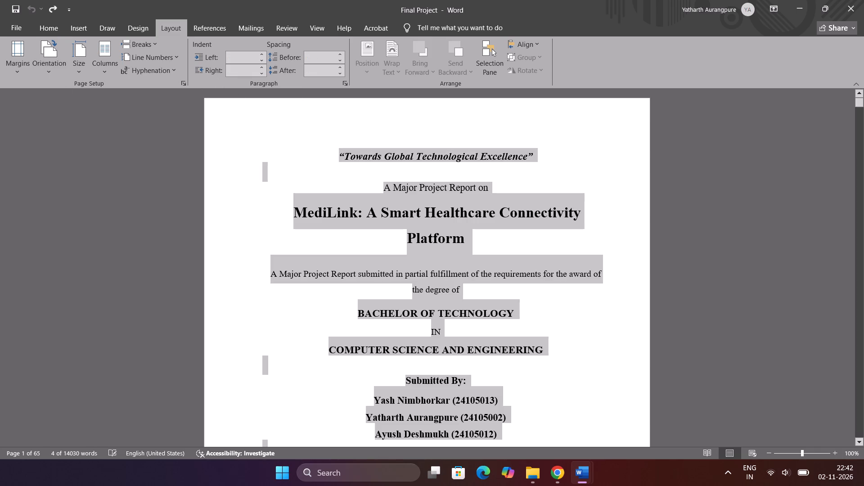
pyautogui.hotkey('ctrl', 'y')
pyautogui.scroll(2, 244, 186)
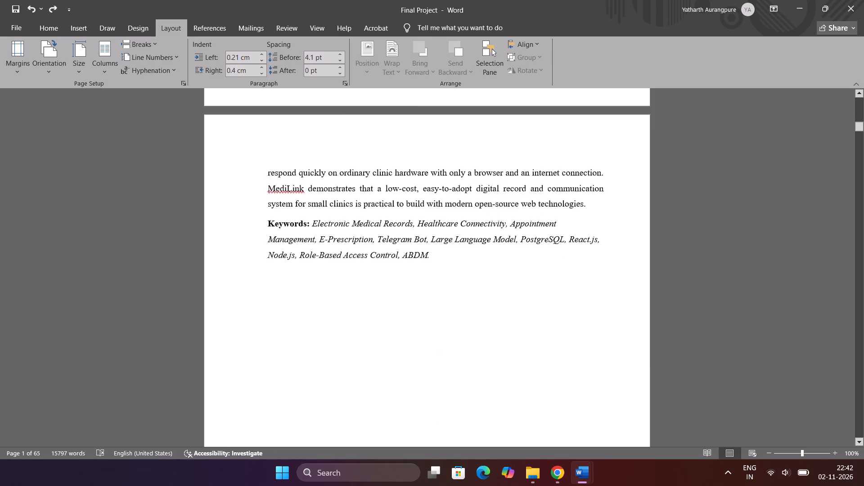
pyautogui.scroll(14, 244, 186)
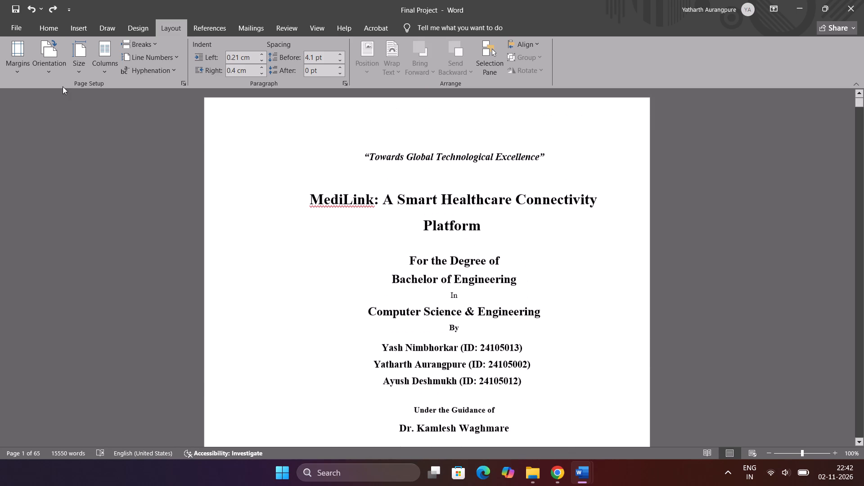
# Apply the Normal margin preset, 2.54 cm on all four sides, to the front matter section.
pyautogui.click(16, 72)
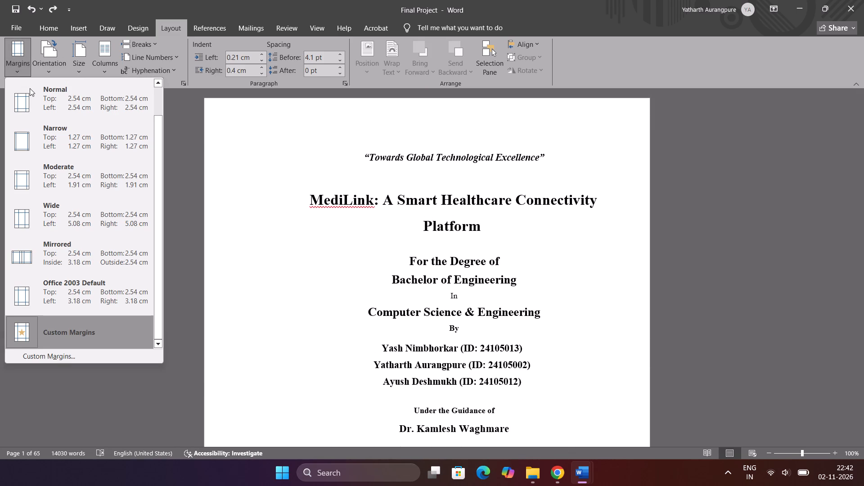
pyautogui.click(30, 88)
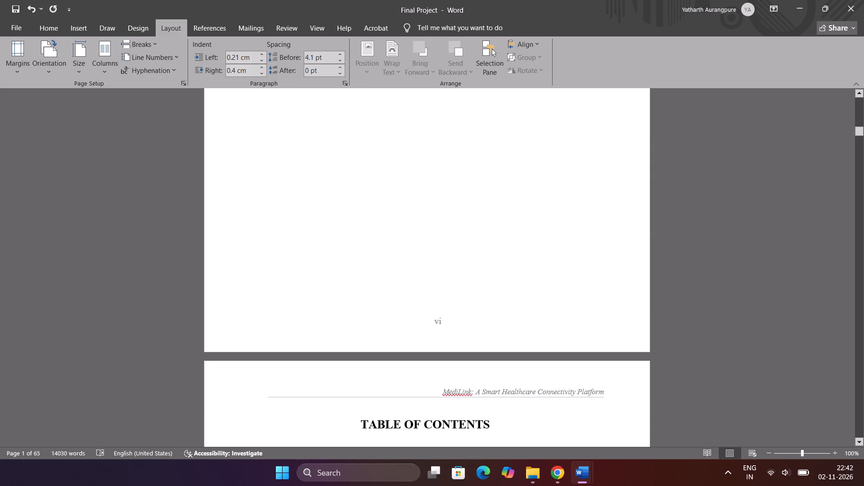
pyautogui.scroll(10, 297, 287)
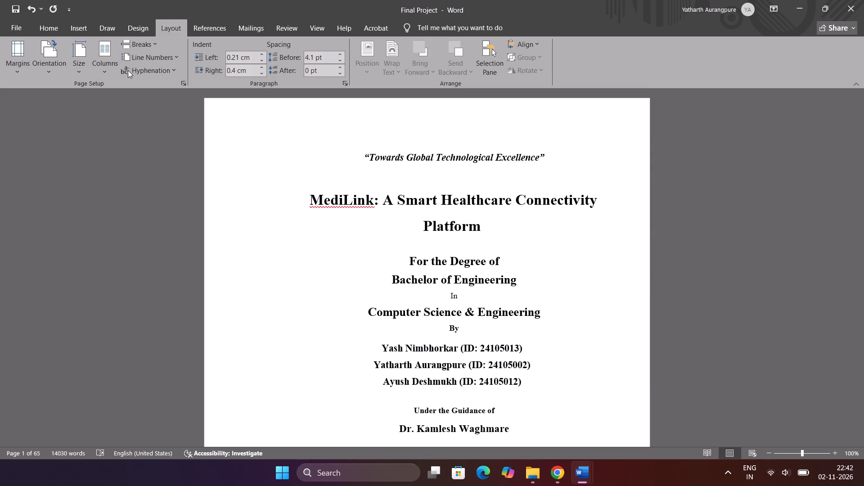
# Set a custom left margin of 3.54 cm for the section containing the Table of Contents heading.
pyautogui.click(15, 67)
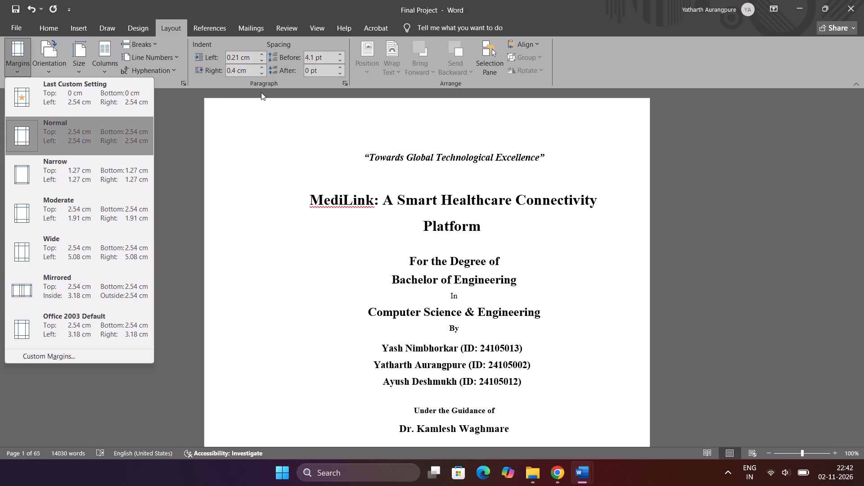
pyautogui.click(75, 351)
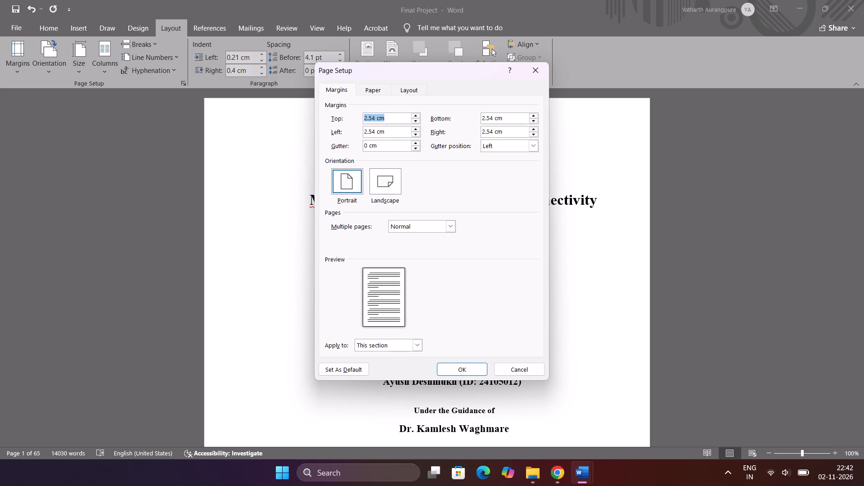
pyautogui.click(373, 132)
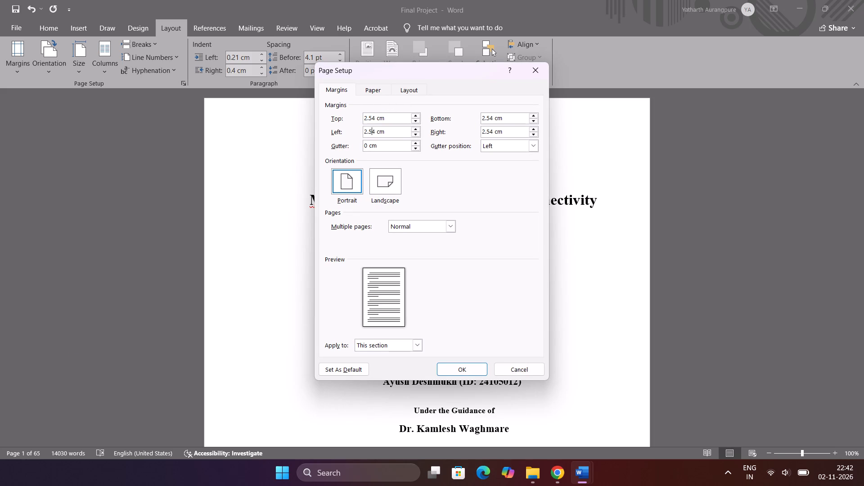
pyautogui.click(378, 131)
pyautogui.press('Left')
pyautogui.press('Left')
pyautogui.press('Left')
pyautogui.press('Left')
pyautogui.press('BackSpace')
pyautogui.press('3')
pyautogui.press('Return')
# Examine the front matter pages from the table of contents back to the acknowledgement for the effect of the margin change.
pyautogui.scroll(-3, 377, 231)
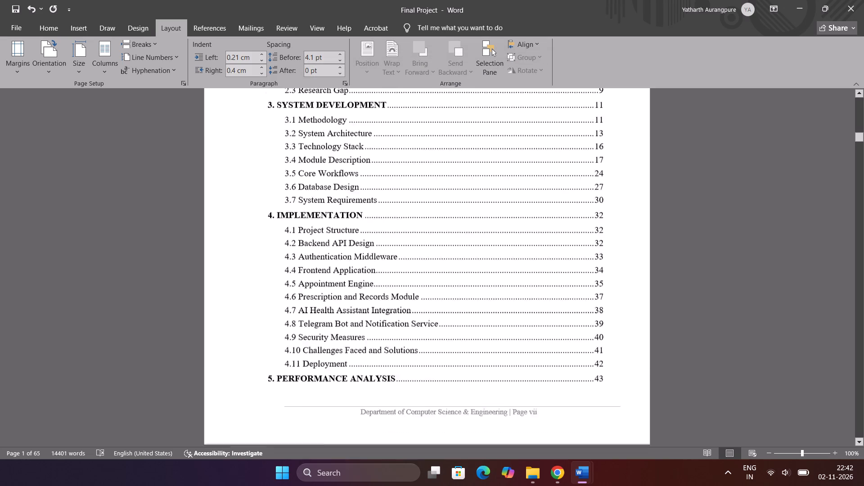
pyautogui.scroll(2, 377, 231)
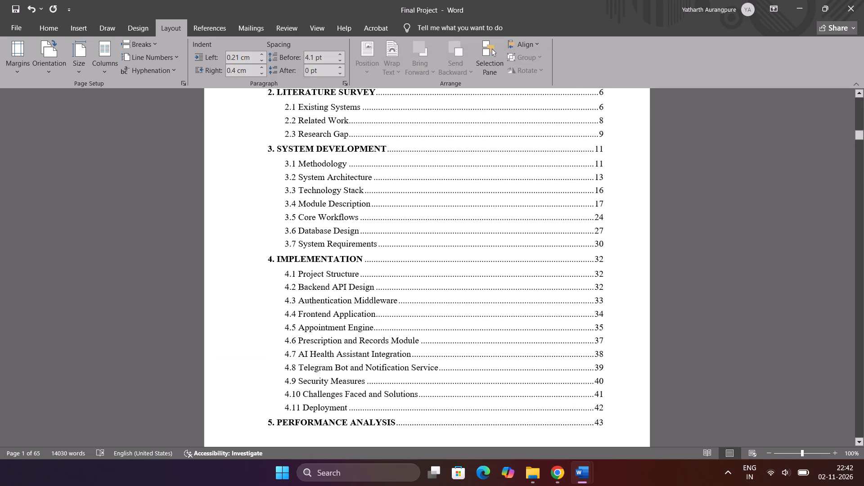
pyautogui.scroll(2, 377, 231)
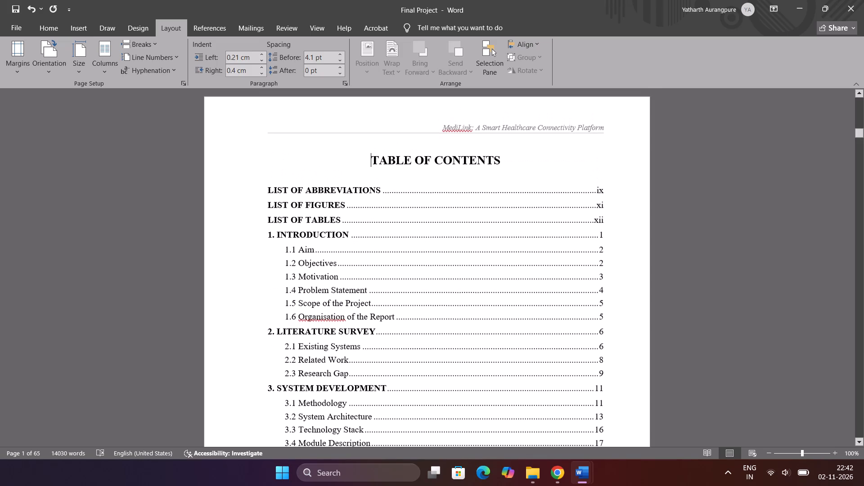
pyautogui.scroll(3, 377, 231)
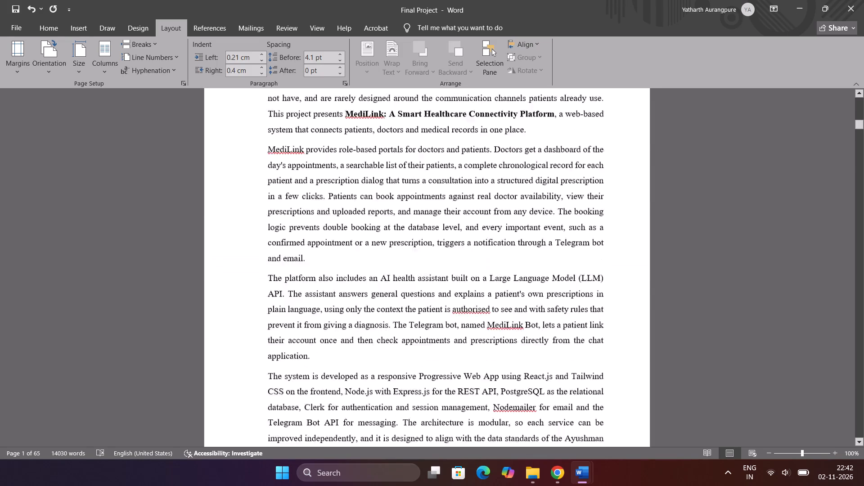
pyautogui.scroll(2, 377, 231)
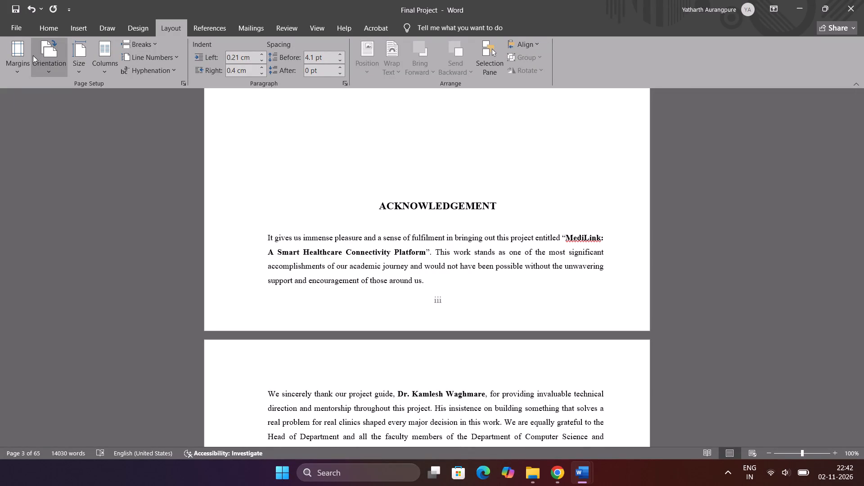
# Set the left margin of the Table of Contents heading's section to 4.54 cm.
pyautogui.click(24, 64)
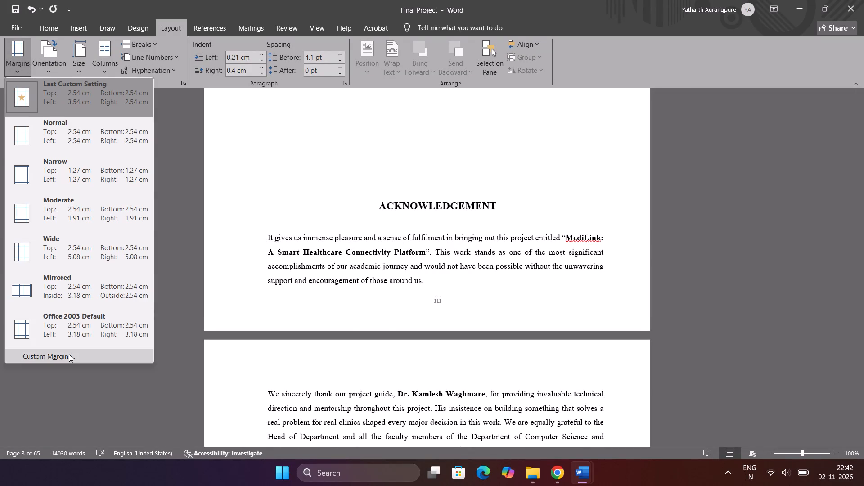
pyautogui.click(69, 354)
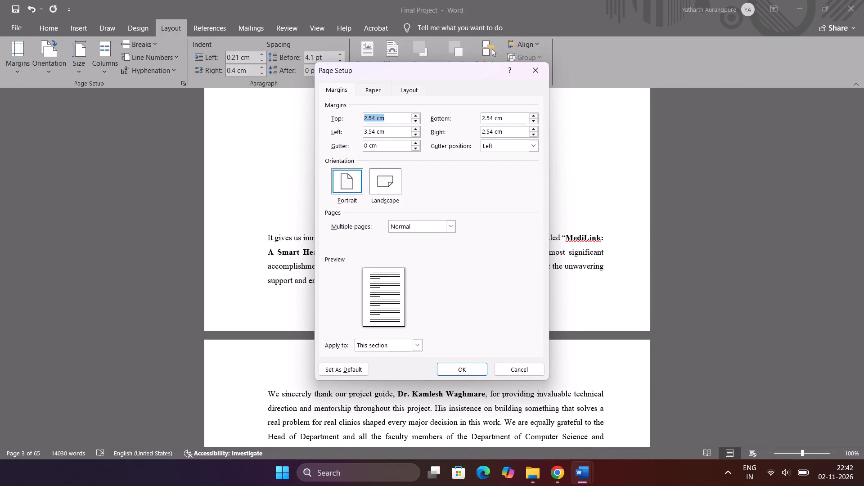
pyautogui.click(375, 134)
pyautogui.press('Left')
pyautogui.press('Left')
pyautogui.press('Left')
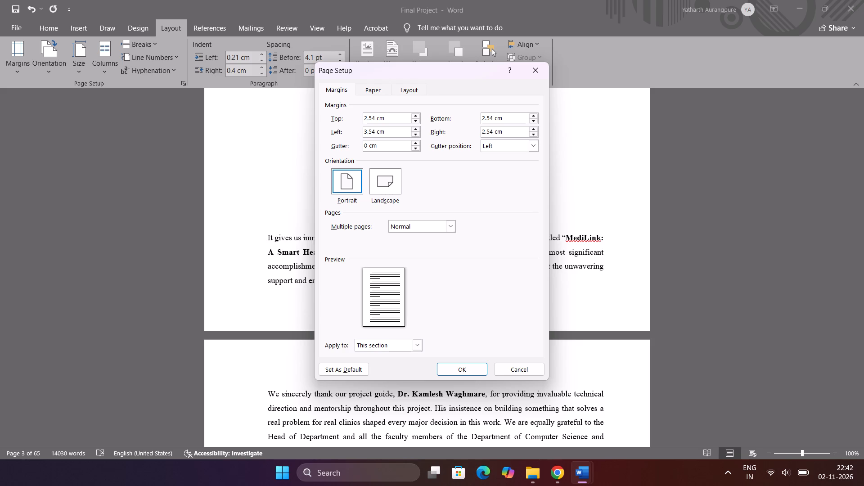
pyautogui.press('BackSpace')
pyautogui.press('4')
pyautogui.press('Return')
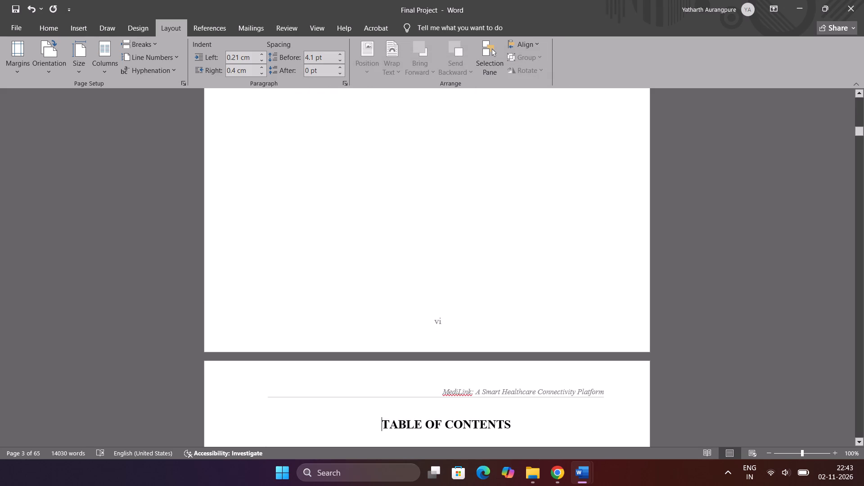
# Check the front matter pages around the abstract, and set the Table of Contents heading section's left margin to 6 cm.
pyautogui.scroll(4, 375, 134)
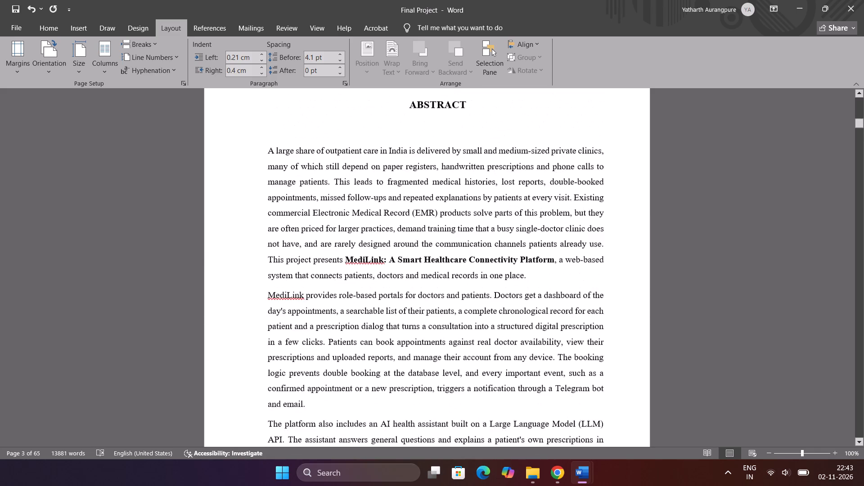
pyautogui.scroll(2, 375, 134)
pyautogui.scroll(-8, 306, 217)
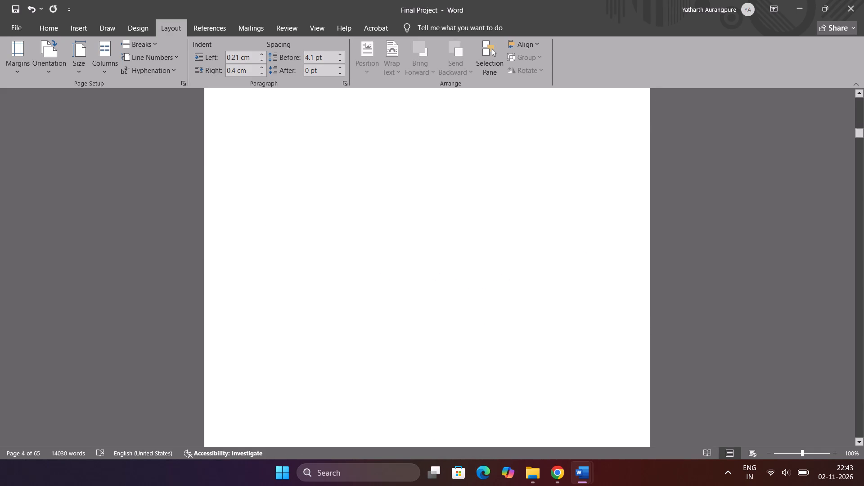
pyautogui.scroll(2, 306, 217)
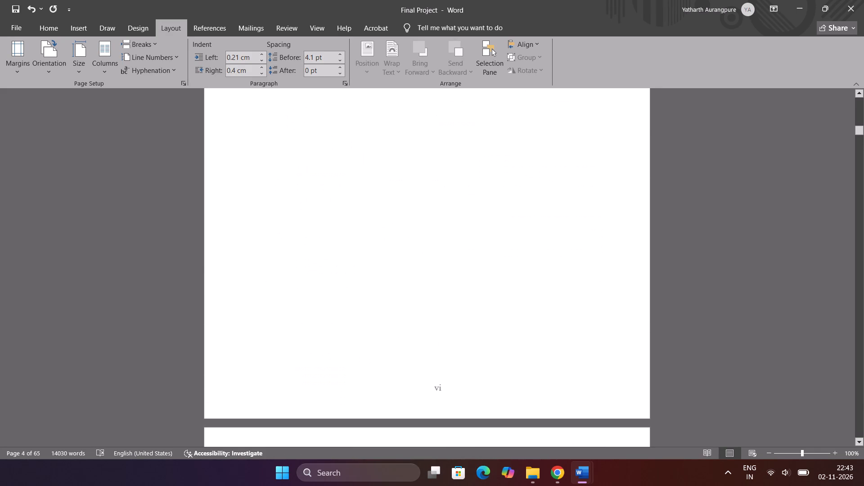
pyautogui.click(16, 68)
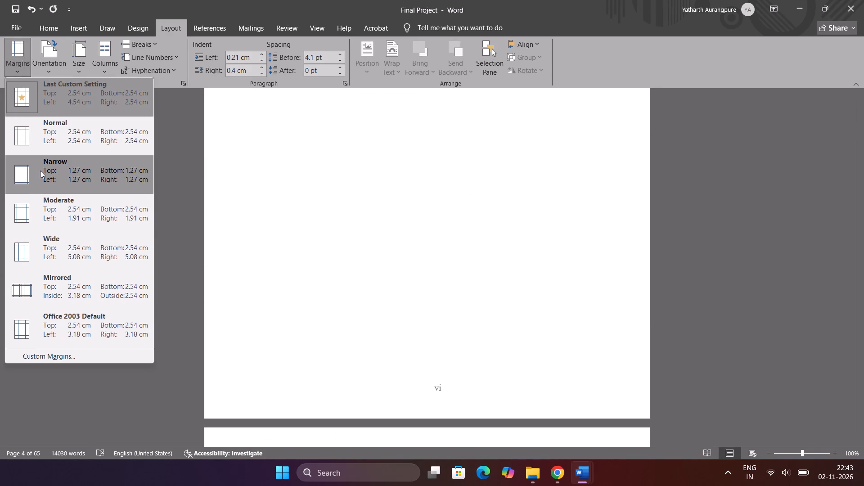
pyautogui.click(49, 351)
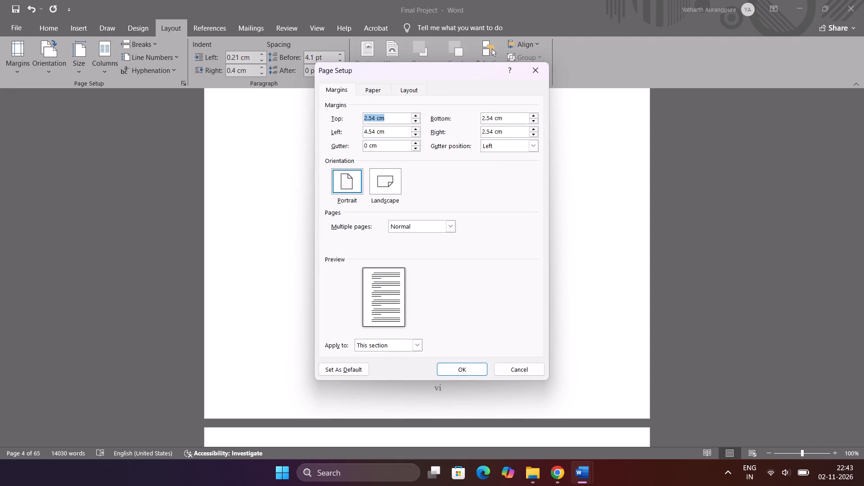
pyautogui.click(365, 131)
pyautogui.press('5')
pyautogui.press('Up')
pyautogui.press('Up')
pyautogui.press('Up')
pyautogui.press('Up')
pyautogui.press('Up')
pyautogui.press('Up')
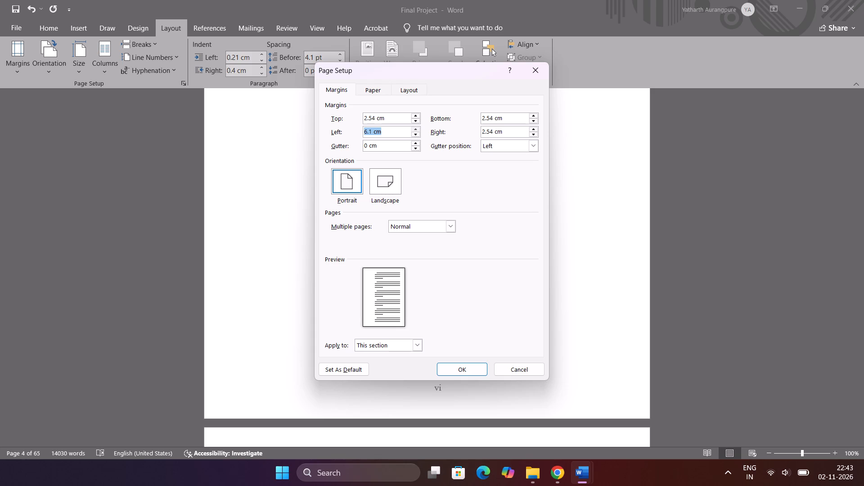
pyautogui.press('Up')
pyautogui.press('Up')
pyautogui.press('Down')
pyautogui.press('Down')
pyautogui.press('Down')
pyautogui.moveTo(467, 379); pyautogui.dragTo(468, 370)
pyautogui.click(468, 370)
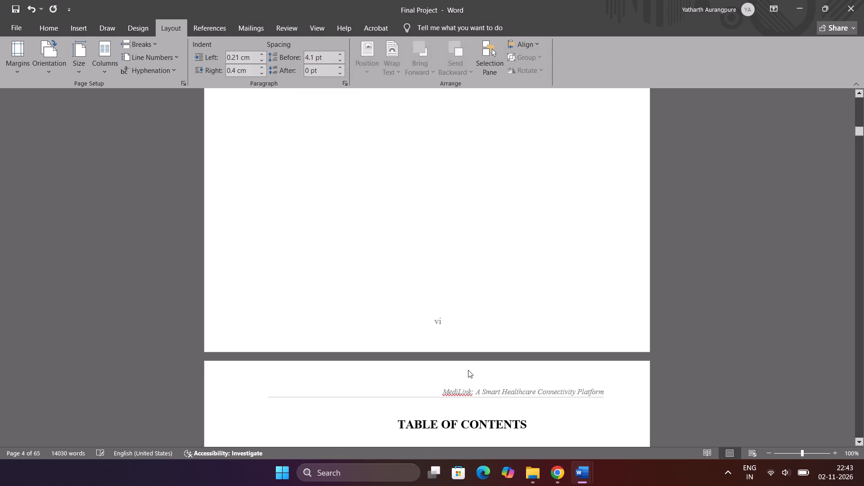
# Review the abstract pages and set the left margin of the Table of Contents heading's section to 10 cm.
pyautogui.scroll(1, 468, 370)
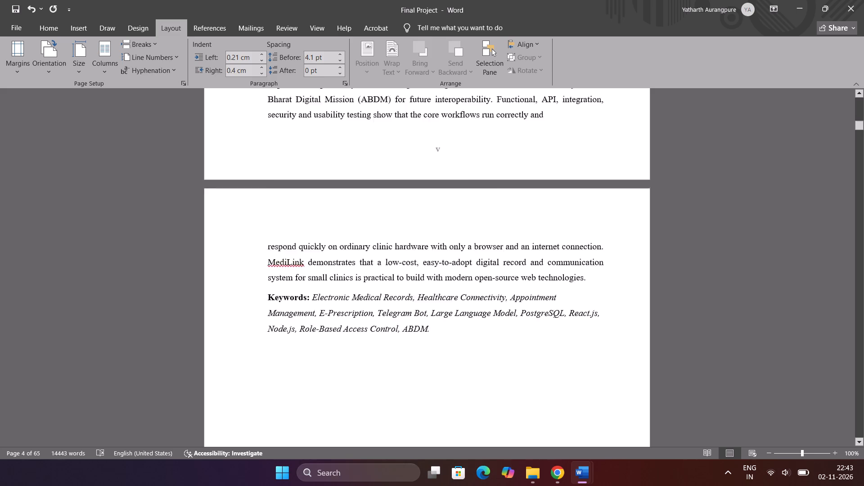
pyautogui.scroll(1, 468, 370)
pyautogui.scroll(-1, 434, 357)
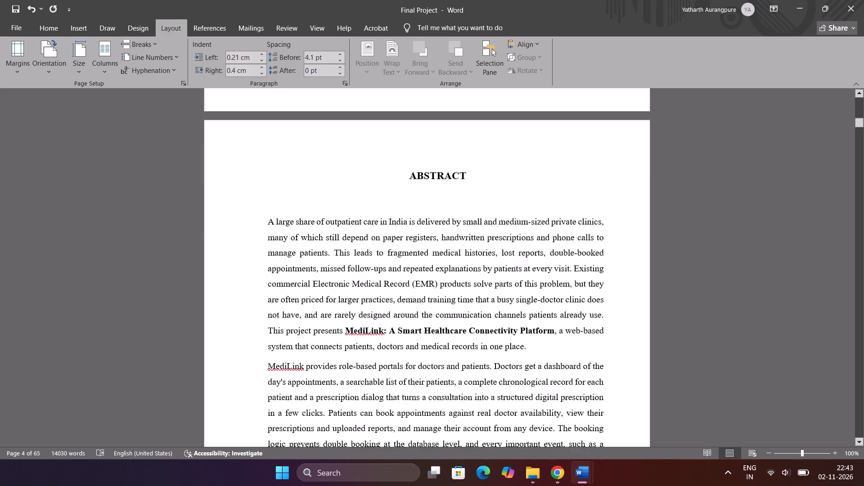
pyautogui.scroll(-1, 434, 357)
pyautogui.scroll(2, 434, 357)
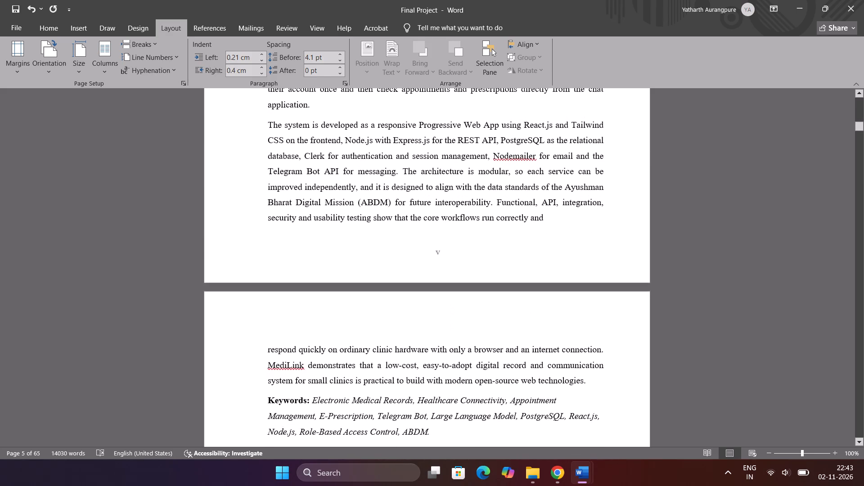
pyautogui.scroll(2, 434, 357)
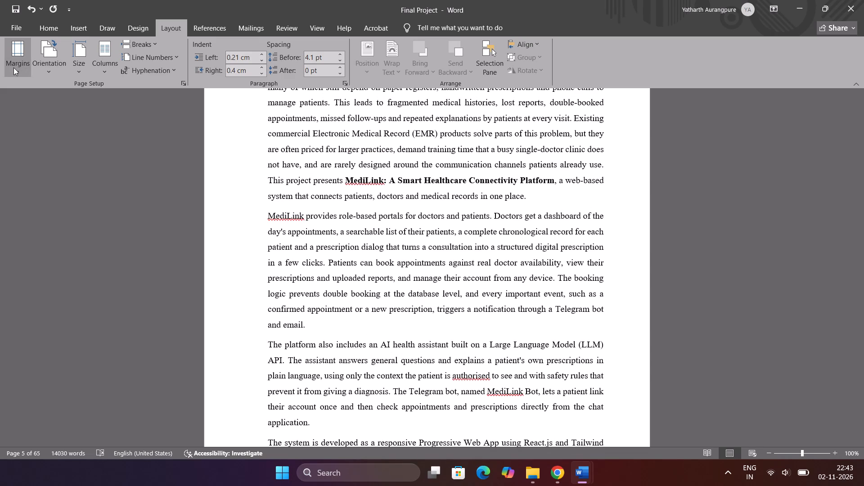
pyautogui.click(13, 67)
pyautogui.click(72, 351)
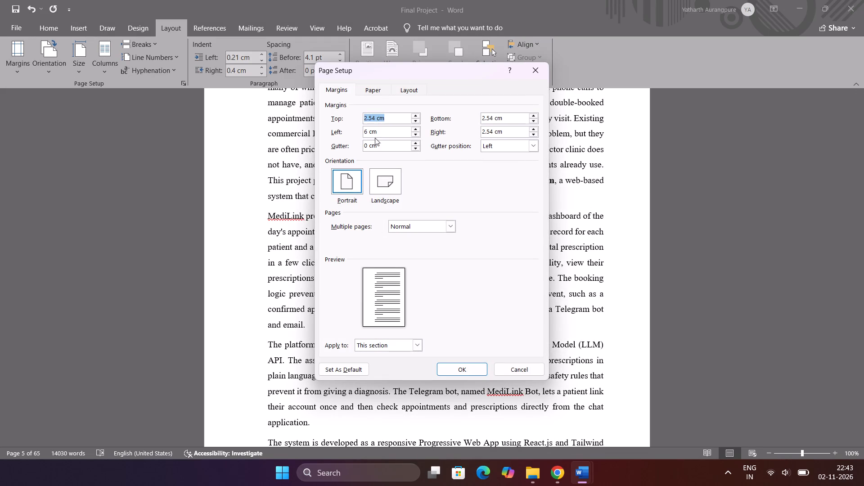
pyautogui.click(380, 131)
pyautogui.press('Up')
pyautogui.press('Up')
pyautogui.press('Up')
pyautogui.press('Up')
pyautogui.press('Up')
pyautogui.press('Up')
pyautogui.press('Up')
pyautogui.press('Up')
pyautogui.press('Up')
pyautogui.press('Up')
pyautogui.press('Up')
pyautogui.press('Up')
pyautogui.press('Up')
pyautogui.press('Up')
pyautogui.press('Up')
pyautogui.press('Up')
pyautogui.press('Up')
pyautogui.press('Up')
pyautogui.press('Up')
pyautogui.press('Up')
pyautogui.press('Up')
pyautogui.press('Up')
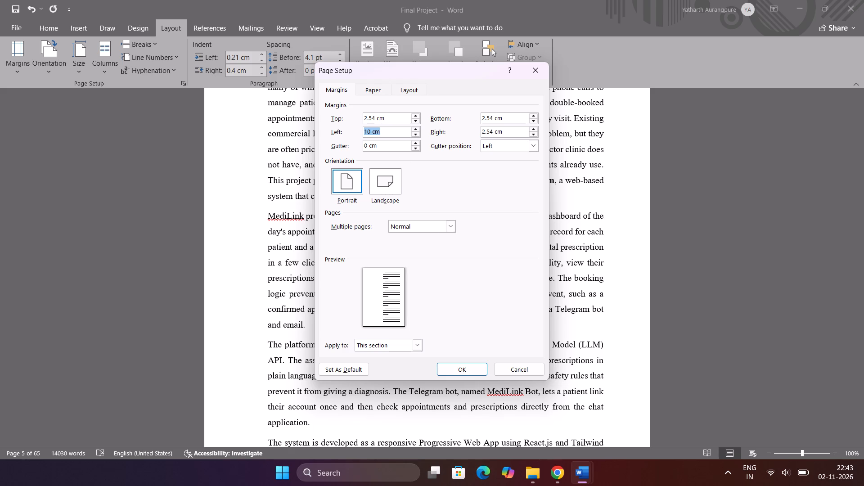
pyautogui.click(471, 370)
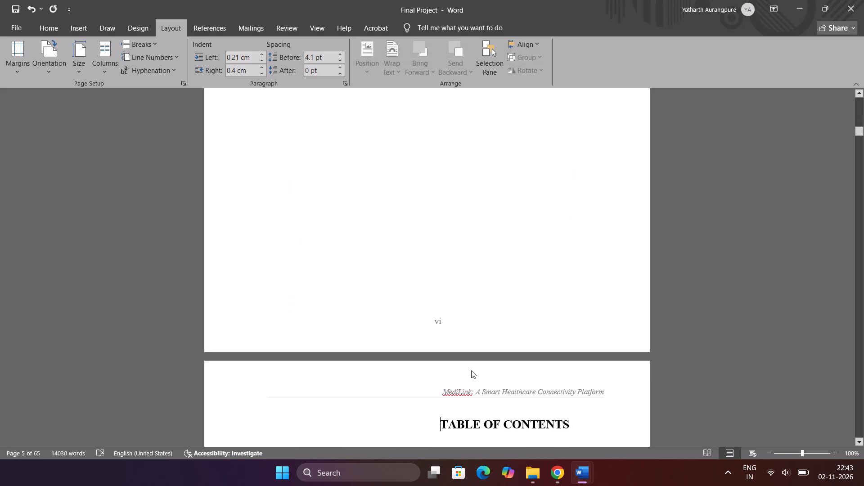
# Review the pages around the table of contents and abstract, and undo the last three left-margin changes.
pyautogui.scroll(2, 471, 370)
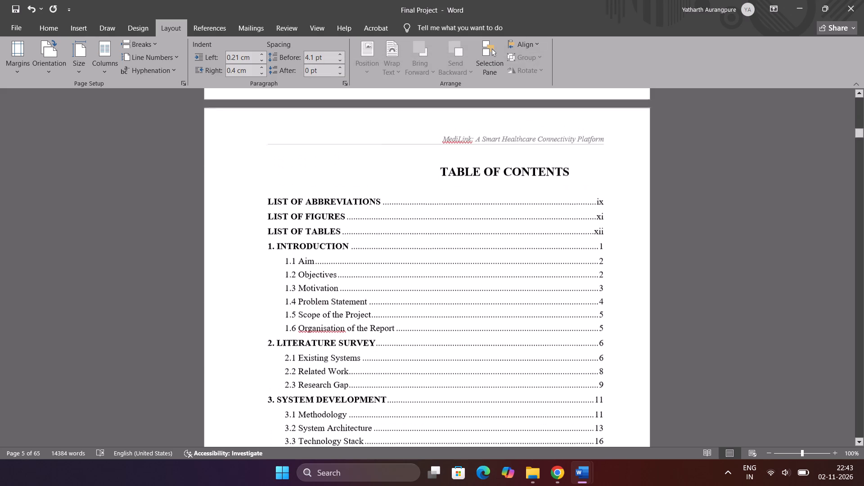
pyautogui.scroll(4, 471, 370)
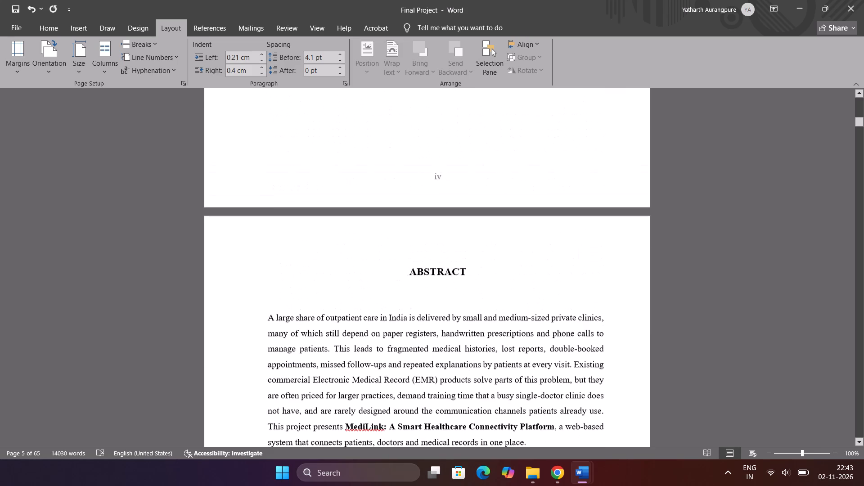
pyautogui.scroll(-5, 471, 370)
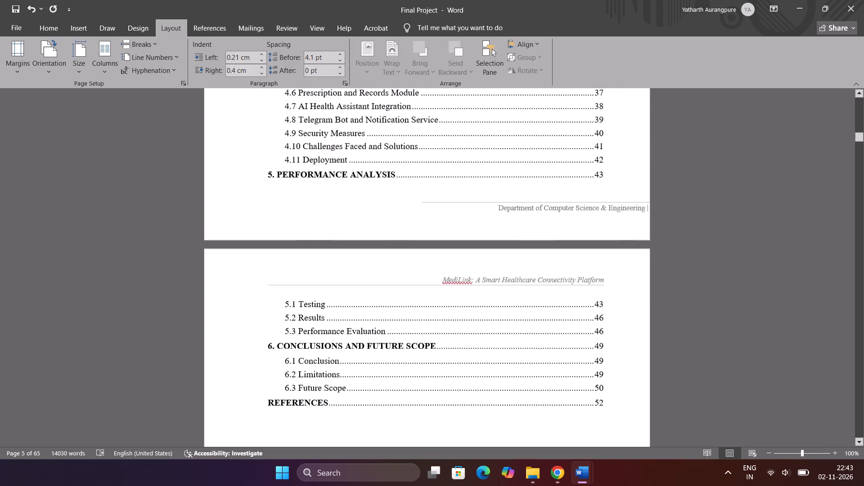
pyautogui.scroll(2, 445, 352)
pyautogui.hotkey('ctrl', 'z')
pyautogui.hotkey('ctrl', 'z')
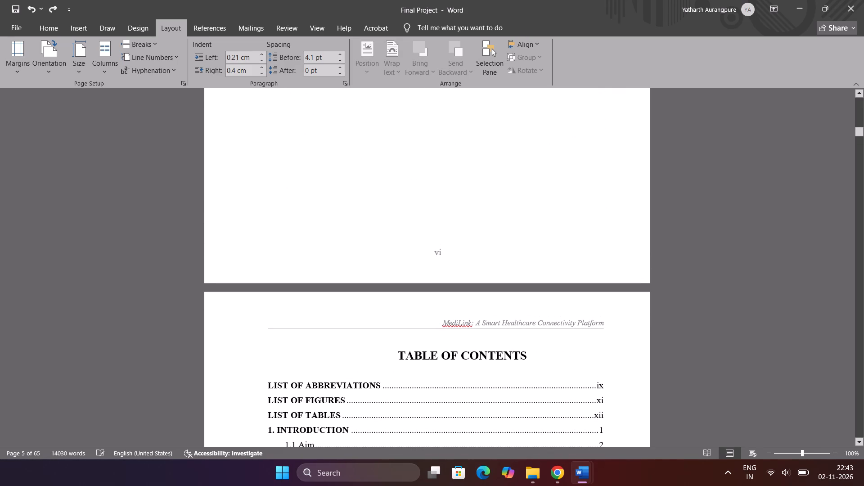
pyautogui.hotkey('ctrl', 'z')
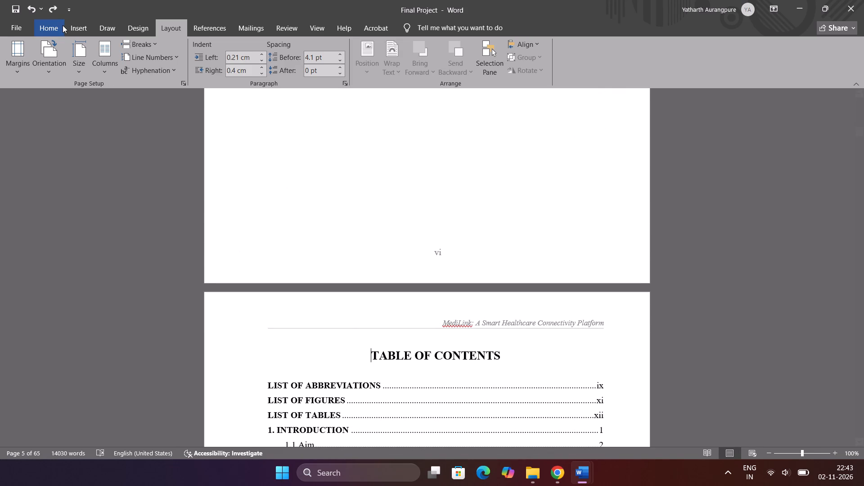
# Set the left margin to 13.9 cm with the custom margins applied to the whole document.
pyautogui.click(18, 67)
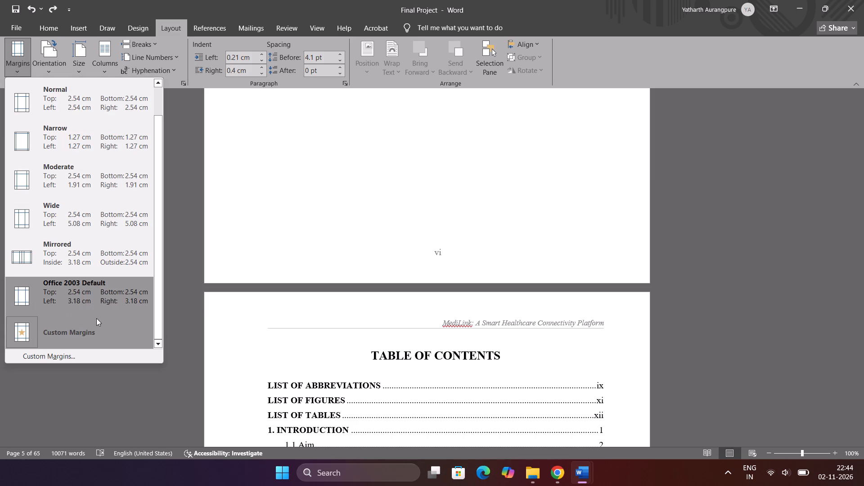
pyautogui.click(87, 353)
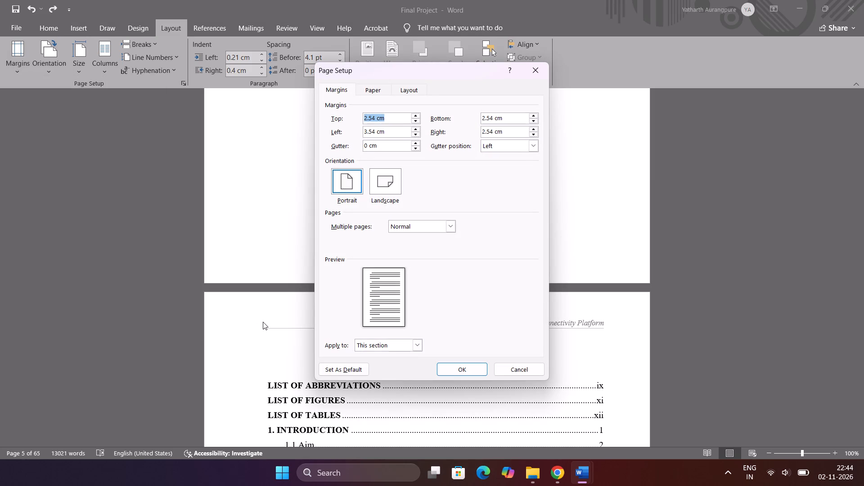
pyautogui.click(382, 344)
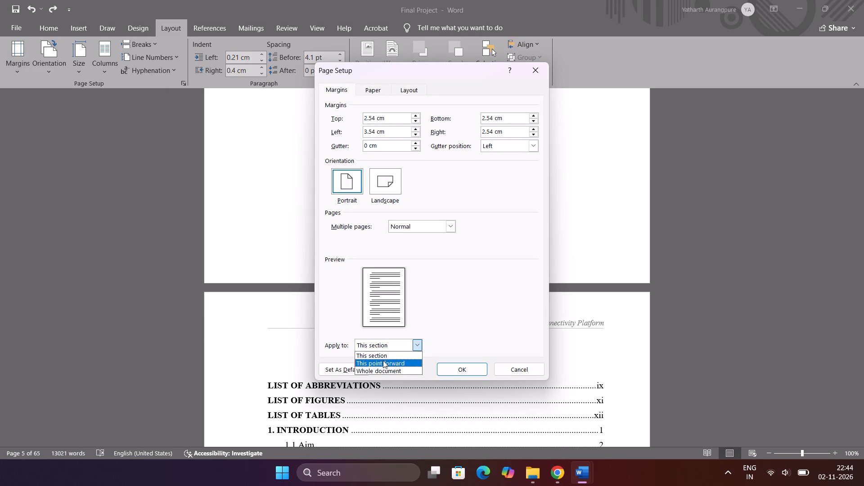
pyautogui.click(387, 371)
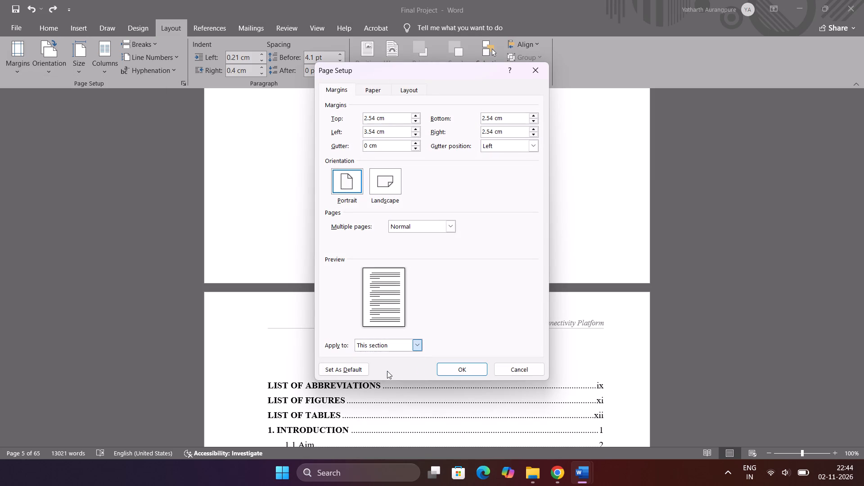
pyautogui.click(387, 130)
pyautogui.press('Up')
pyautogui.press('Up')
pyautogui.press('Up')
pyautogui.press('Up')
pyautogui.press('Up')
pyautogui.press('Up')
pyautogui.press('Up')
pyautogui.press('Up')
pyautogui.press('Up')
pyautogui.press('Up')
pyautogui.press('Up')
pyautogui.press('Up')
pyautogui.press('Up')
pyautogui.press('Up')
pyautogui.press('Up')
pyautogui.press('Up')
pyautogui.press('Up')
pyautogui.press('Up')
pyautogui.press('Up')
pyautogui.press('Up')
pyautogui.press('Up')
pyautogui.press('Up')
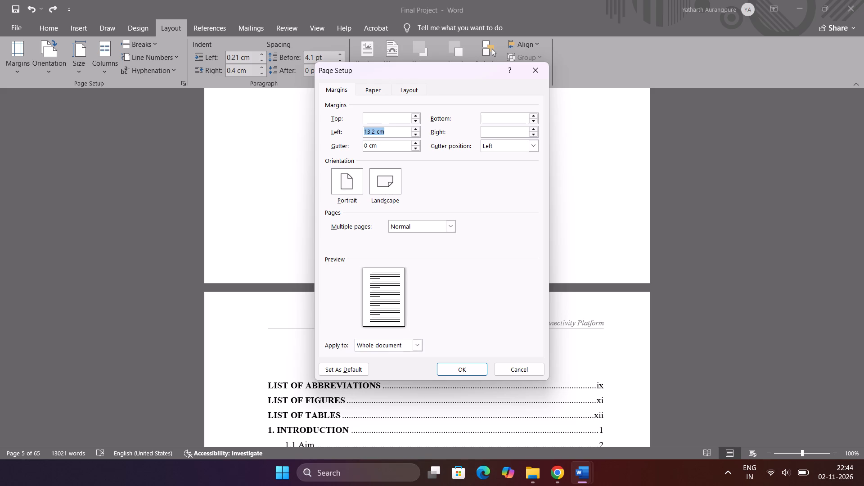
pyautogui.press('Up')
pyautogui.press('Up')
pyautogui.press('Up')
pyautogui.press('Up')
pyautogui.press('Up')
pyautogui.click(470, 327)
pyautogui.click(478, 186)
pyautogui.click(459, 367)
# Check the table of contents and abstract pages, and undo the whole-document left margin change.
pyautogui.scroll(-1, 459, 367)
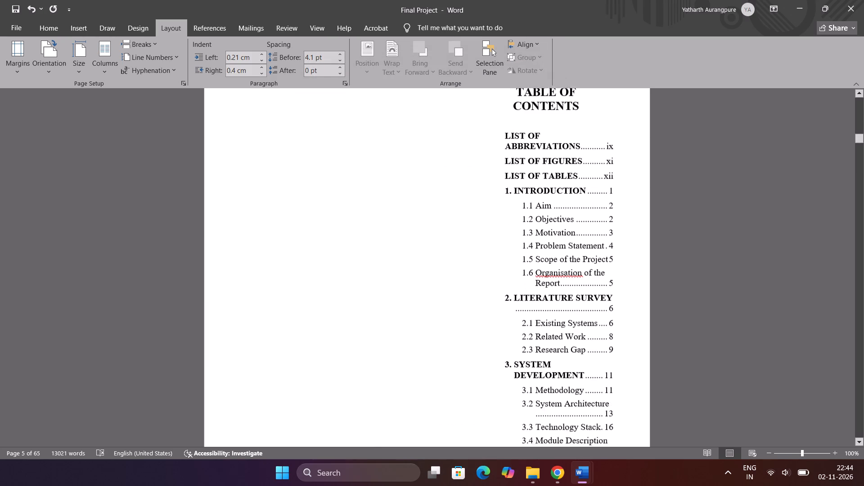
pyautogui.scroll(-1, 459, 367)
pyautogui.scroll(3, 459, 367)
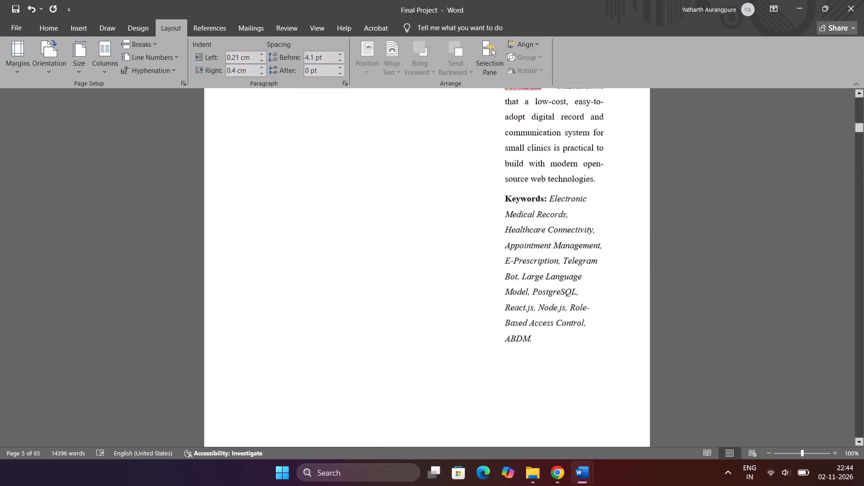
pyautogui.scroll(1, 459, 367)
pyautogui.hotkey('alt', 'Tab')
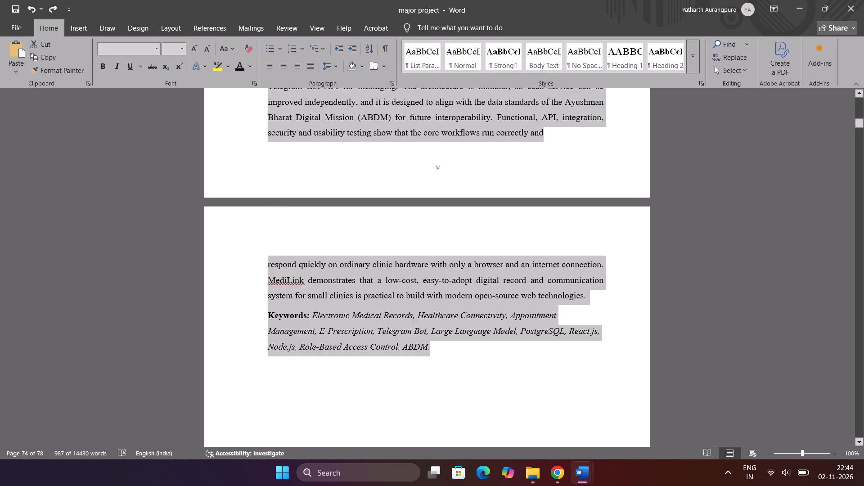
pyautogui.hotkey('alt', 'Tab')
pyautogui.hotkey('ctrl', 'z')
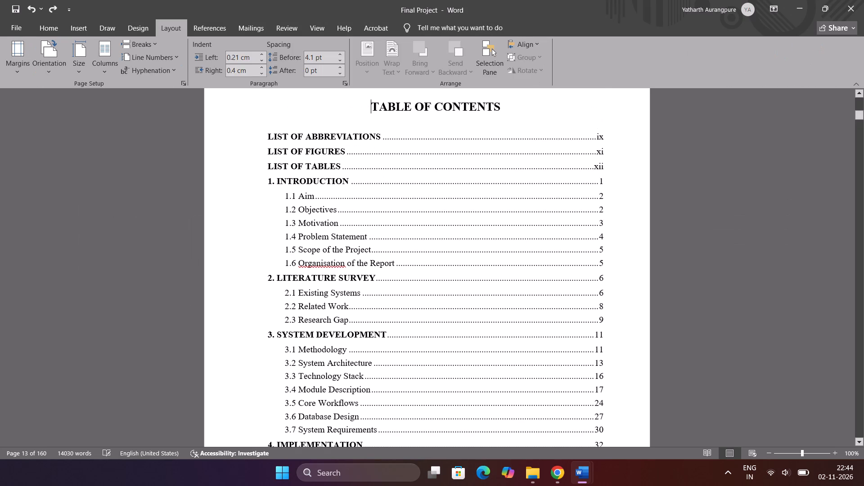
# Set the left margin to 5 cm with the custom margins applied to the whole document.
pyautogui.click(16, 69)
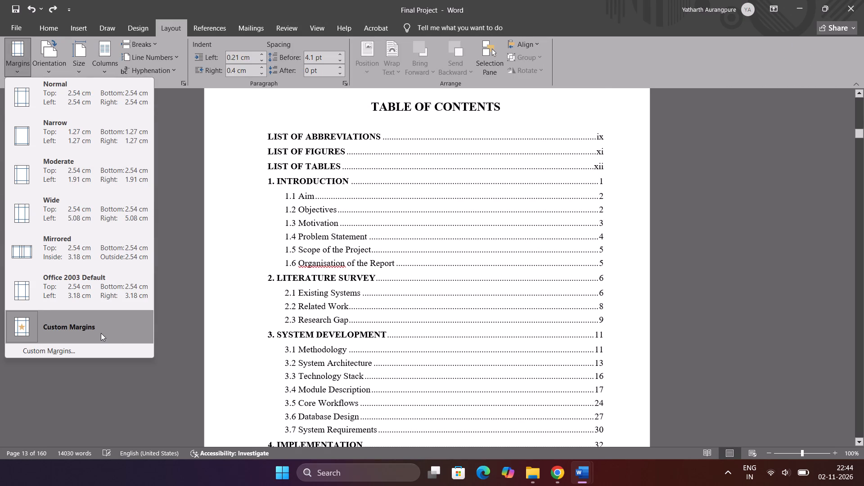
pyautogui.click(94, 349)
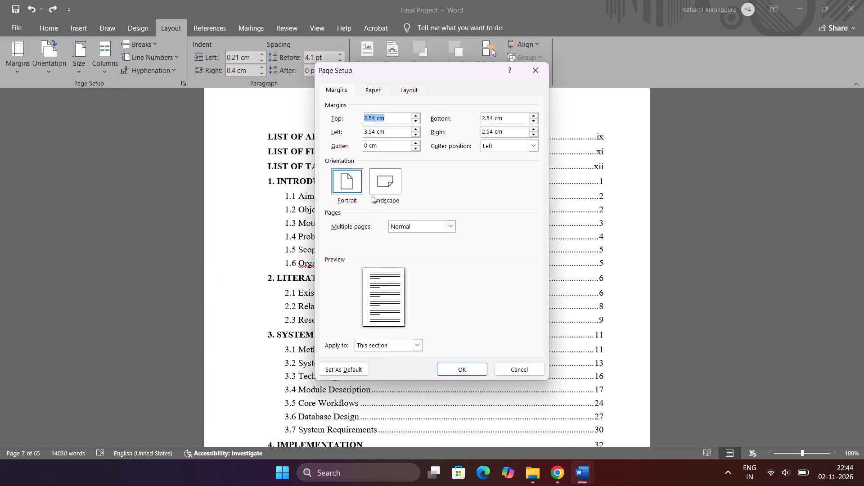
pyautogui.click(378, 342)
pyautogui.click(378, 372)
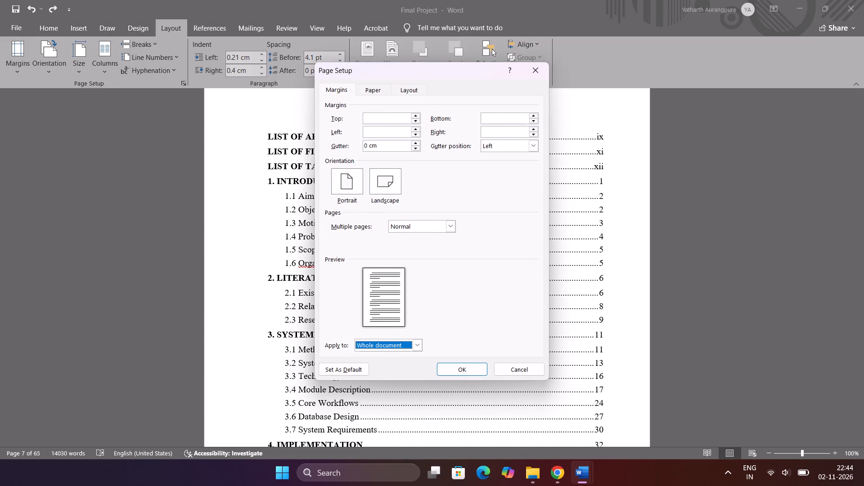
pyautogui.click(377, 128)
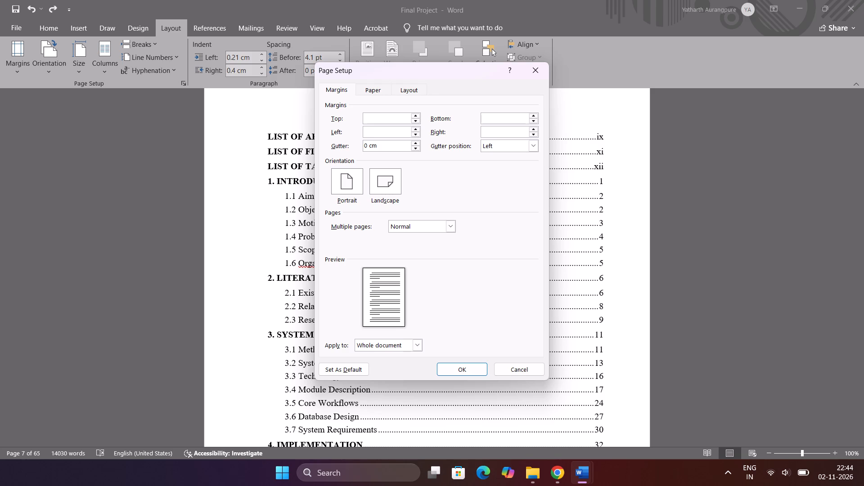
pyautogui.press('5')
pyautogui.press('Return')
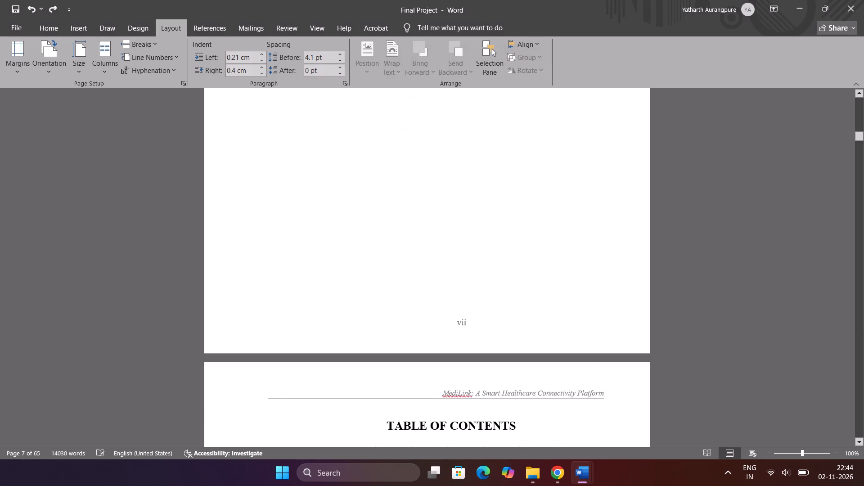
# Examine the table of contents and abbreviations pages for the effect of the margin change, glancing at the major project document for comparison.
pyautogui.scroll(-2, 421, 258)
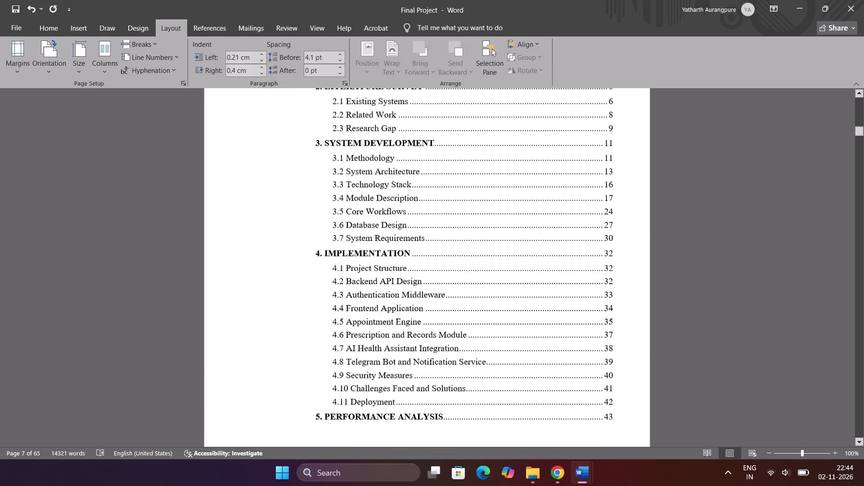
pyautogui.scroll(-1, 421, 258)
pyautogui.hotkey('alt', 'Tab')
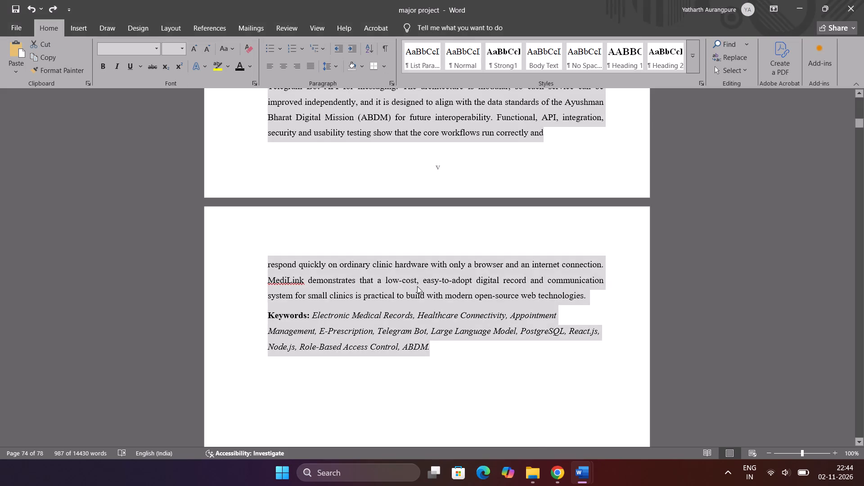
pyautogui.hotkey('alt', 'Tab')
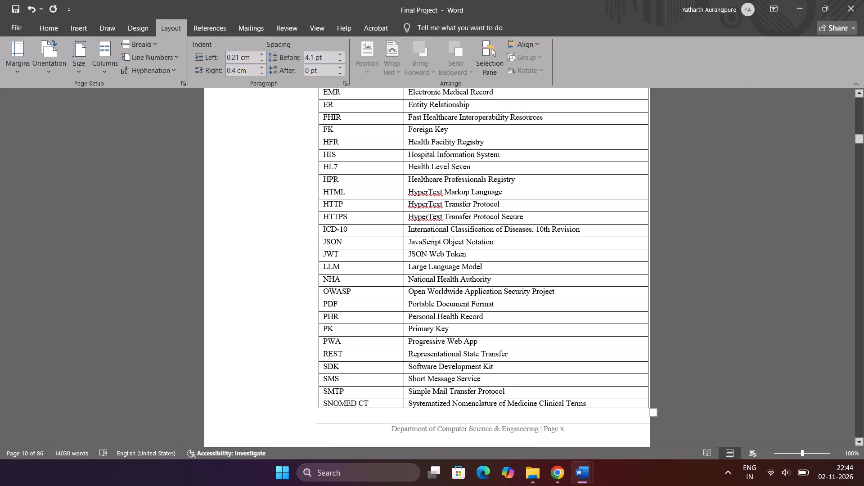
pyautogui.click(537, 473)
pyautogui.click(863, 1)
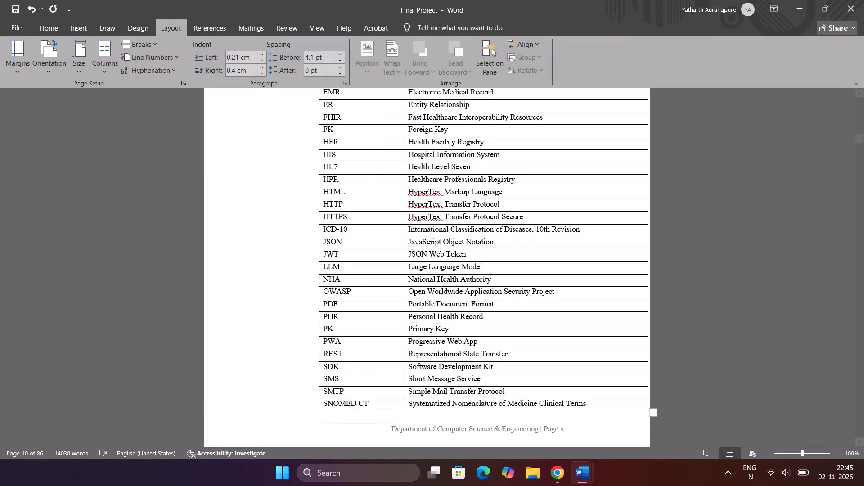
# Switch to the rag document and inspect the page margins at its Introduction chapter, comparing the section, point-forward and whole-document scopes.
pyautogui.hotkey('alt', 'Tab')
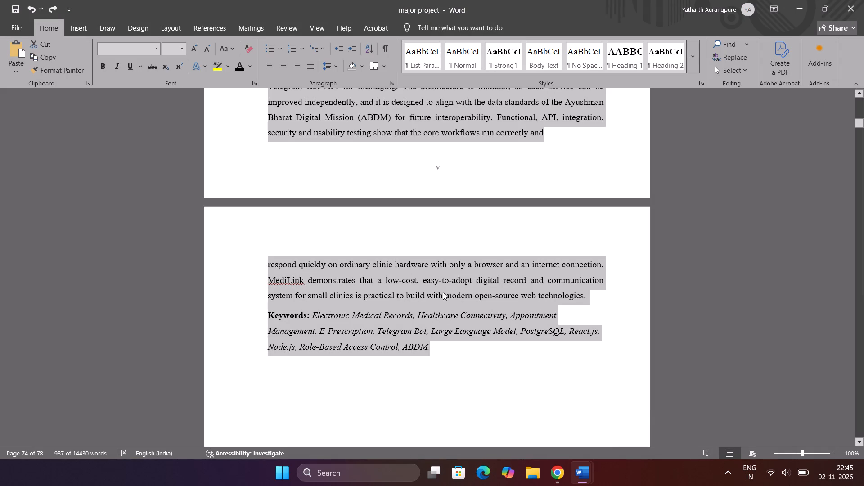
pyautogui.hotkey('alt', 'Tab')
pyautogui.hotkey('alt', 'Tab')
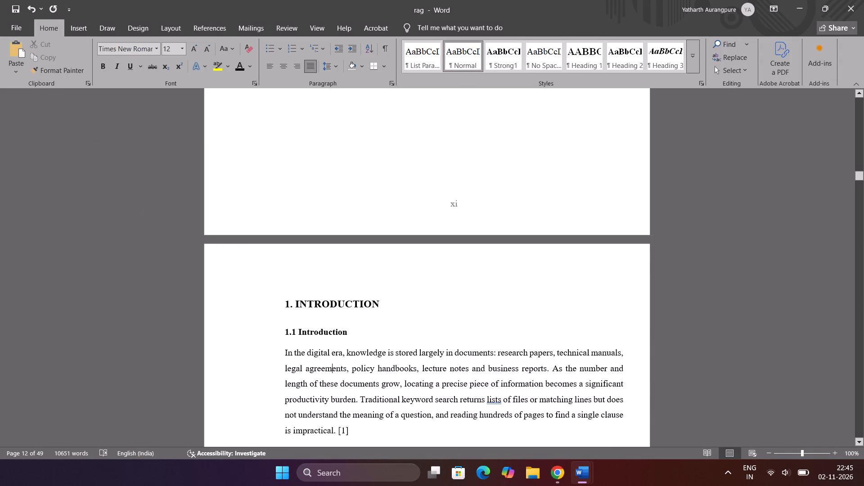
pyautogui.click(445, 291)
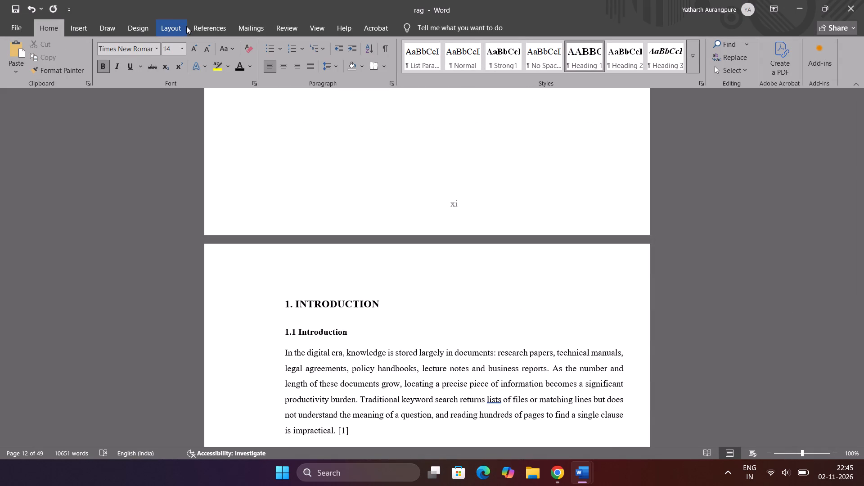
pyautogui.click(186, 27)
pyautogui.click(203, 27)
pyautogui.click(171, 24)
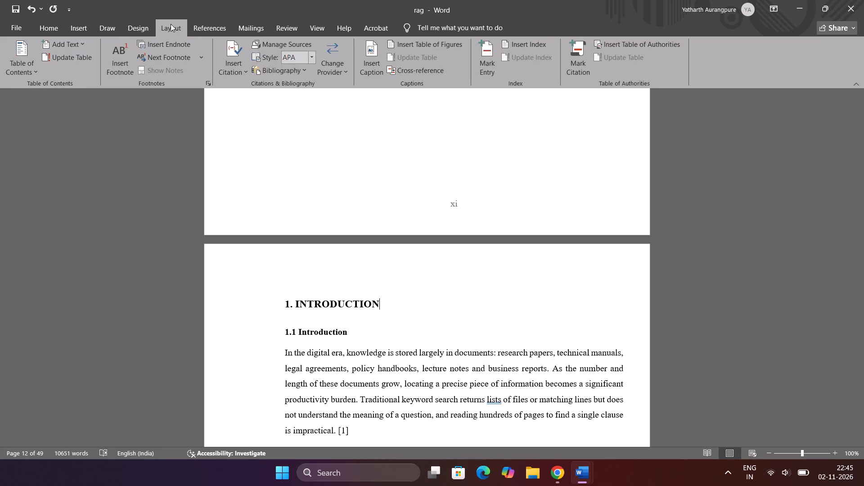
pyautogui.click(13, 72)
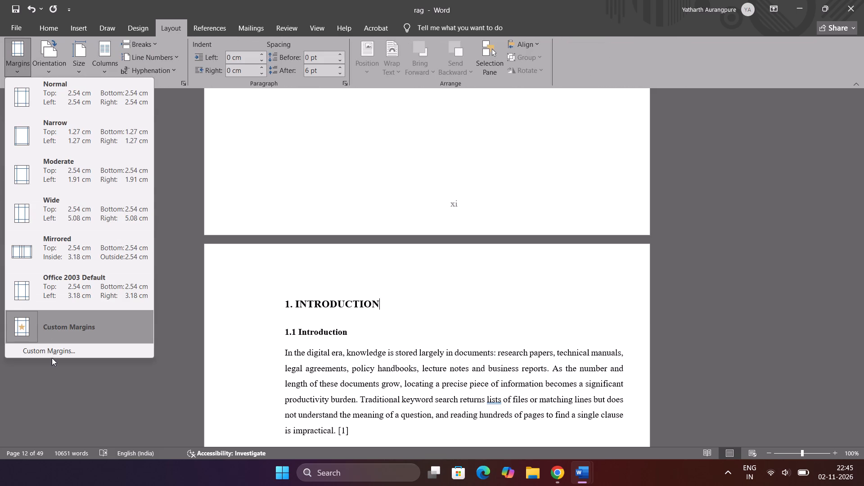
pyautogui.click(54, 355)
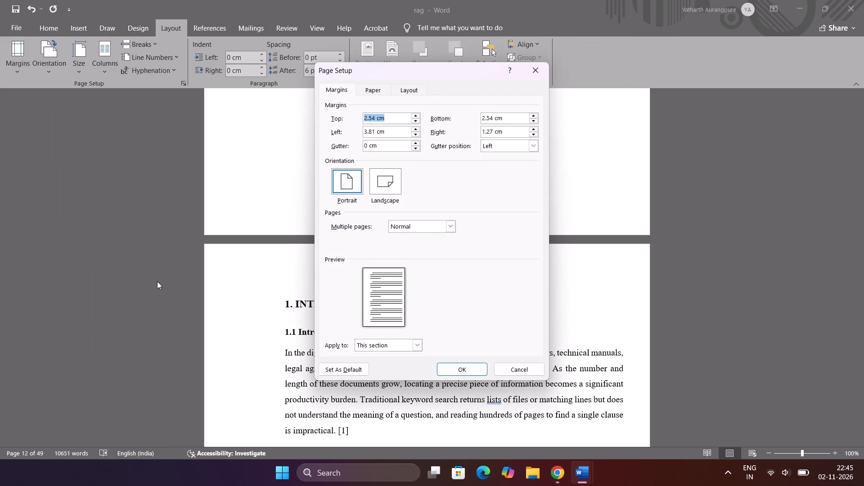
pyautogui.click(410, 340)
pyautogui.click(400, 368)
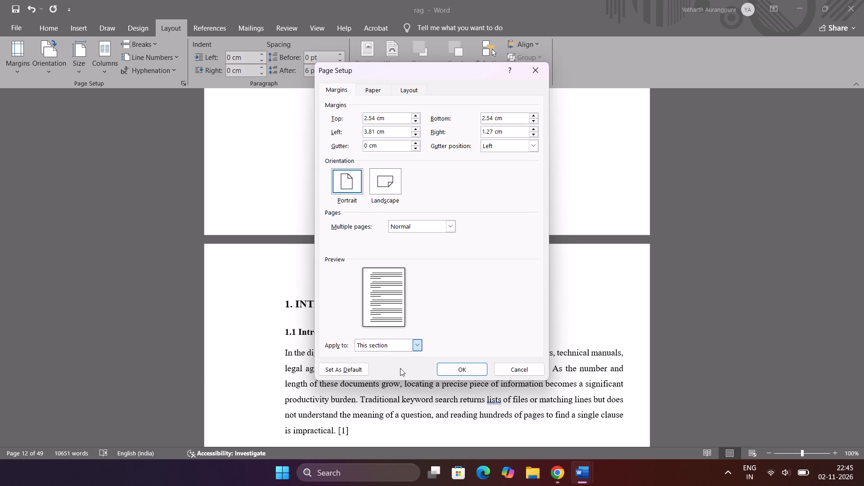
pyautogui.click(417, 350)
pyautogui.click(407, 357)
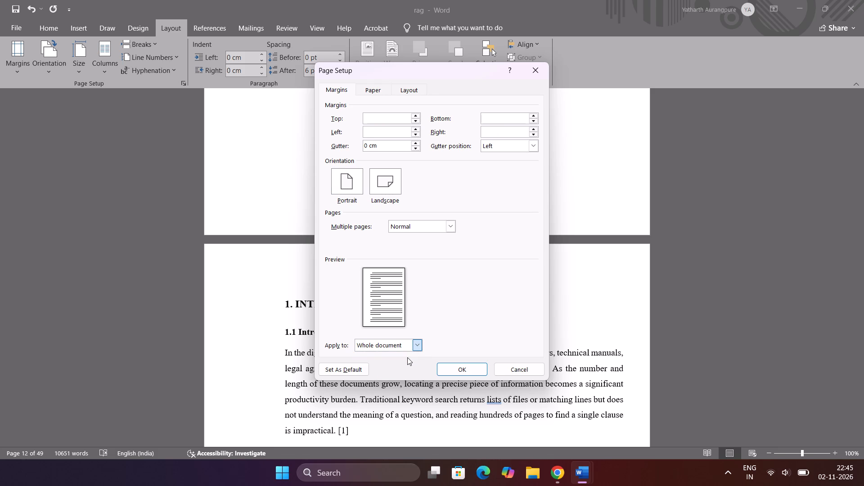
pyautogui.click(416, 345)
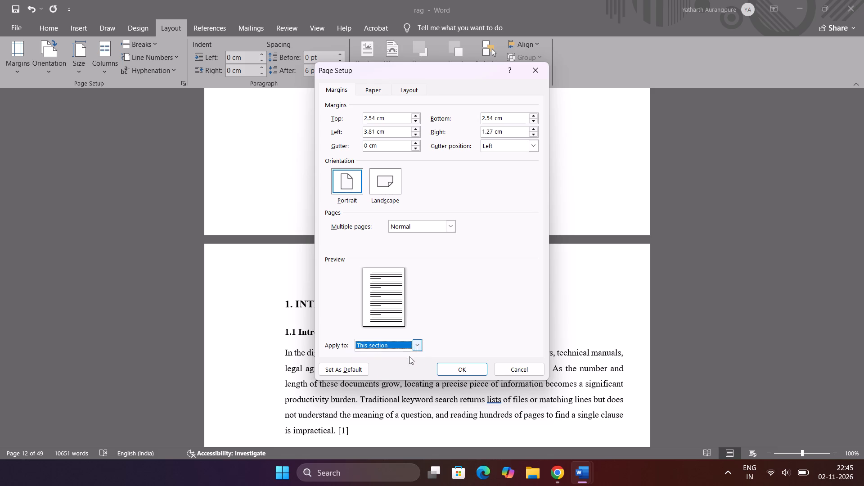
pyautogui.click(408, 360)
pyautogui.click(416, 347)
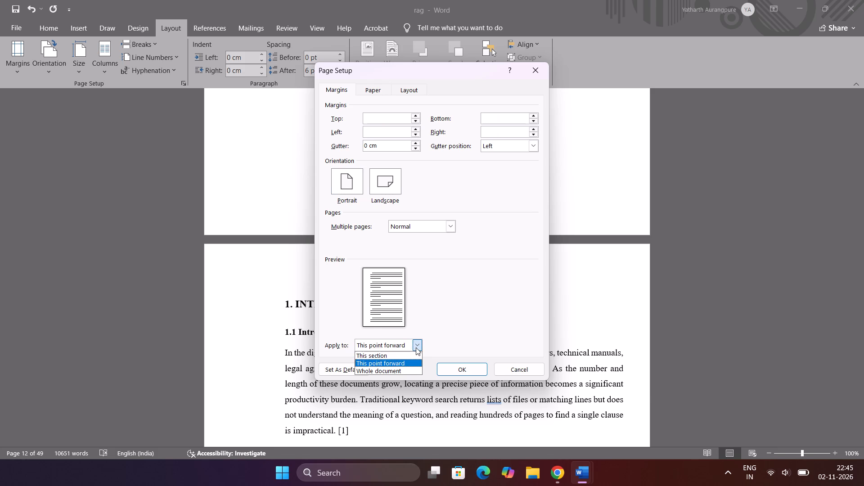
pyautogui.click(409, 359)
pyautogui.click(416, 348)
pyautogui.click(410, 358)
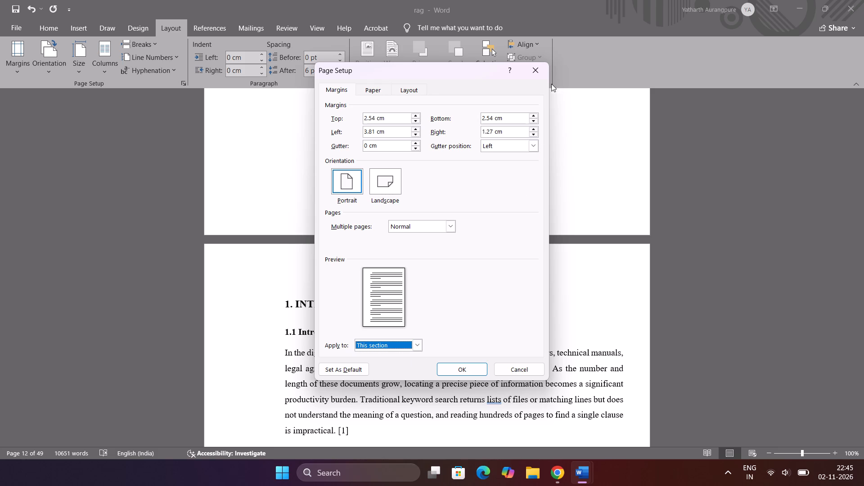
pyautogui.click(538, 68)
pyautogui.scroll(-2, 462, 247)
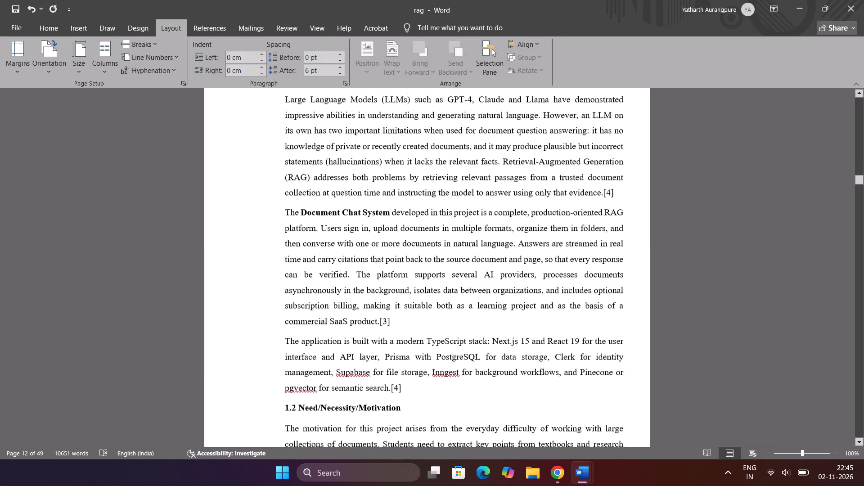
pyautogui.scroll(-1, 462, 247)
# In the major project document, set the left margin to 3.81 cm for the selected sections.
pyautogui.hotkey('alt', 'Tab')
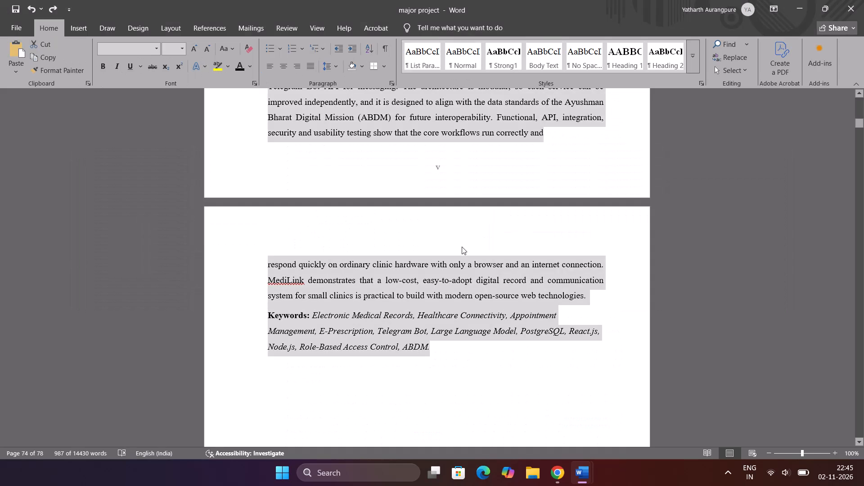
pyautogui.click(209, 27)
pyautogui.click(173, 27)
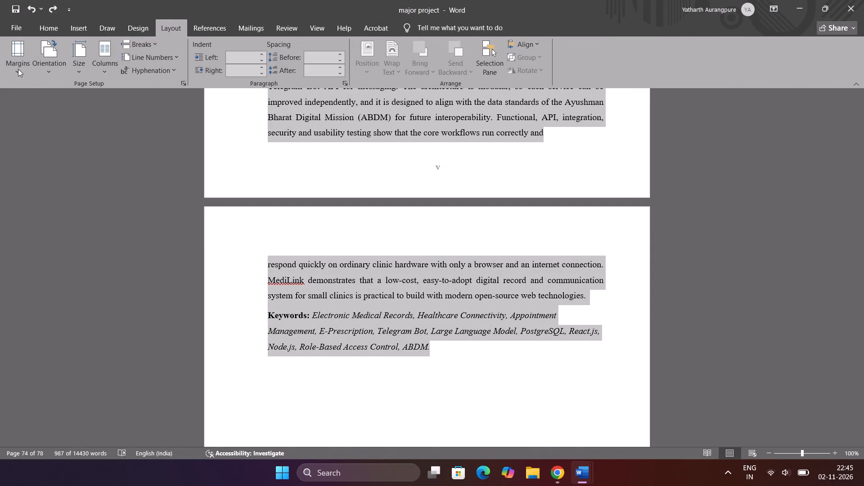
pyautogui.click(15, 71)
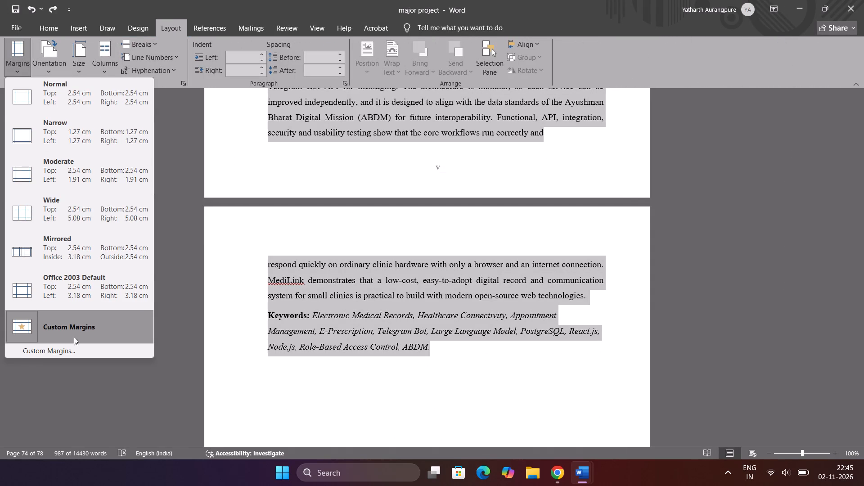
pyautogui.click(73, 348)
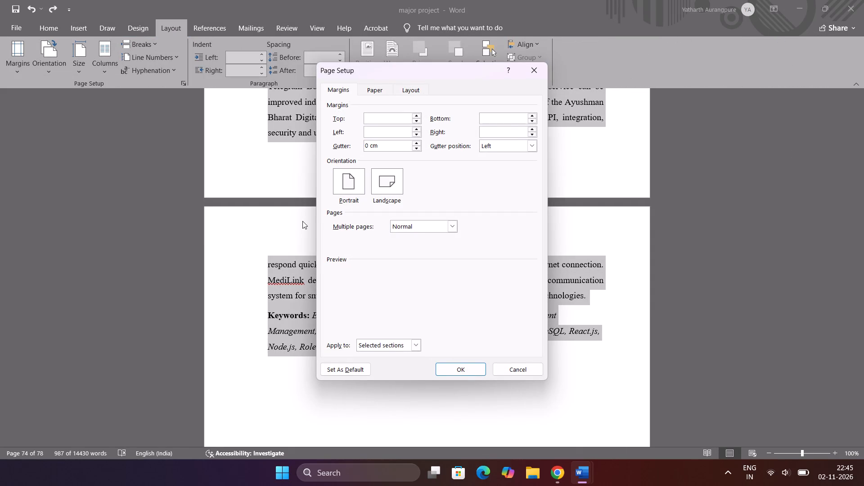
pyautogui.click(381, 133)
pyautogui.press('4')
pyautogui.press('BackSpace')
pyautogui.write('3.')
pyautogui.write('81')
pyautogui.press('Return')
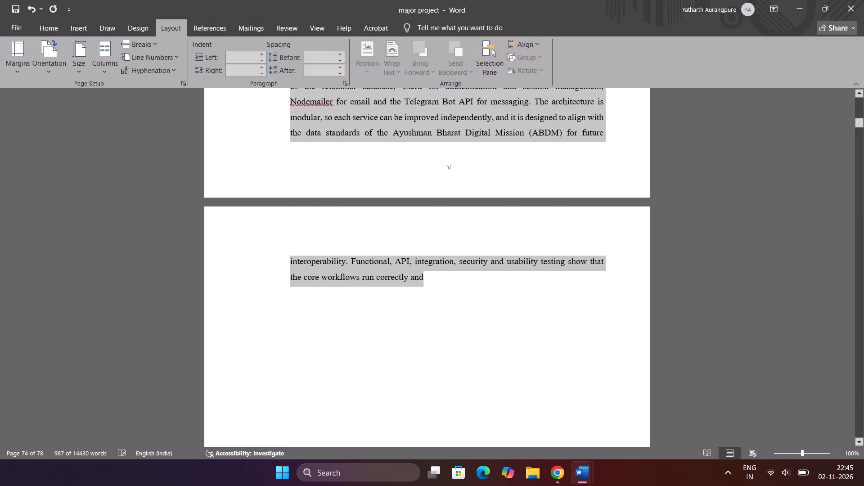
# Examine the major project's front matter, from the title page through the declaration and acknowledgement to the abstract, for the effect of the new margin.
pyautogui.scroll(3, 448, 318)
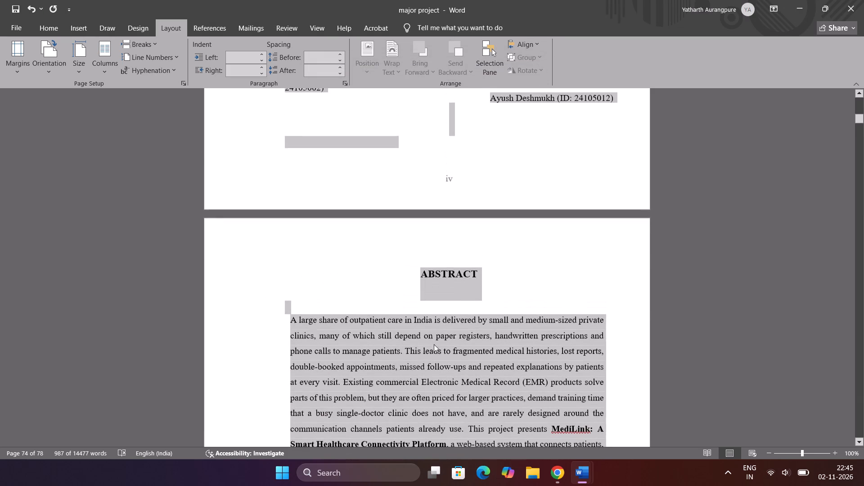
pyautogui.click(427, 357)
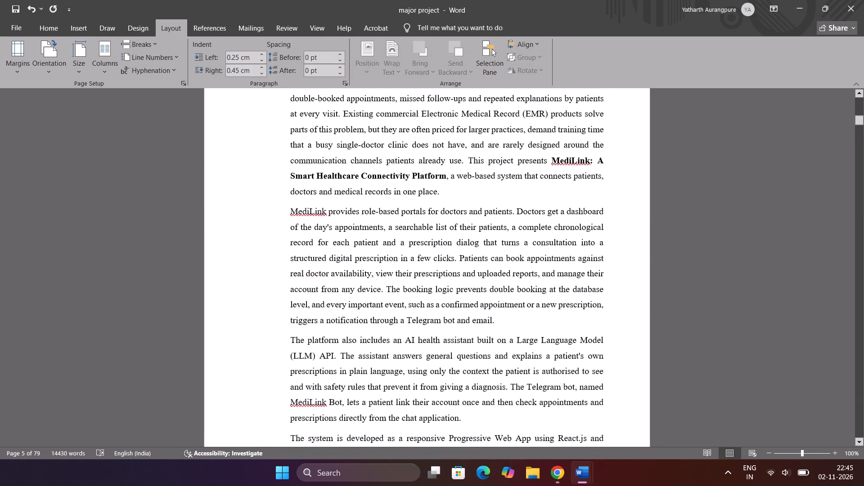
pyautogui.scroll(2, 427, 357)
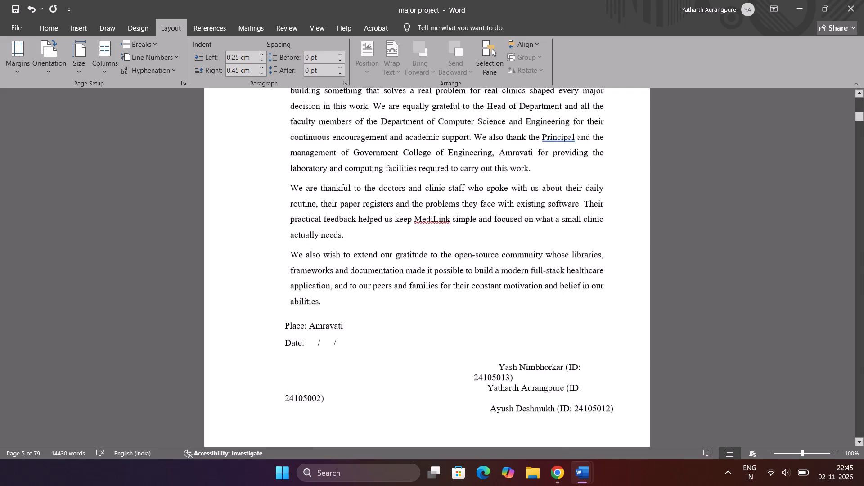
pyautogui.scroll(3, 427, 357)
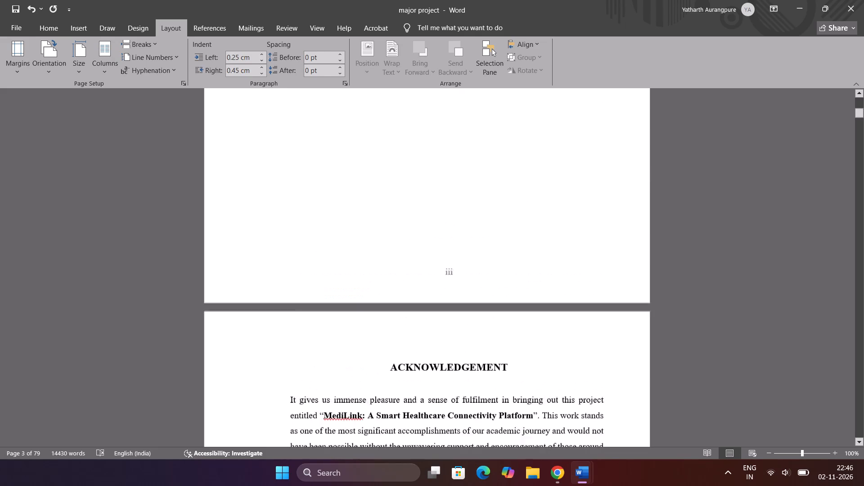
pyautogui.scroll(3, 427, 357)
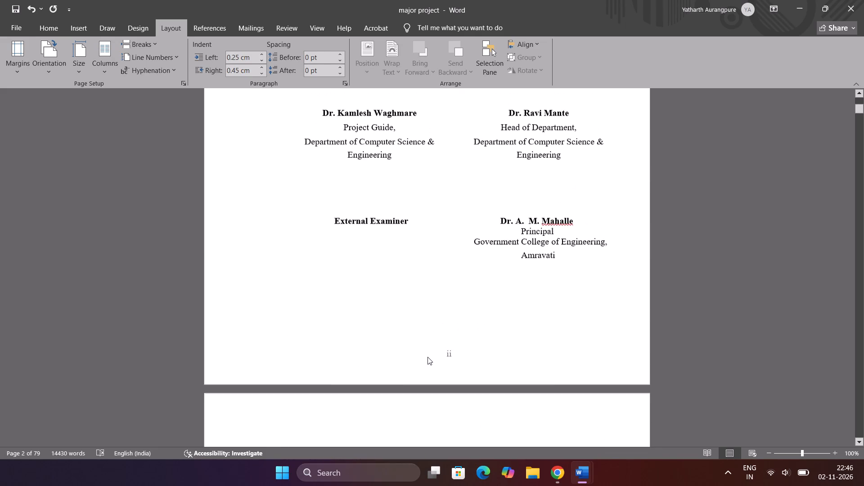
pyautogui.scroll(3, 427, 357)
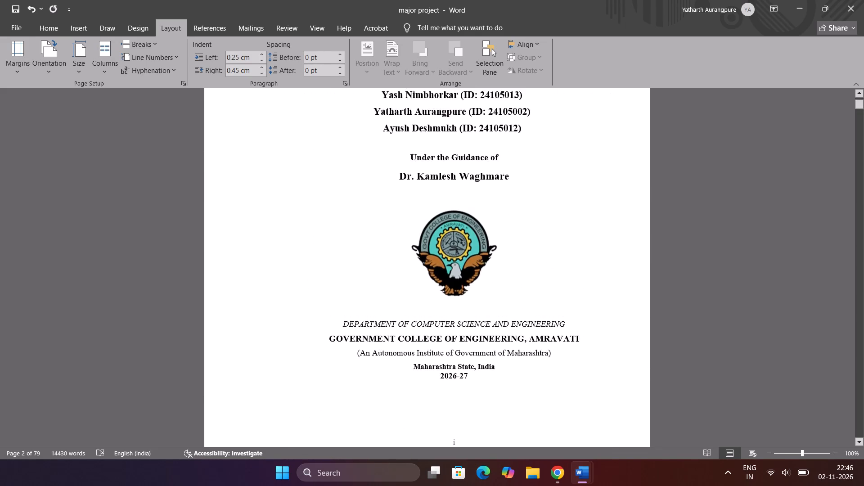
pyautogui.scroll(1, 427, 357)
pyautogui.scroll(-1, 399, 305)
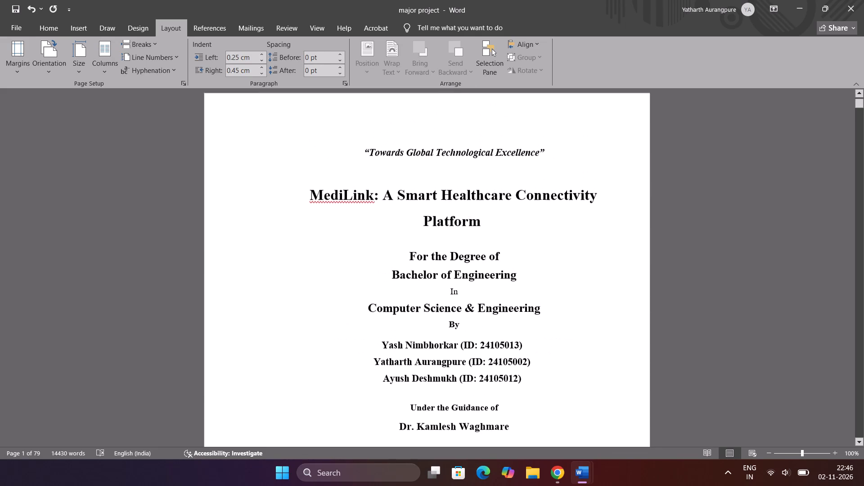
pyautogui.scroll(-4, 399, 305)
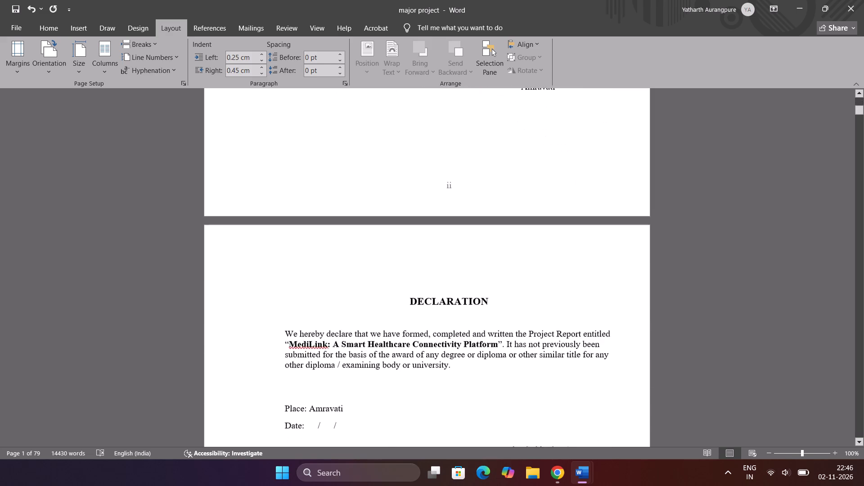
pyautogui.scroll(-3, 399, 305)
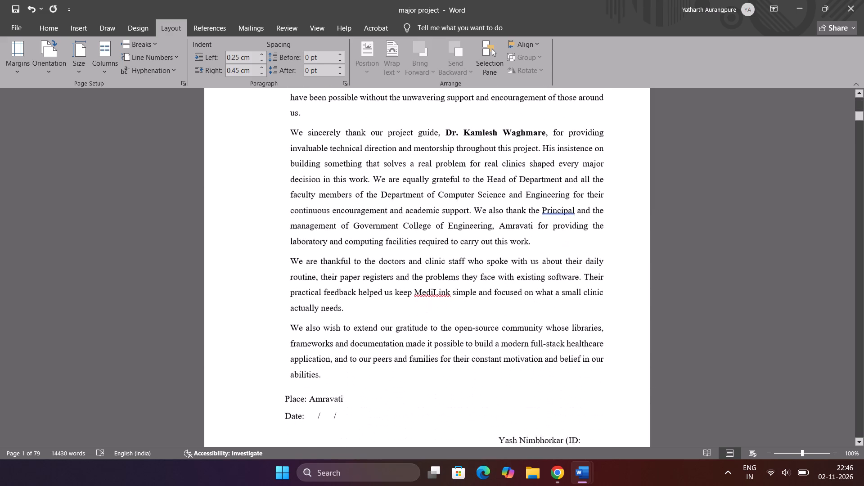
pyautogui.scroll(-3, 399, 305)
# Switch to the rag document and inspect the page margins of the section containing the abbreviations table.
pyautogui.hotkey('alt', 'Tab')
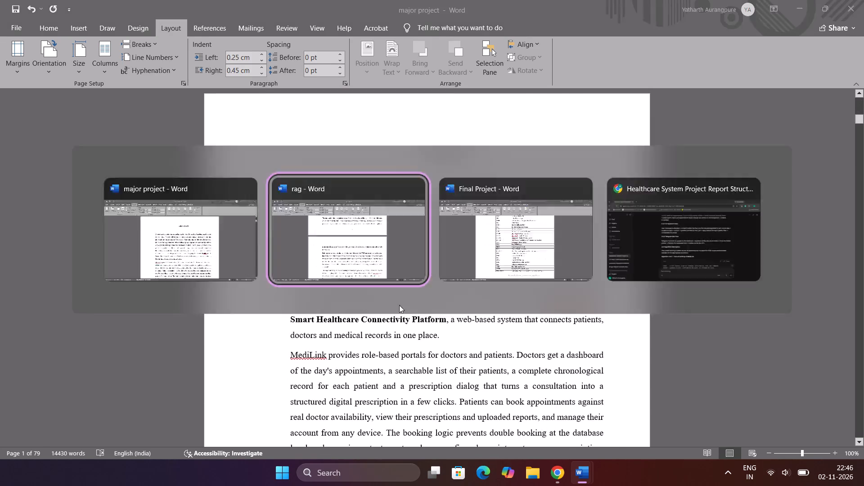
pyautogui.hotkey('alt', 'Tab')
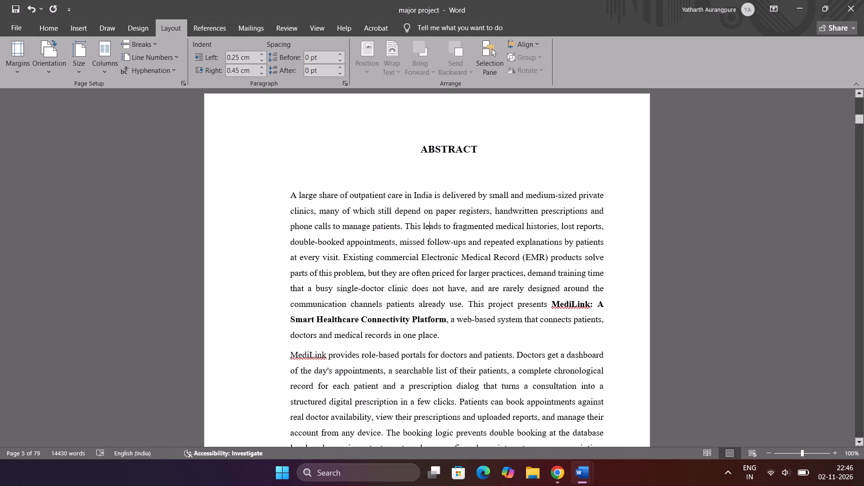
pyautogui.hotkey('alt', 'Tab')
pyautogui.scroll(1, 284, 177)
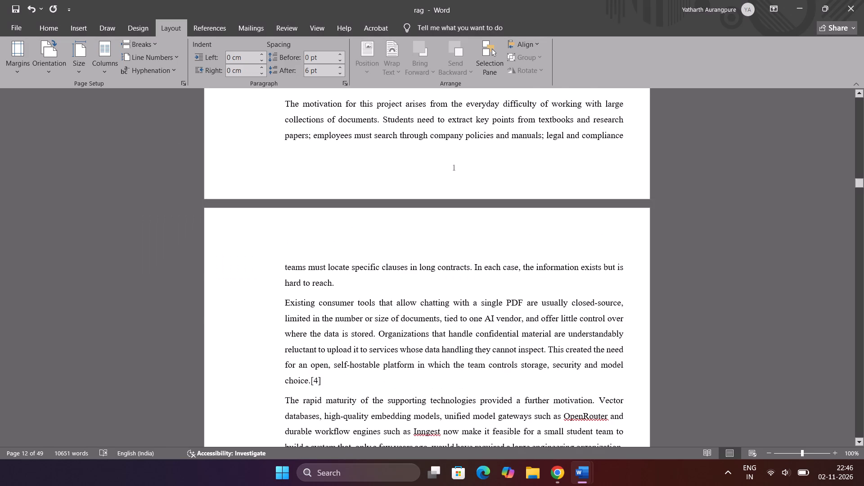
pyautogui.scroll(1, 284, 177)
pyautogui.scroll(1, 333, 191)
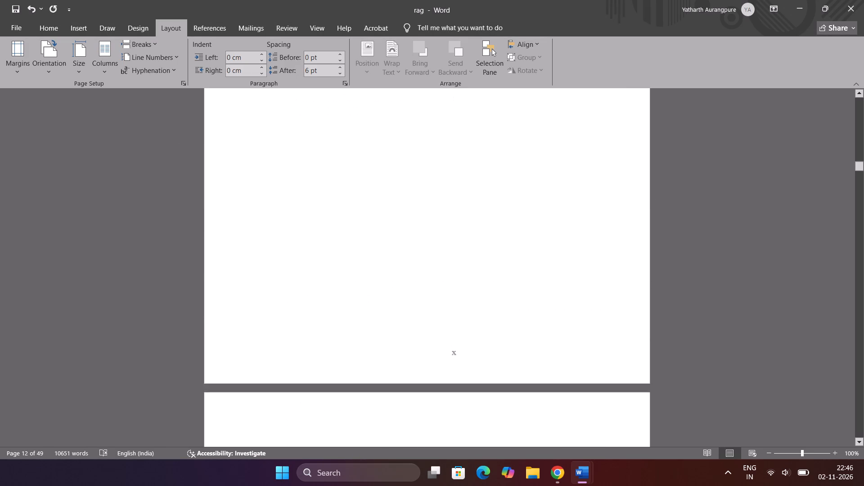
pyautogui.scroll(3, 333, 191)
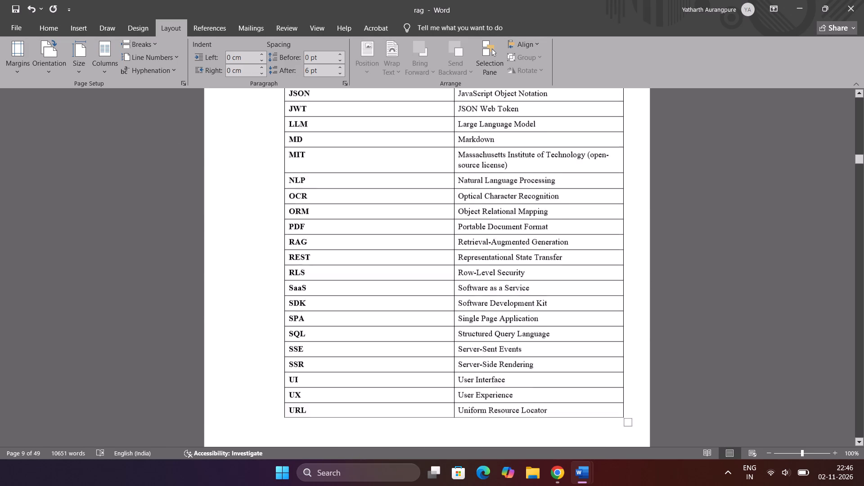
pyautogui.scroll(1, 333, 191)
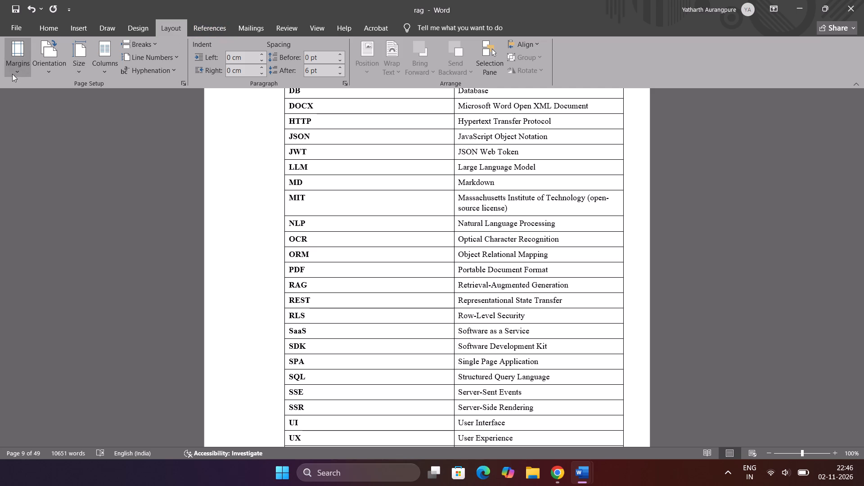
pyautogui.click(12, 74)
pyautogui.click(91, 349)
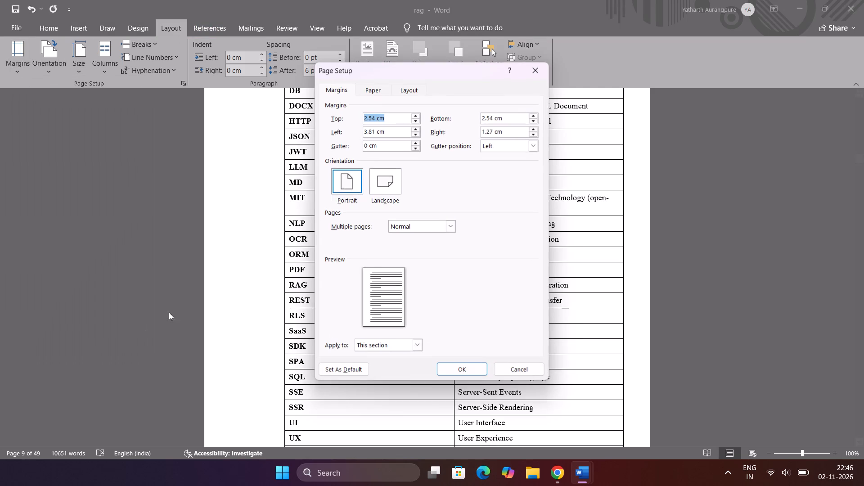
pyautogui.click(545, 65)
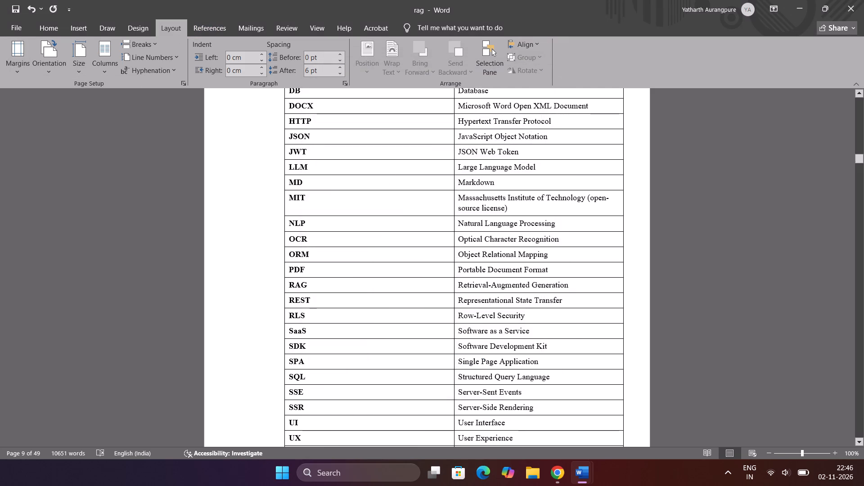
# In the Final Project document, set the left margin to 3.81 cm and apply it to the whole document.
pyautogui.hotkey('alt', 'Tab')
pyautogui.hotkey('alt', 'Tab')
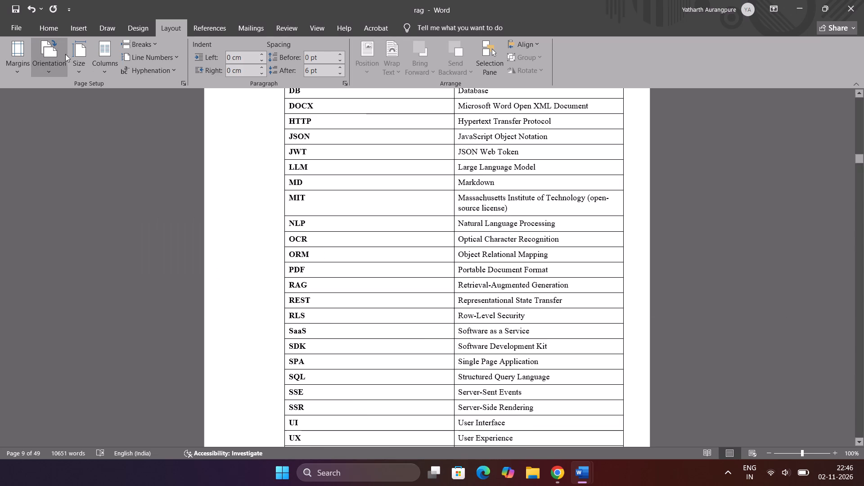
pyautogui.hotkey('alt', 'Tab')
pyautogui.hotkey('alt', 'Tab')
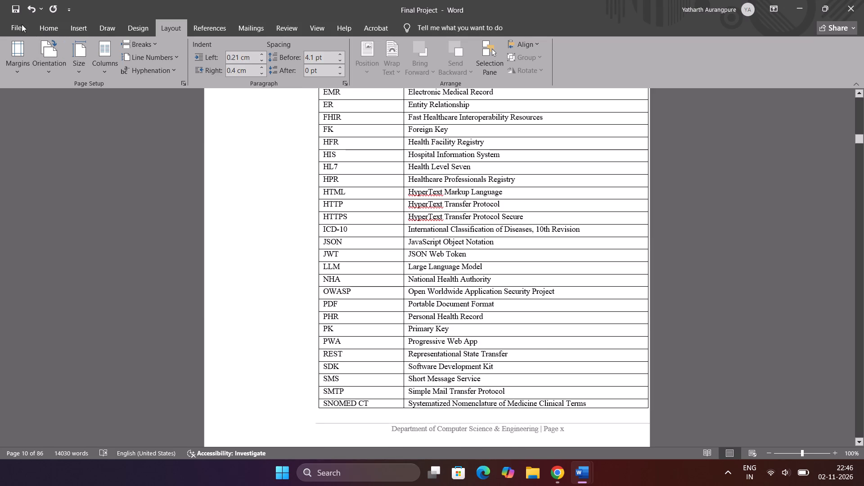
pyautogui.click(19, 66)
pyautogui.click(63, 347)
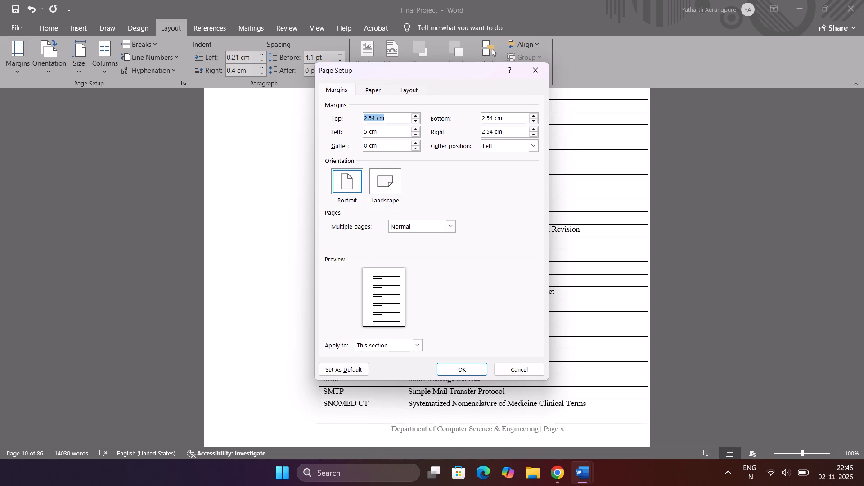
pyautogui.click(367, 131)
pyautogui.press('BackSpace')
pyautogui.write('3.81')
pyautogui.click(421, 346)
pyautogui.click(404, 369)
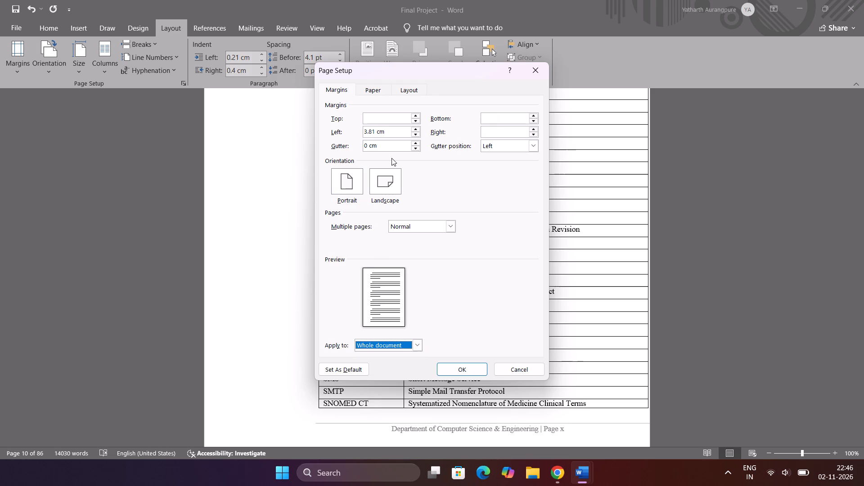
pyautogui.click(474, 364)
# Examine the Final Project report from the title page through the front matter and Introduction chapter for the effect of the new margin.
pyautogui.scroll(1, 505, 281)
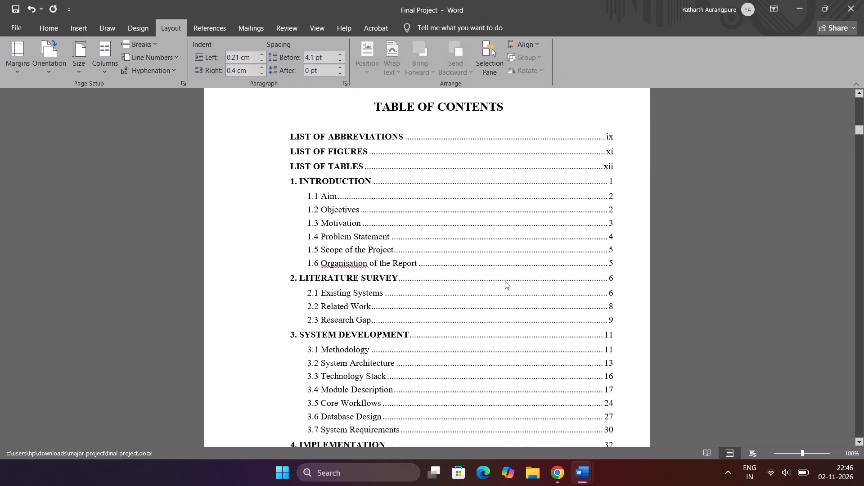
pyautogui.scroll(11, 505, 281)
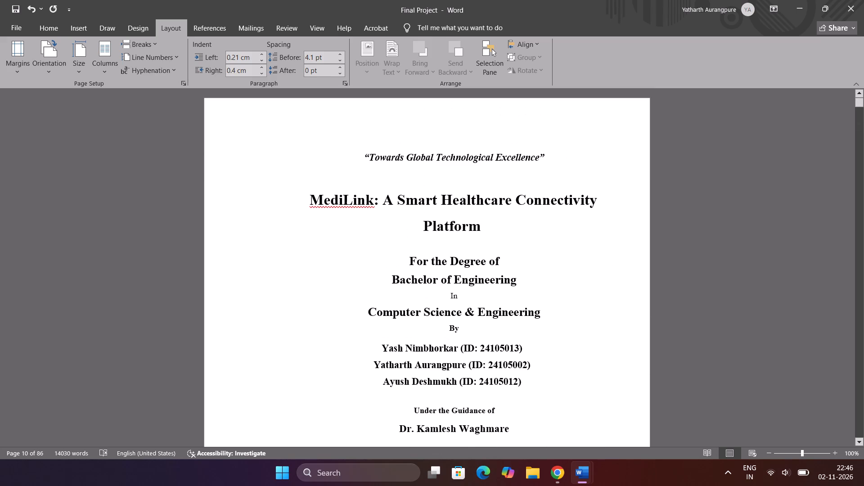
pyautogui.scroll(-2, 505, 281)
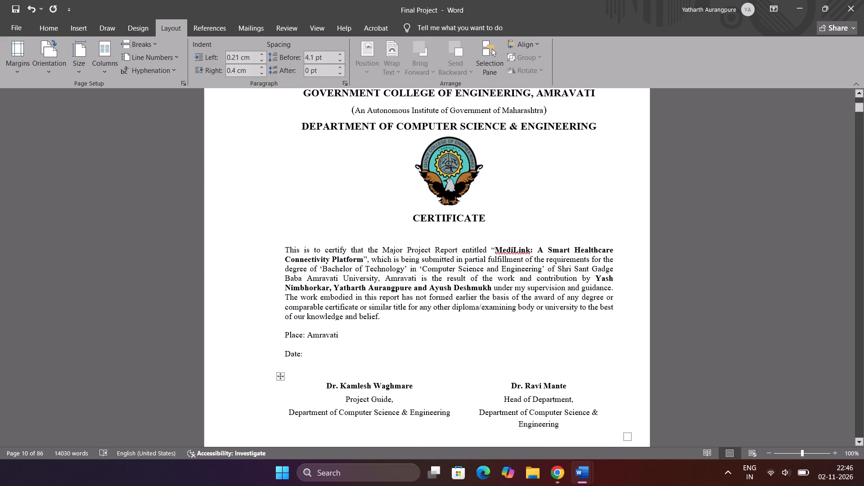
pyautogui.scroll(1, 505, 281)
pyautogui.scroll(-1, 505, 281)
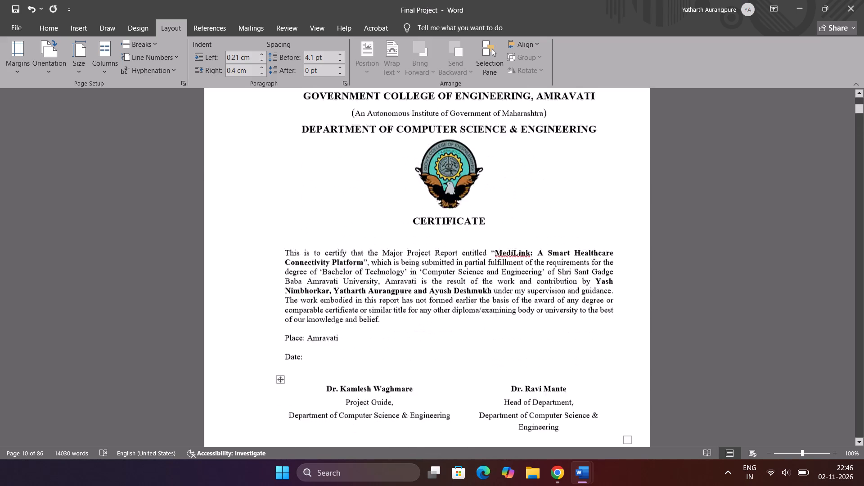
pyautogui.scroll(-4, 505, 281)
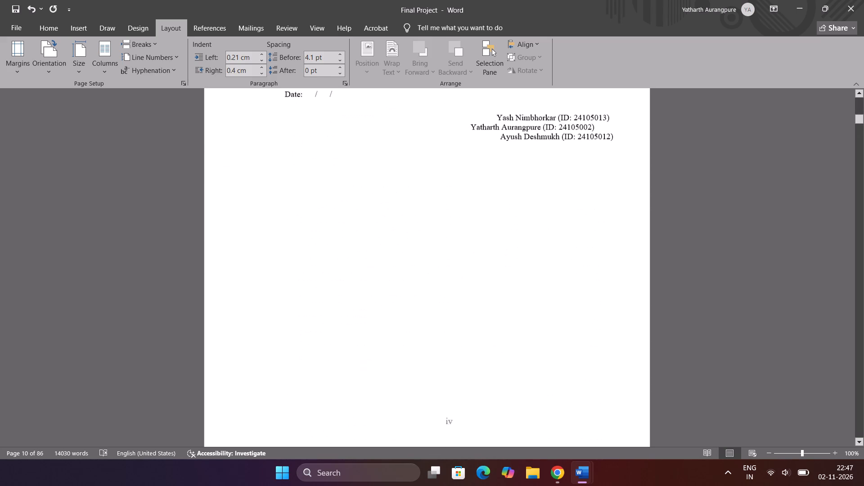
pyautogui.scroll(-4, 505, 281)
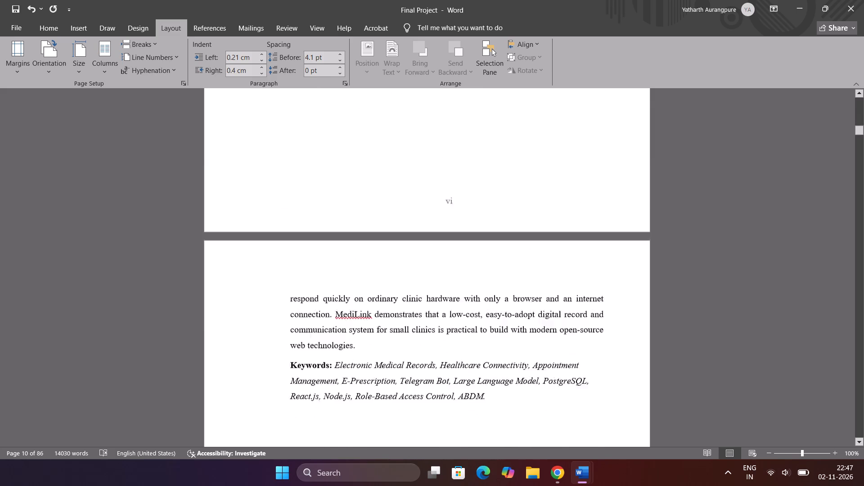
pyautogui.scroll(-4, 505, 281)
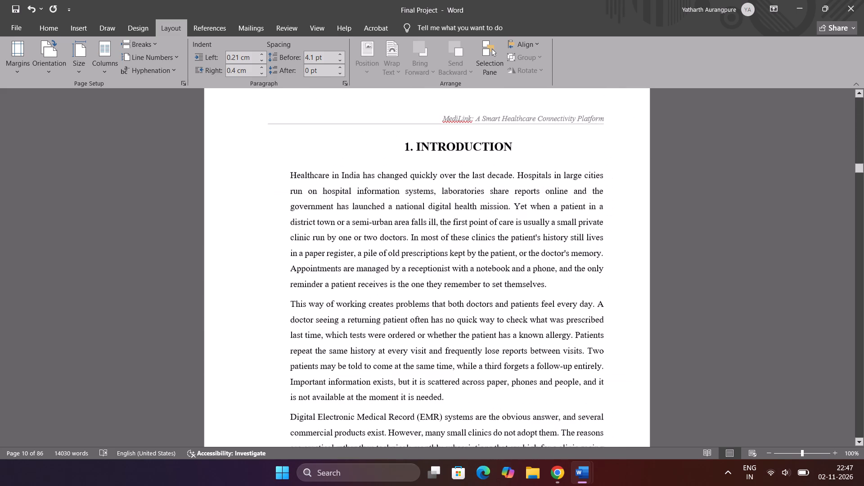
pyautogui.scroll(-6, 505, 281)
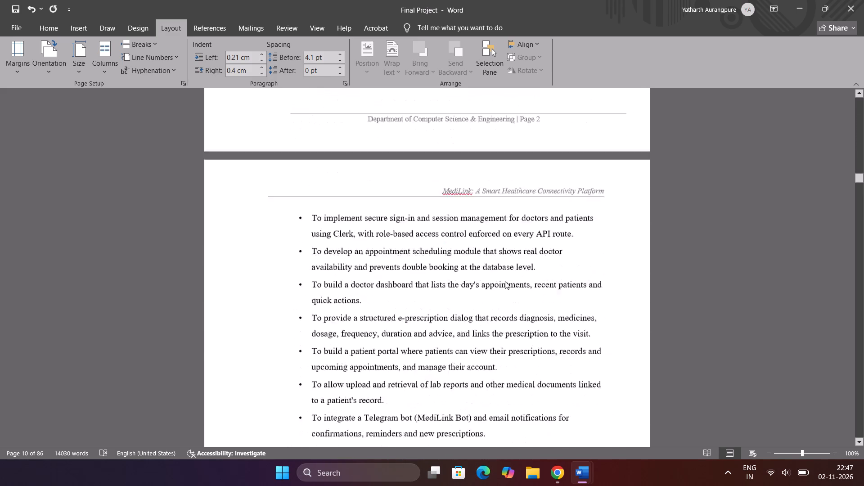
pyautogui.scroll(-1, 505, 281)
# Review the front matter again, from the certificate through the acknowledgement and abstract to the table of contents.
pyautogui.scroll(20, 505, 281)
pyautogui.scroll(1, 505, 281)
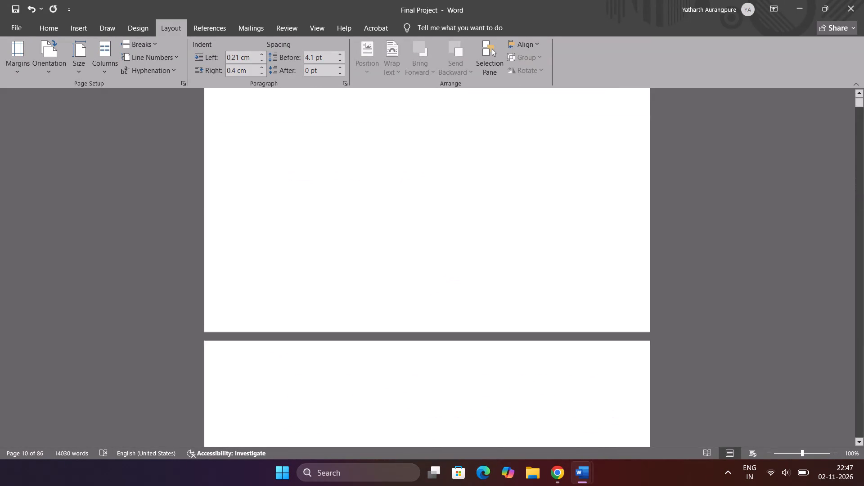
pyautogui.scroll(3, 505, 281)
pyautogui.scroll(-2, 505, 281)
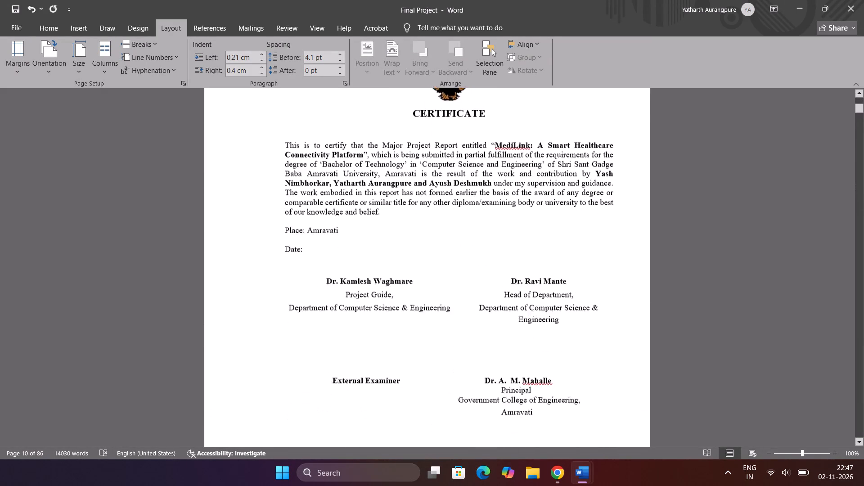
pyautogui.scroll(-3, 505, 281)
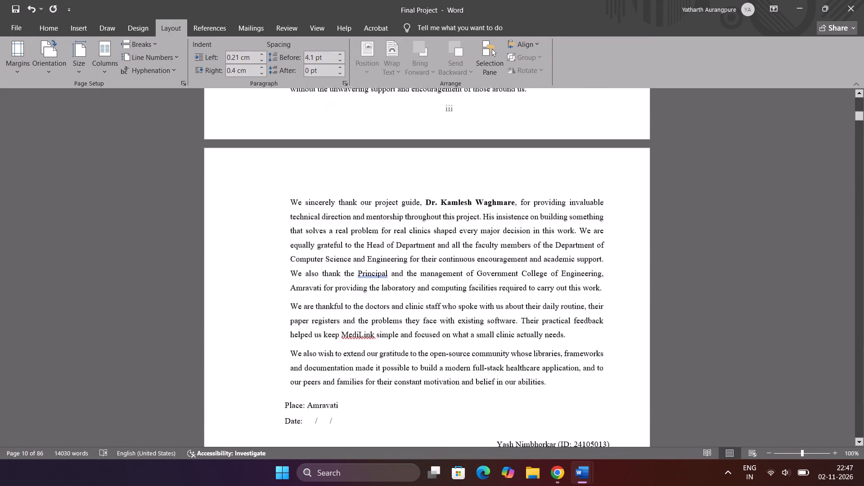
pyautogui.scroll(-3, 505, 281)
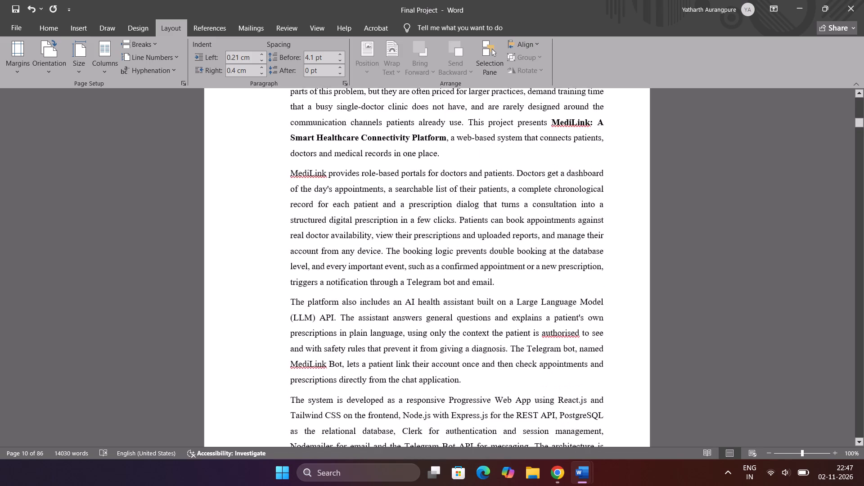
pyautogui.scroll(-3, 505, 281)
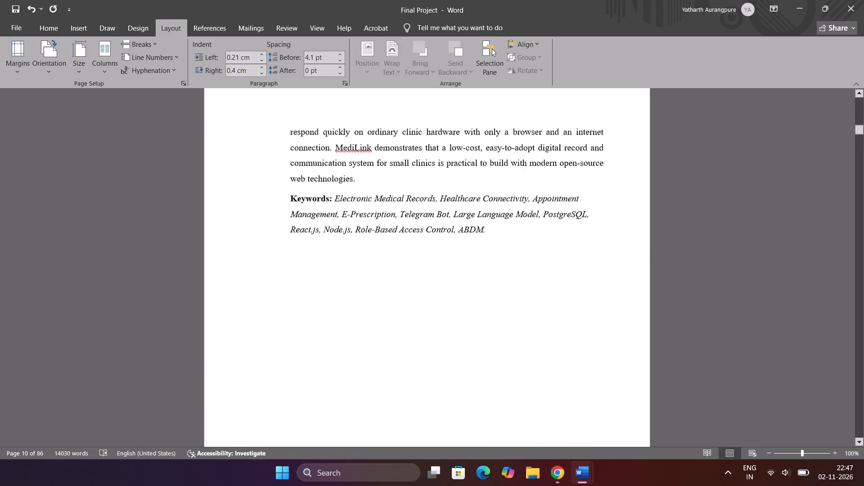
pyautogui.scroll(-1, 505, 281)
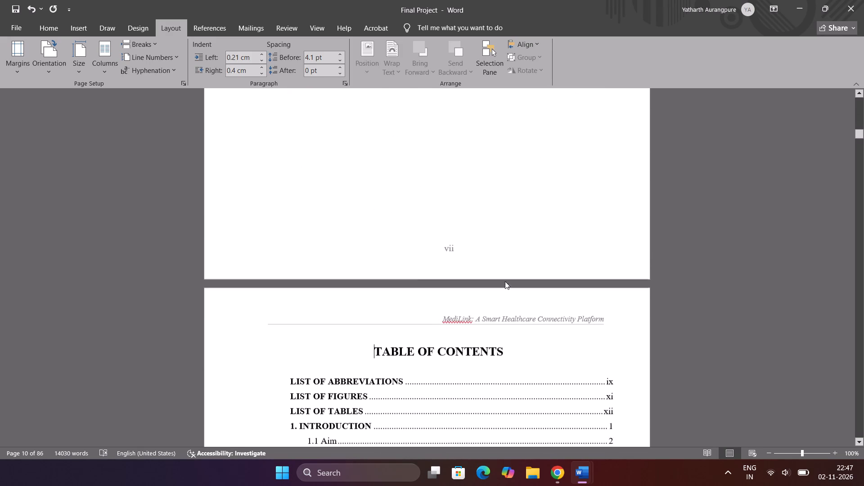
pyautogui.scroll(-1, 505, 281)
pyautogui.scroll(2, 505, 281)
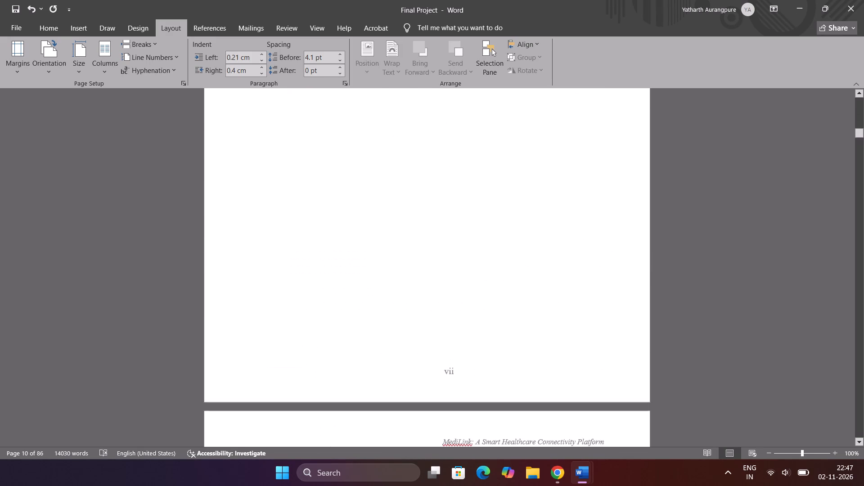
pyautogui.scroll(2, 505, 281)
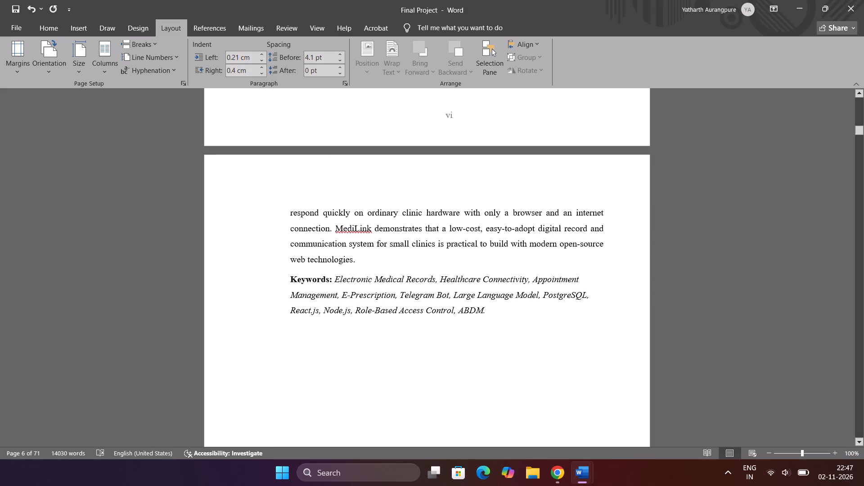
# Inspect the page margins of the section containing the abstract's keywords, then return to the title page.
pyautogui.click(277, 288)
pyautogui.click(292, 292)
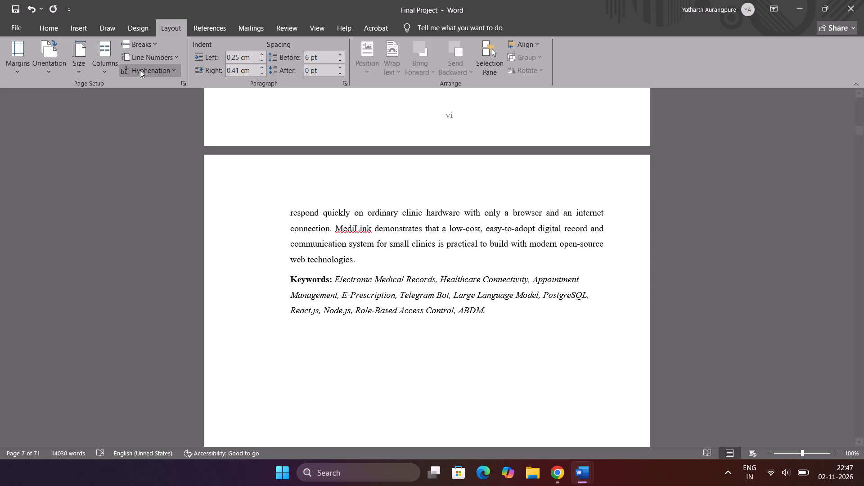
pyautogui.click(22, 68)
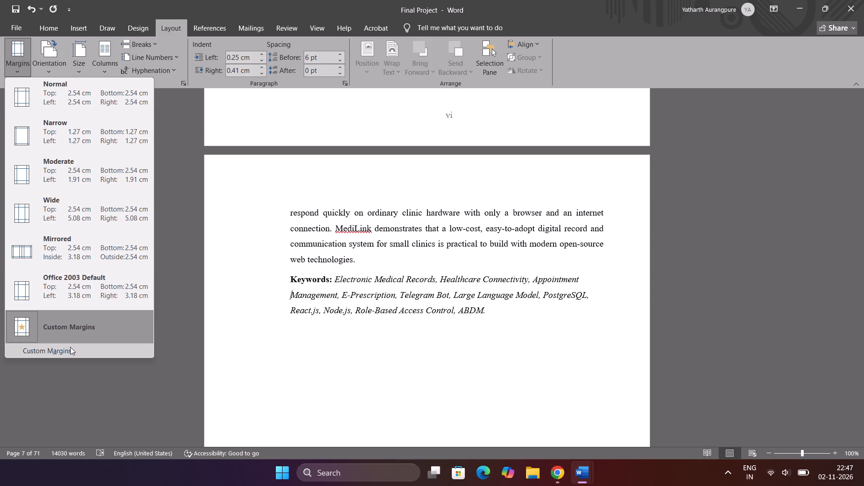
pyautogui.click(70, 348)
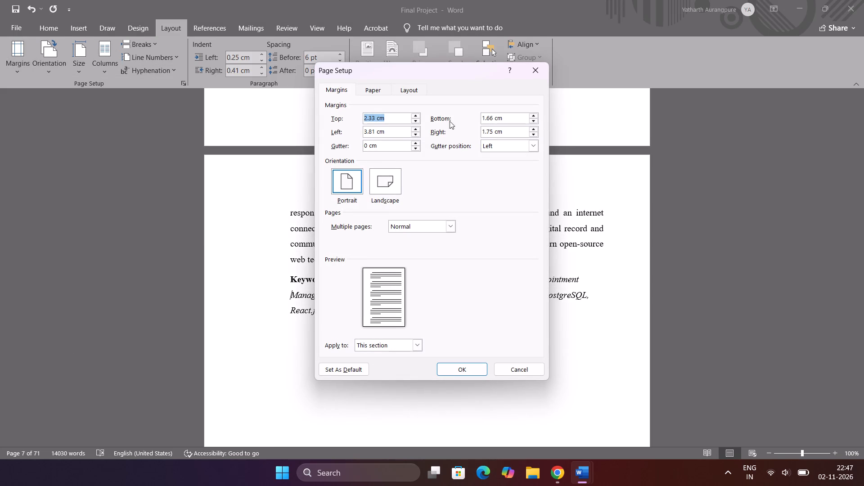
pyautogui.click(533, 70)
pyautogui.click(430, 271)
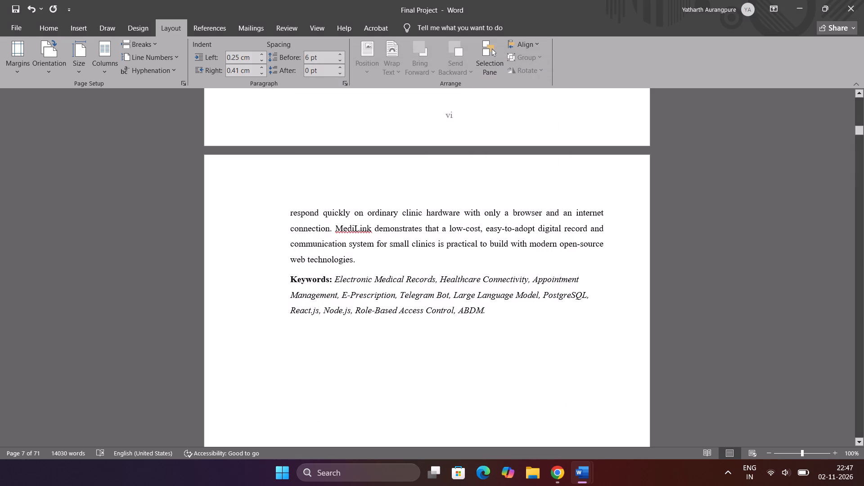
pyautogui.scroll(9, 430, 271)
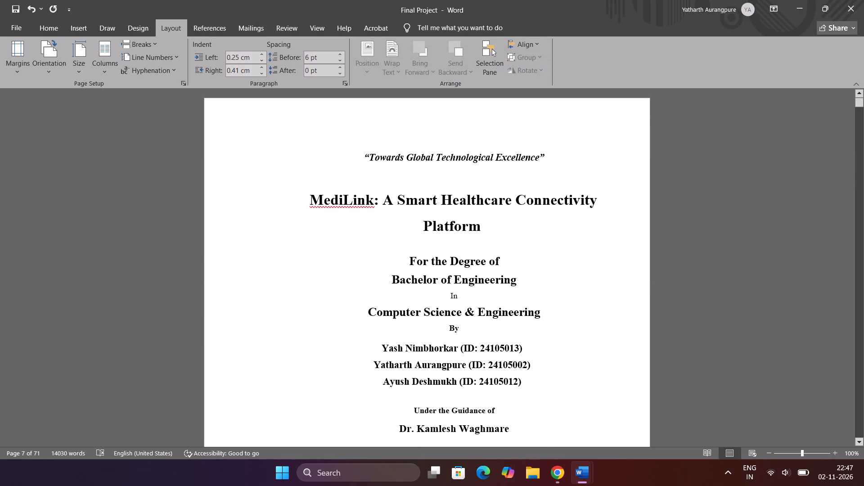
# Switch to the major project document and close it without saving its changes.
pyautogui.hotkey('alt', 'Tab')
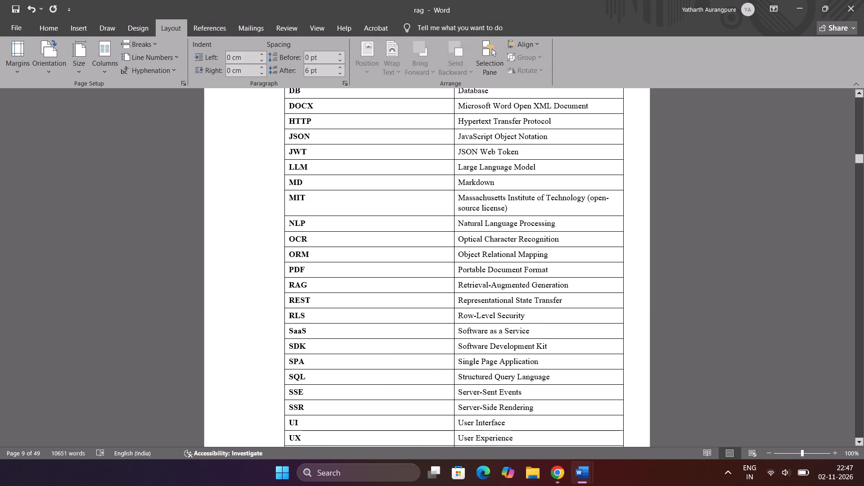
pyautogui.hotkey('alt', 'Tab')
pyautogui.hotkey('alt', 'Tab')
pyautogui.hotkey('alt', 'Tab')
pyautogui.hotkey('alt', 'Tab')
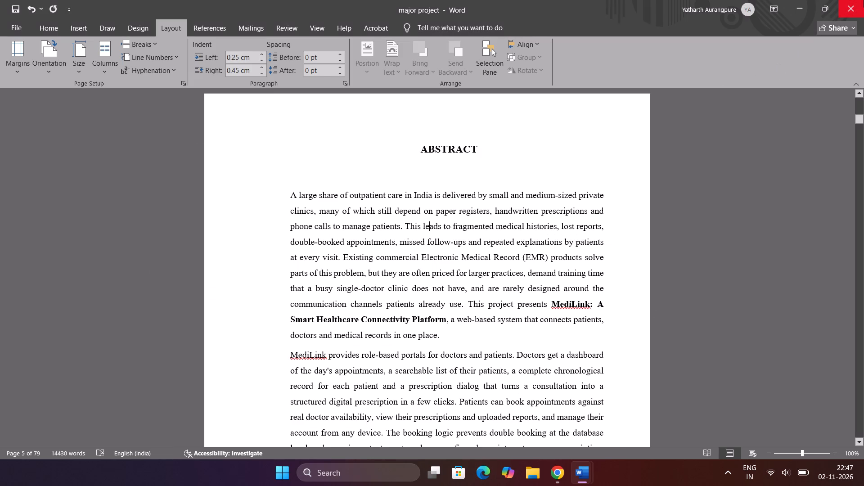
pyautogui.click(863, 0)
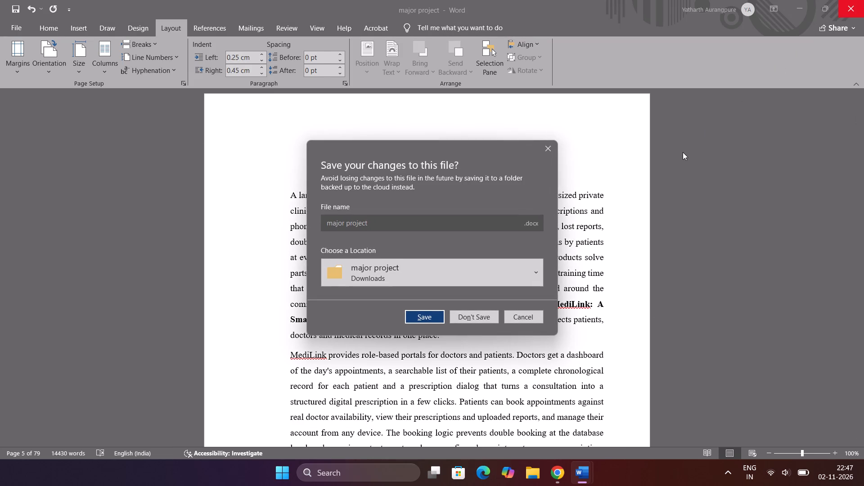
pyautogui.click(470, 316)
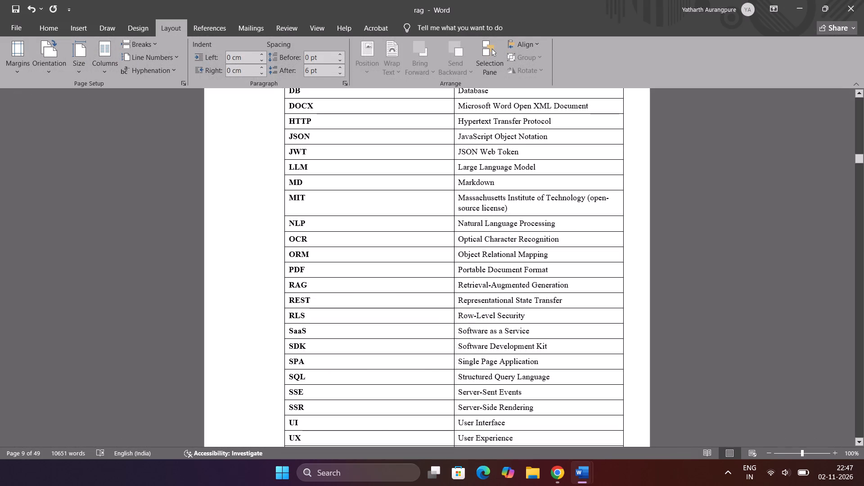
# Return to the rag report's title page and compare it with the Final Project report's title page.
pyautogui.hotkey('alt', 'Tab')
pyautogui.scroll(3, 475, 294)
pyautogui.hotkey('alt', 'Tab')
pyautogui.scroll(6, 475, 294)
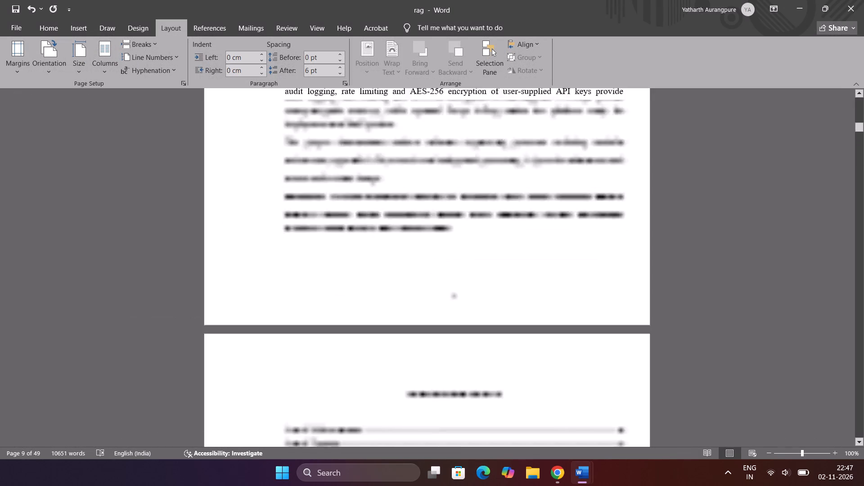
pyautogui.scroll(12, 475, 294)
pyautogui.hotkey('alt', 'Tab')
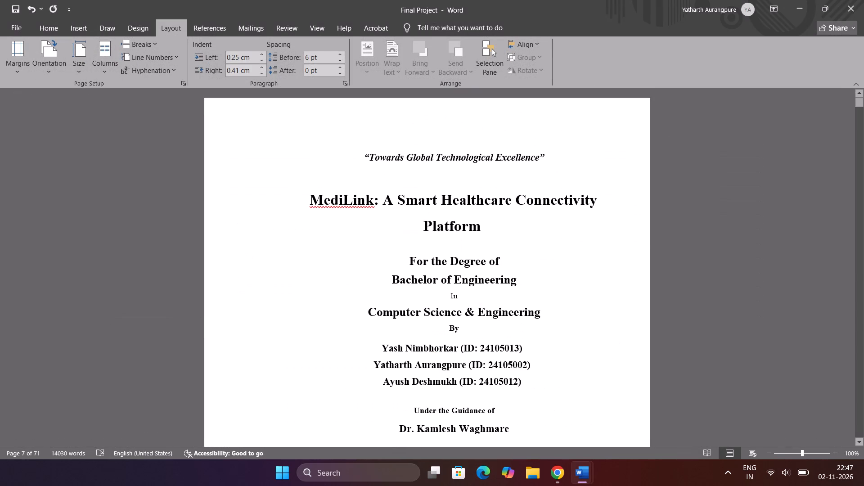
pyautogui.hotkey('alt', 'Tab')
pyautogui.hotkey('alt', 'Tab')
pyautogui.hotkey('alt', 'Tab')
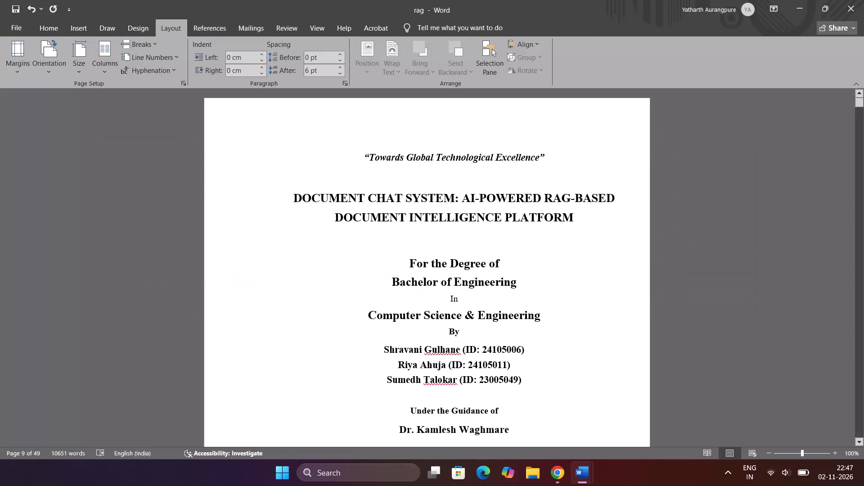
pyautogui.hotkey('alt', 'Tab')
pyautogui.hotkey('alt', 'Tab')
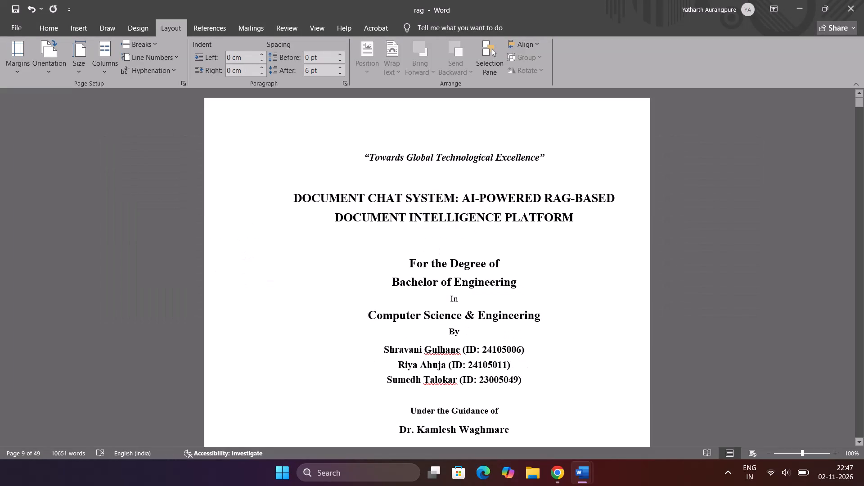
pyautogui.hotkey('alt', 'Tab')
pyautogui.hotkey('alt', 'Tab')
pyautogui.hotkey('alt', 'Tab')
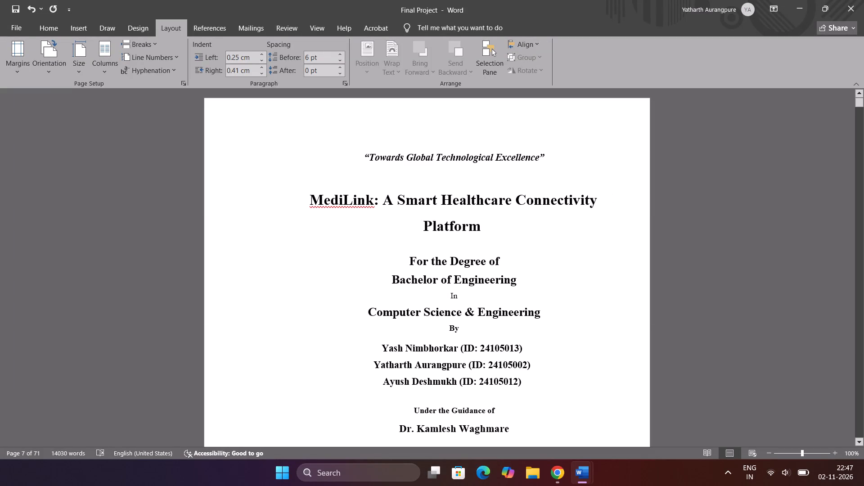
# In the rag report, delete the blank lines above the DECLARATION heading.
pyautogui.hotkey('alt', 'Tab')
pyautogui.scroll(-1, 440, 232)
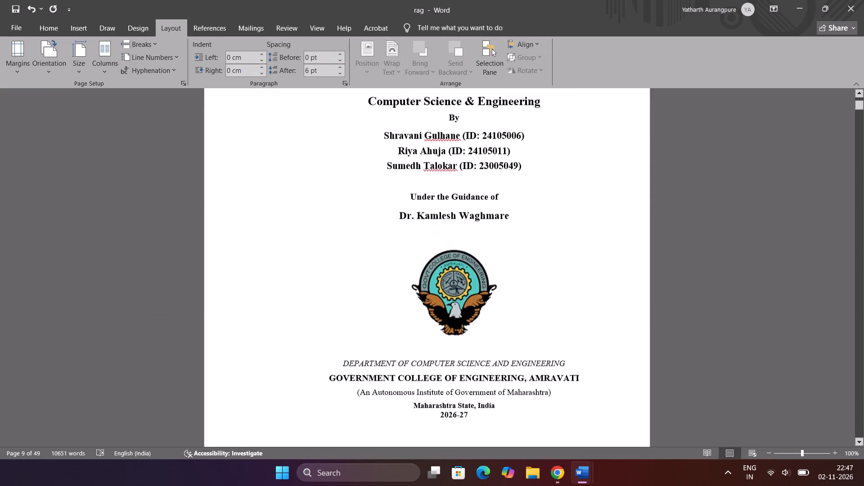
pyautogui.scroll(-2, 440, 232)
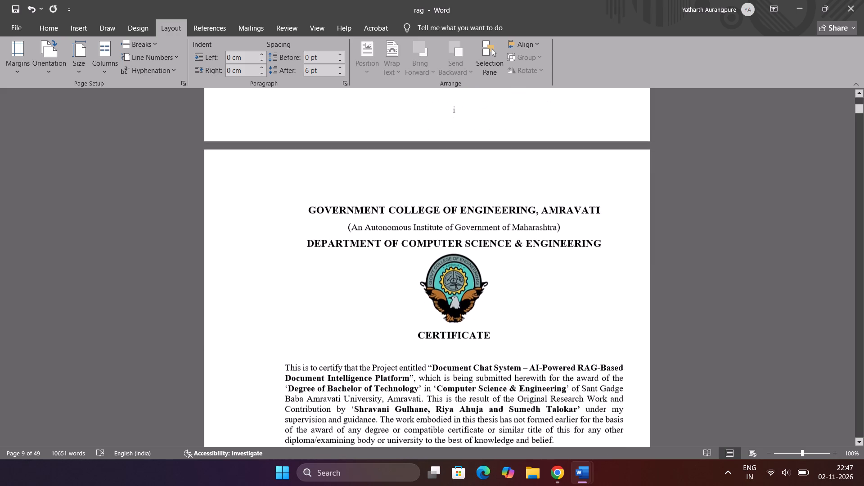
pyautogui.scroll(-1, 440, 232)
pyautogui.scroll(1, 440, 232)
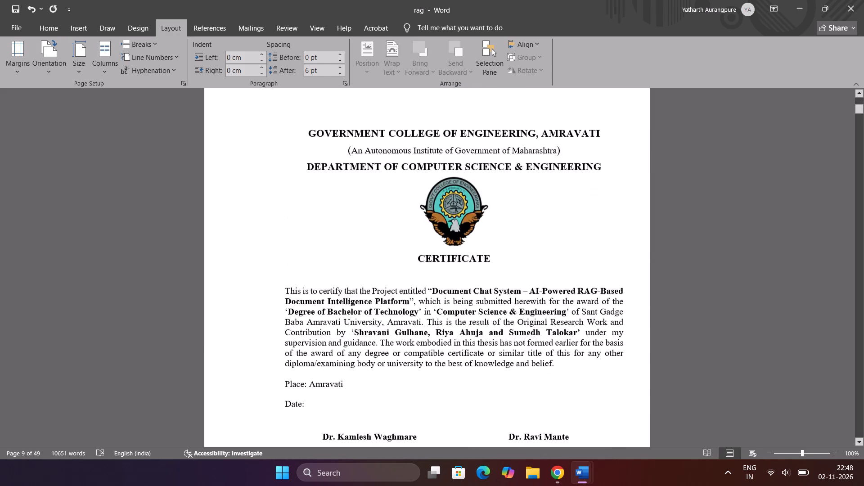
pyautogui.scroll(1, 440, 232)
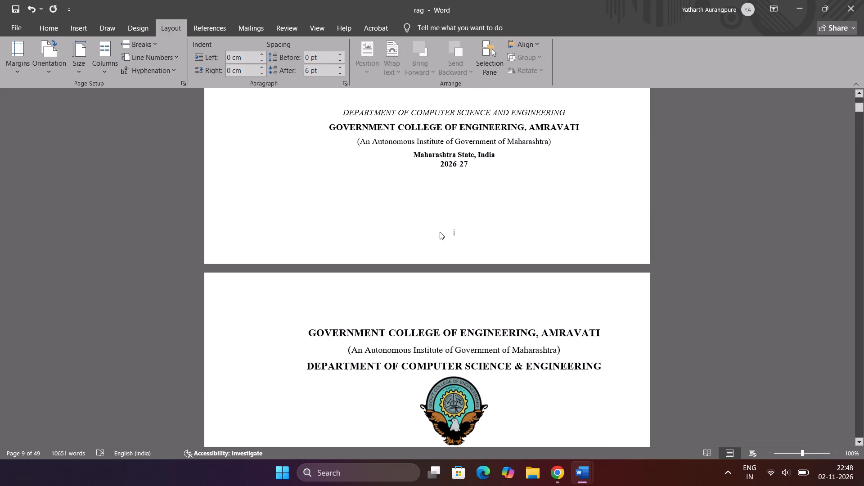
pyautogui.scroll(-2, 427, 281)
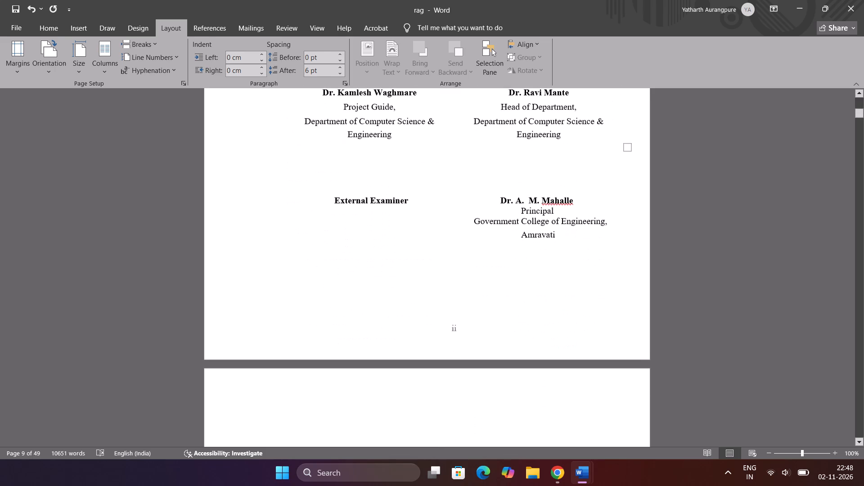
pyautogui.scroll(-1, 427, 281)
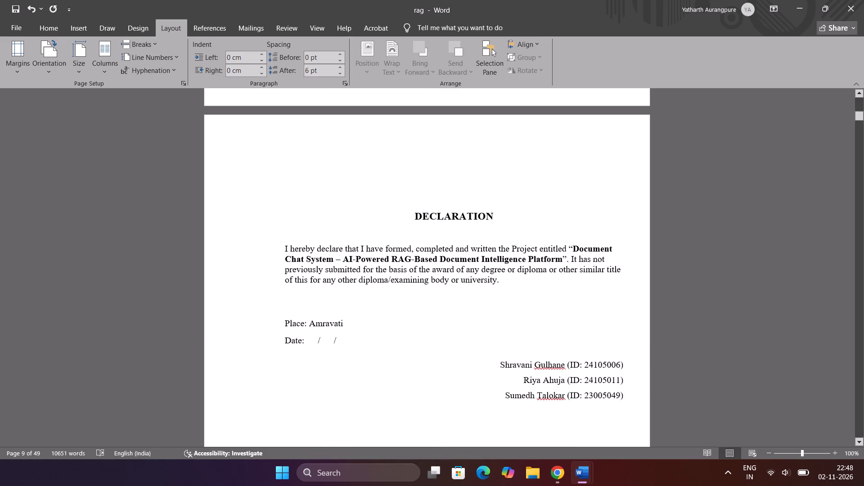
pyautogui.moveTo(450, 205); pyautogui.dragTo(445, 148)
pyautogui.press('BackSpace')
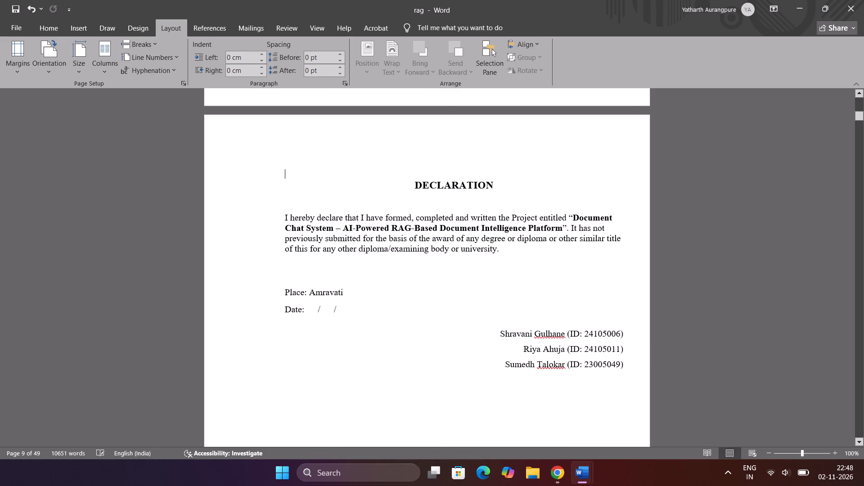
pyautogui.press('BackSpace')
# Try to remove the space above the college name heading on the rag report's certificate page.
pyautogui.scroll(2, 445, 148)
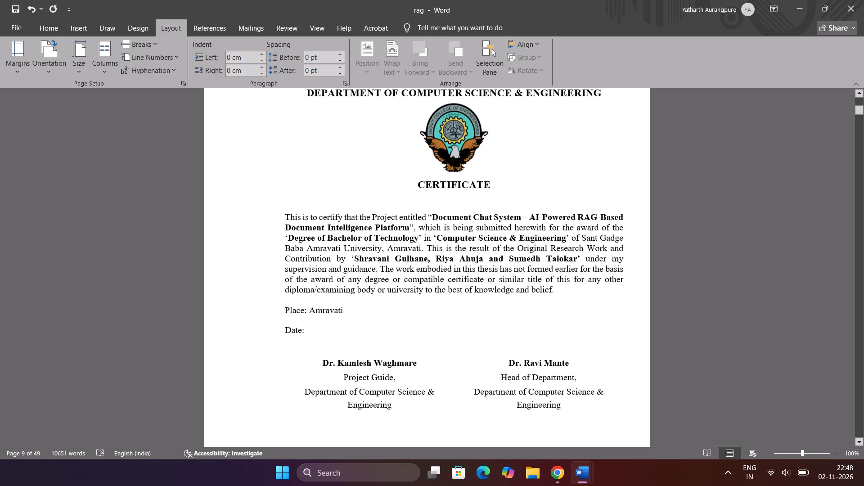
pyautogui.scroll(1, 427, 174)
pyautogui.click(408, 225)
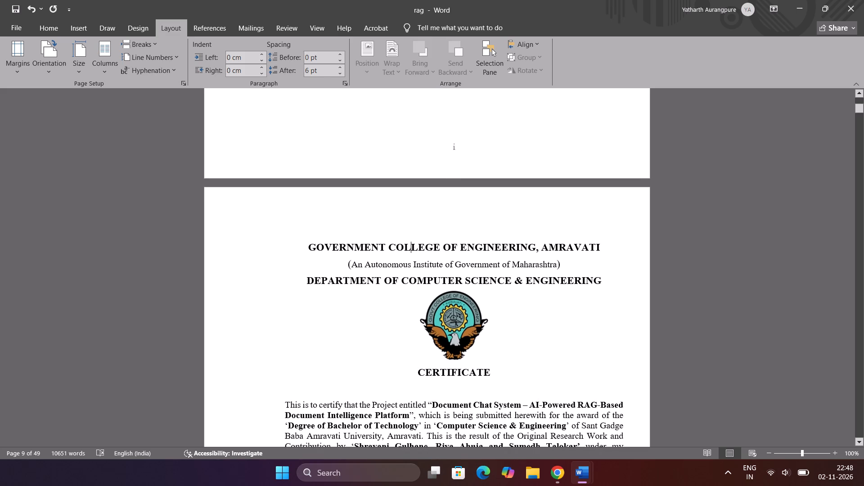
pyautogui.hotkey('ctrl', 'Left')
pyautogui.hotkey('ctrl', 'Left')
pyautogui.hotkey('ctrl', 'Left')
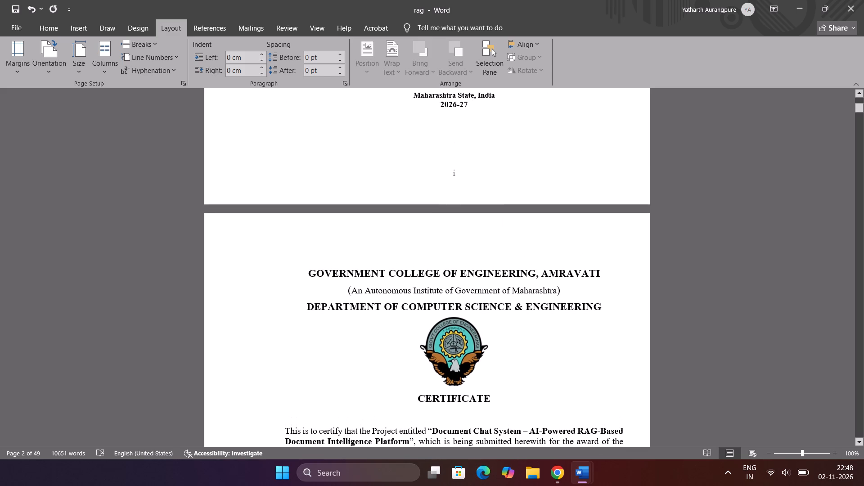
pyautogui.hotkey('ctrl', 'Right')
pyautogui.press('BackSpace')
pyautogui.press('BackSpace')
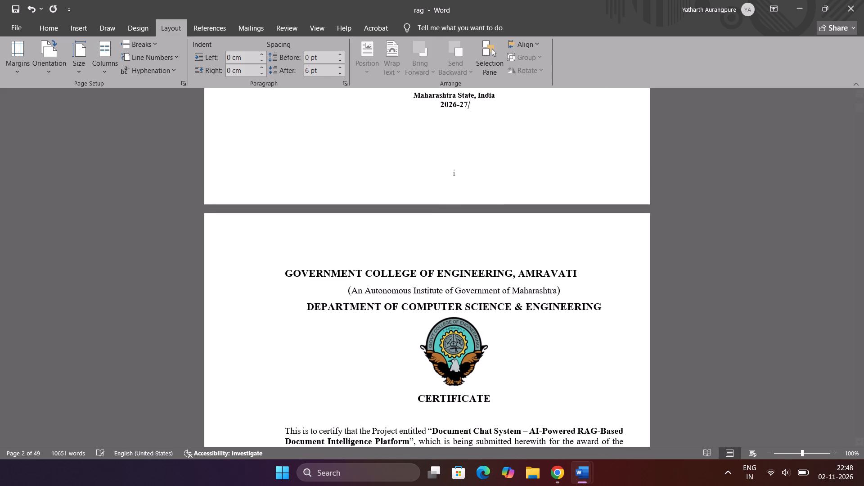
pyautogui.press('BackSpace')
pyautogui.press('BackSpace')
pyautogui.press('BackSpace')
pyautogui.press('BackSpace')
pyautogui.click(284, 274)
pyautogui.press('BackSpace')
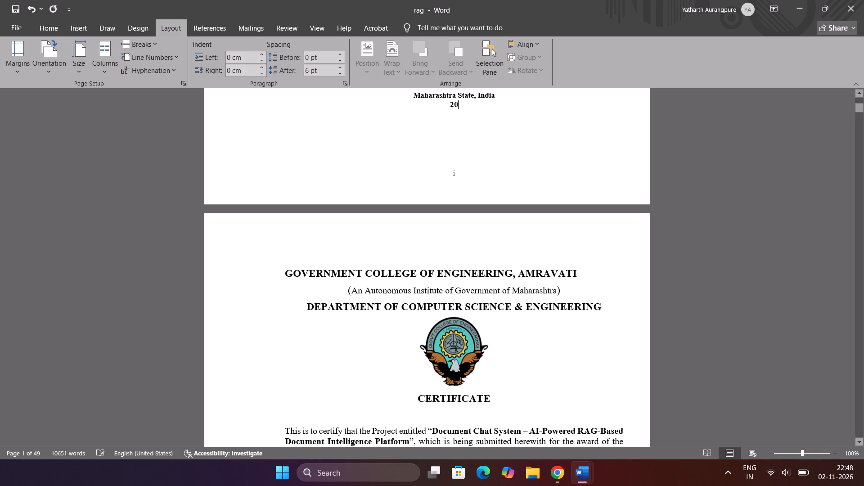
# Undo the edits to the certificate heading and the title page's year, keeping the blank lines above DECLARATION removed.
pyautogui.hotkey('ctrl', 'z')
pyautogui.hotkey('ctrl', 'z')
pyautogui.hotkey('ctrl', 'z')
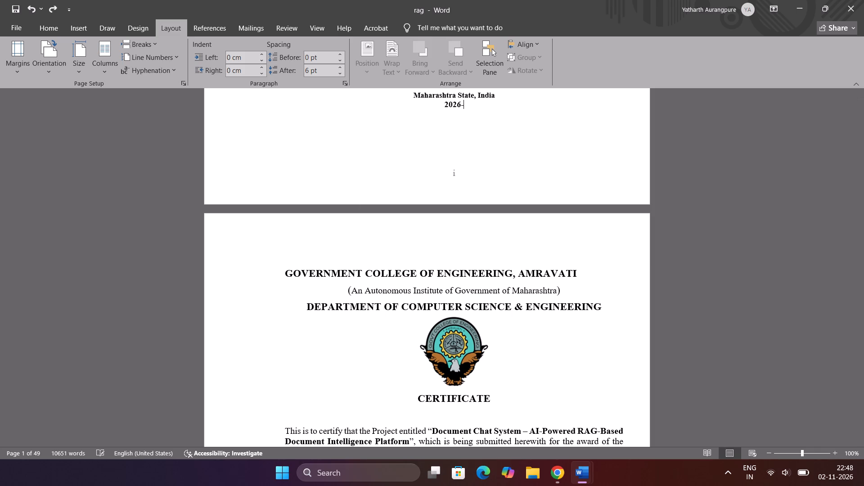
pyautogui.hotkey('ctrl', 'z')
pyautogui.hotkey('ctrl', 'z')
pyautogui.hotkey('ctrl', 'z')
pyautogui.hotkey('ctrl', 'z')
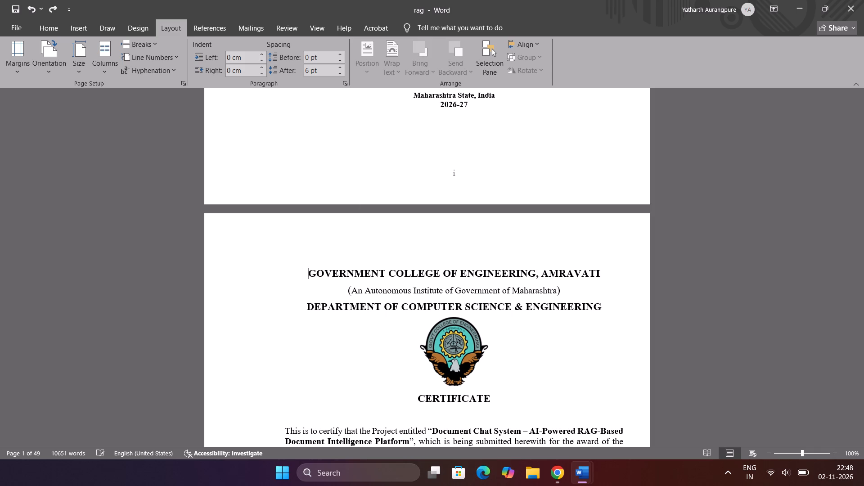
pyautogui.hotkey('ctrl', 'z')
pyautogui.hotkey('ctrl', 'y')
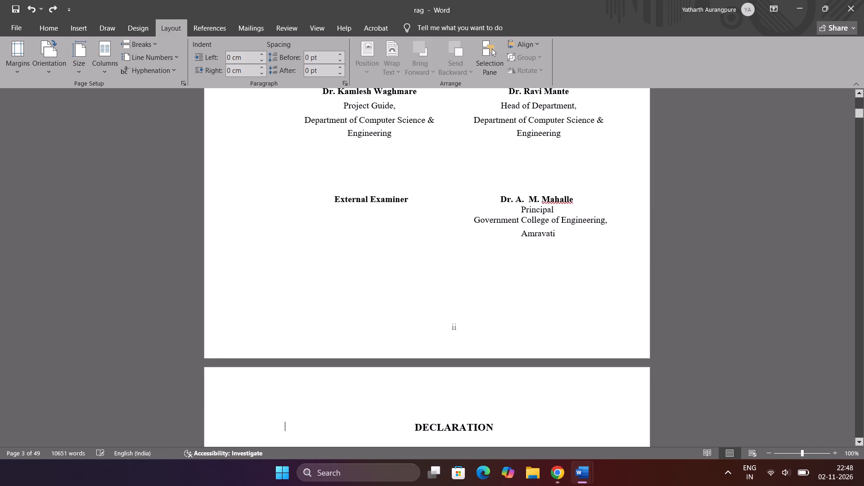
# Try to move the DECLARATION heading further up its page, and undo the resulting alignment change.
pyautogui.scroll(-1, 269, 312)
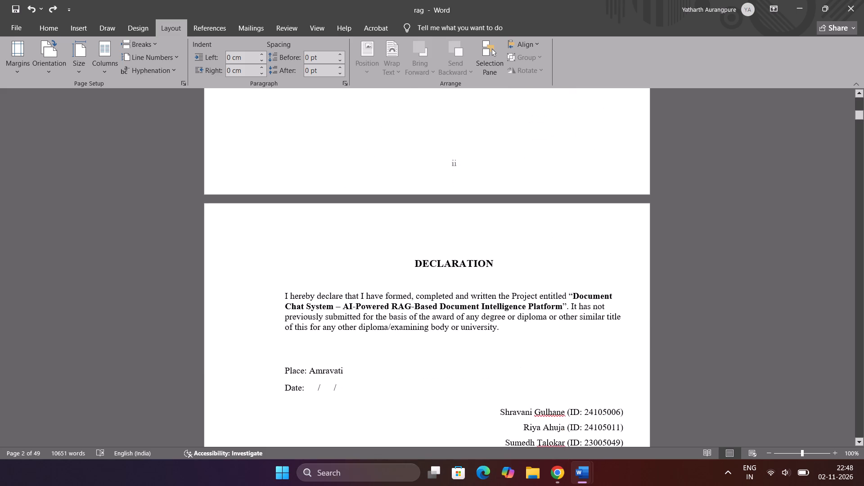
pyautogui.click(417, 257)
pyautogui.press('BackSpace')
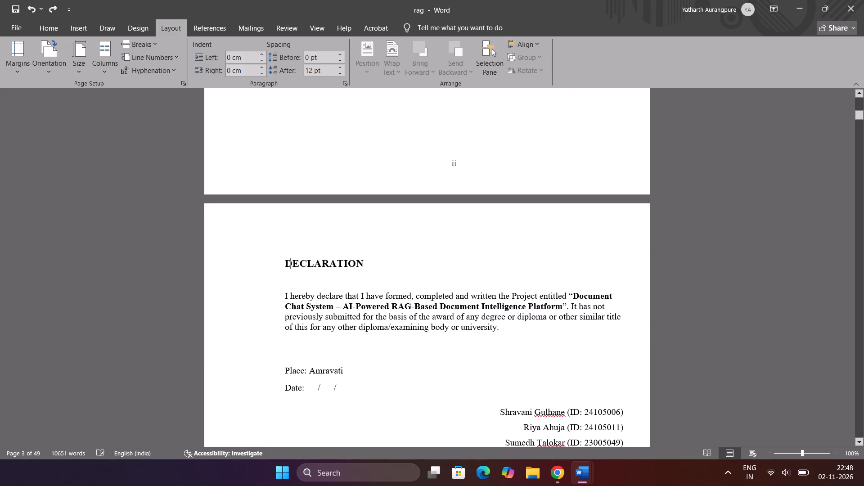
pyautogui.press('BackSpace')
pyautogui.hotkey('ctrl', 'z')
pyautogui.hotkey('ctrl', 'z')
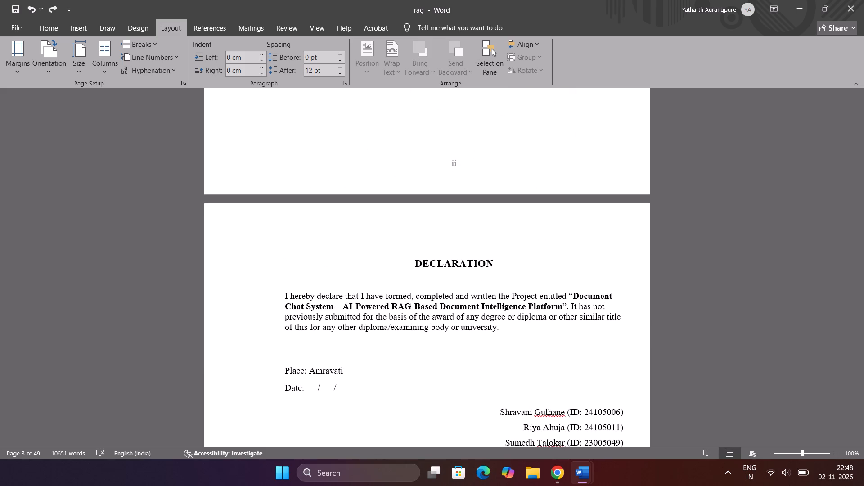
# Examine the layout of the rag report's declaration, certificate and title pages.
pyautogui.scroll(-1, 417, 257)
pyautogui.scroll(2, 417, 257)
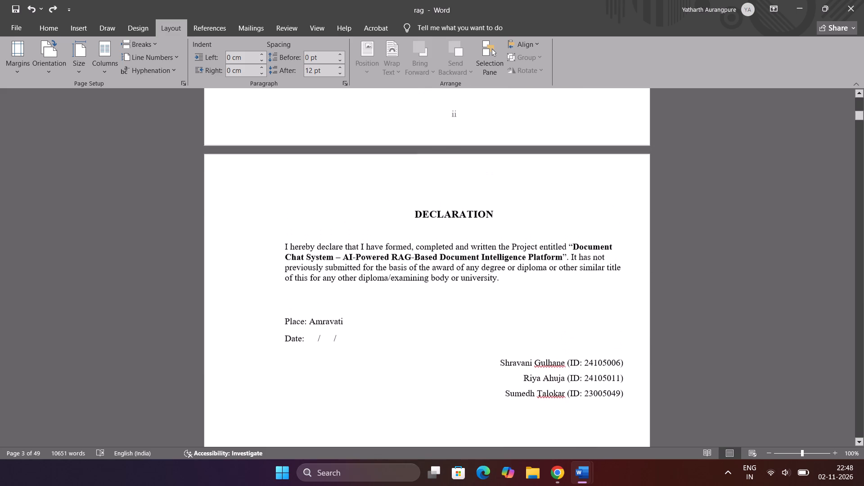
pyautogui.scroll(2, 417, 257)
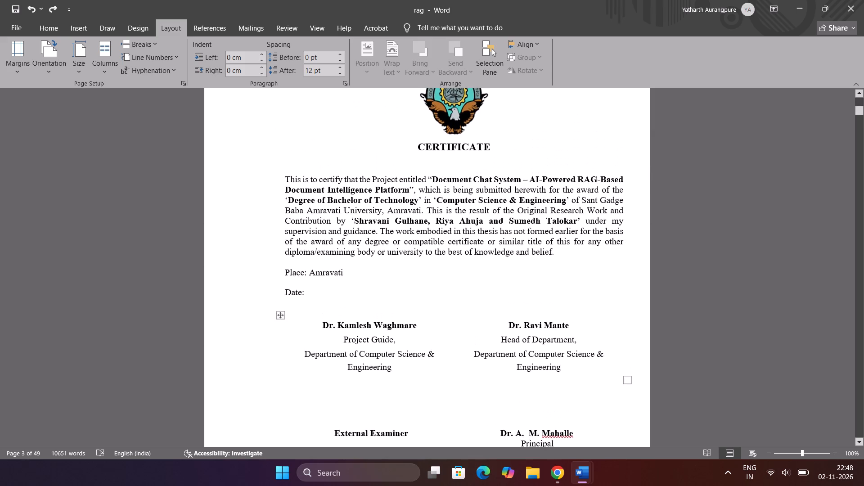
pyautogui.scroll(5, 417, 257)
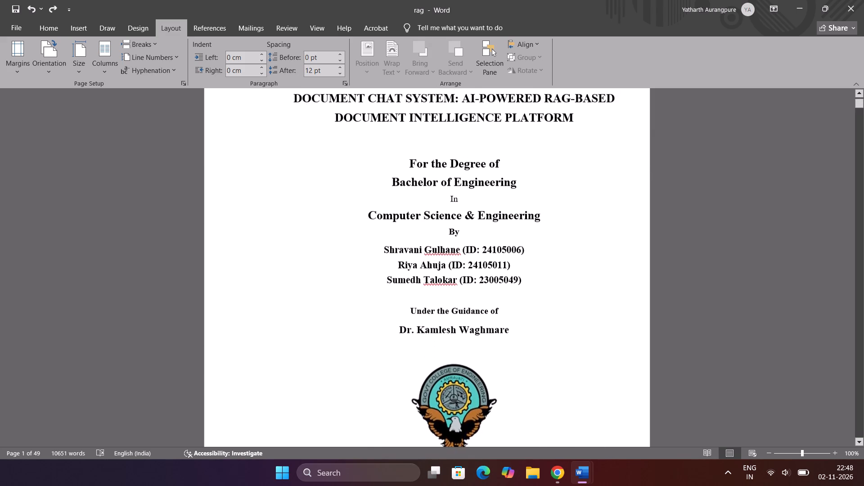
pyautogui.scroll(1, 417, 257)
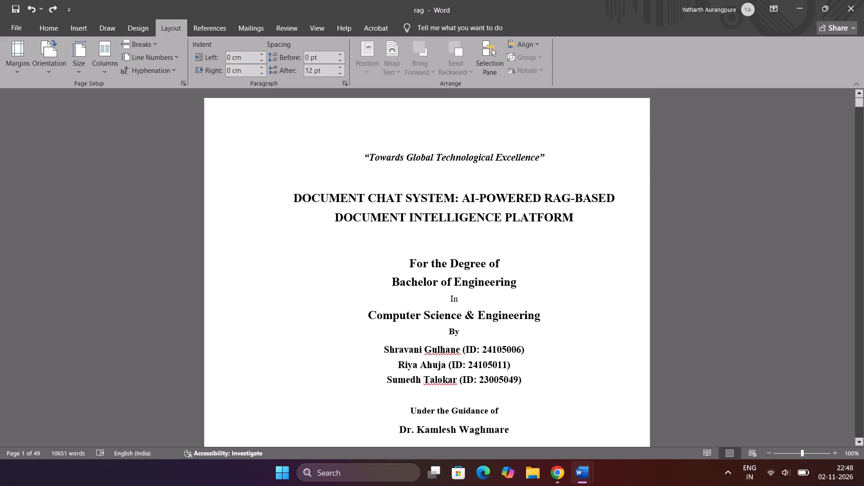
# In the Final Project report, insert a blank line above the DECLARATION heading to push it onto the following page.
pyautogui.scroll(-1, 417, 257)
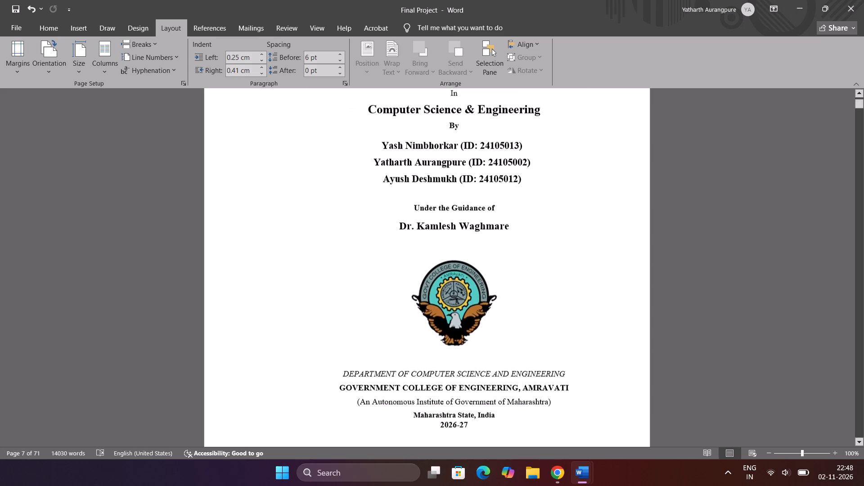
pyautogui.scroll(-2, 417, 257)
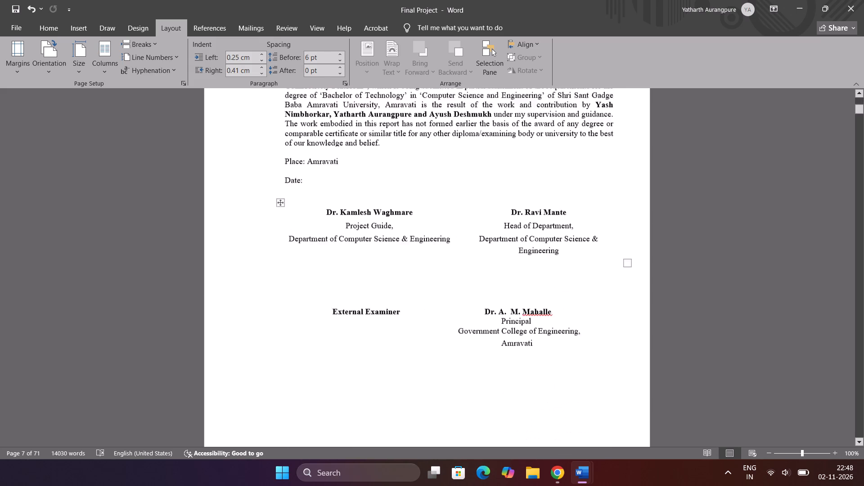
pyautogui.scroll(-2, 417, 257)
pyautogui.click(440, 185)
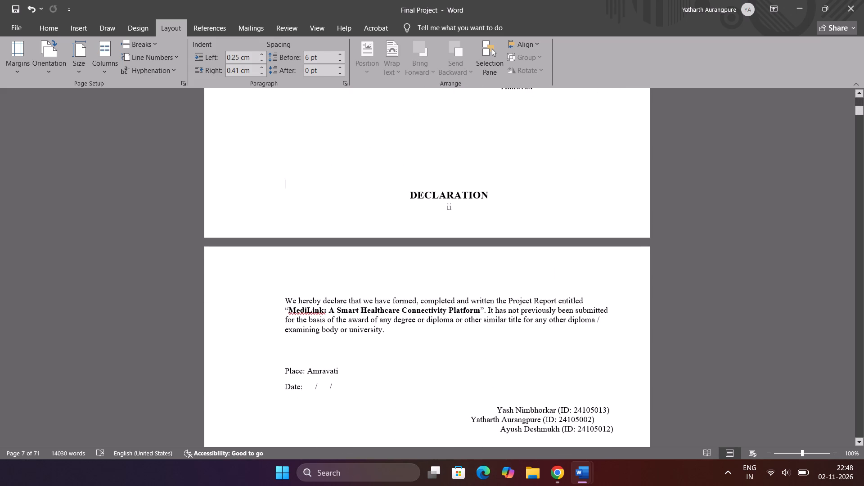
pyautogui.press('Return')
# On the declaration page, pad the second and first student name lines with spaces to line up their right ends with the third.
pyautogui.scroll(-1, 440, 185)
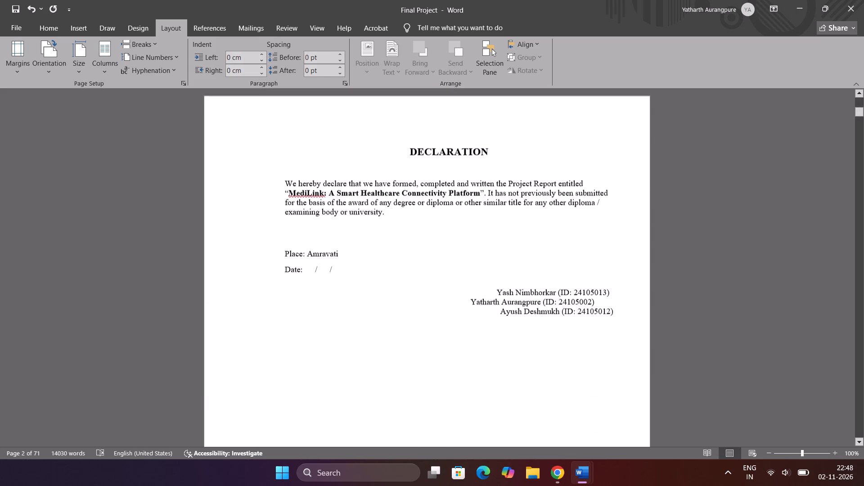
pyautogui.scroll(-1, 440, 185)
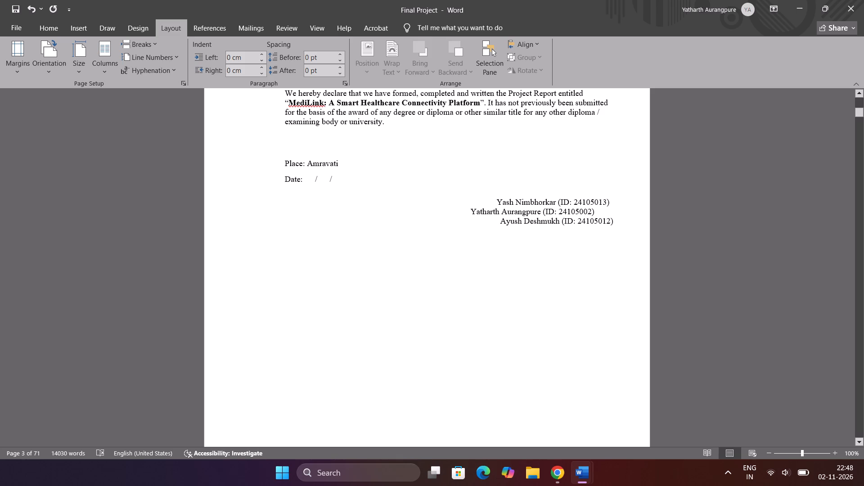
pyautogui.click(471, 211)
pyautogui.press('space')
pyautogui.press('space')
pyautogui.press('space')
pyautogui.press('space')
pyautogui.press('space')
pyautogui.press('space')
pyautogui.press('space')
pyautogui.press('space')
pyautogui.press('space')
pyautogui.press('space')
pyautogui.press('space')
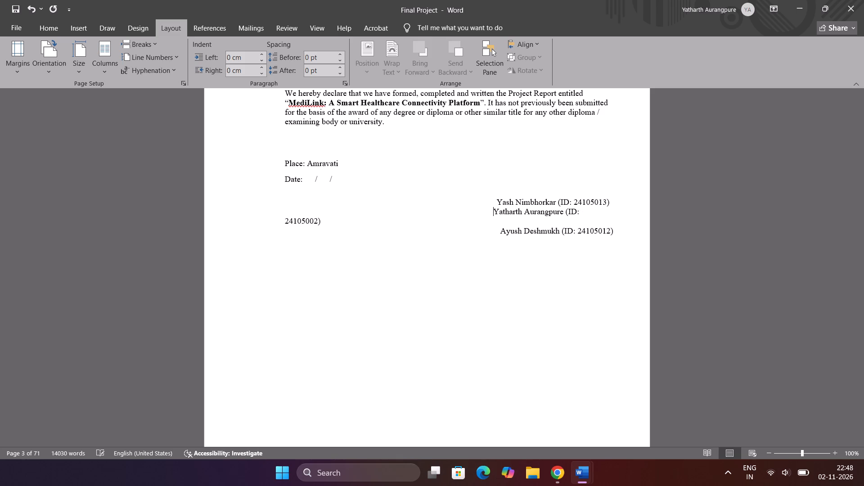
pyautogui.press('BackSpace')
pyautogui.press('BackSpace')
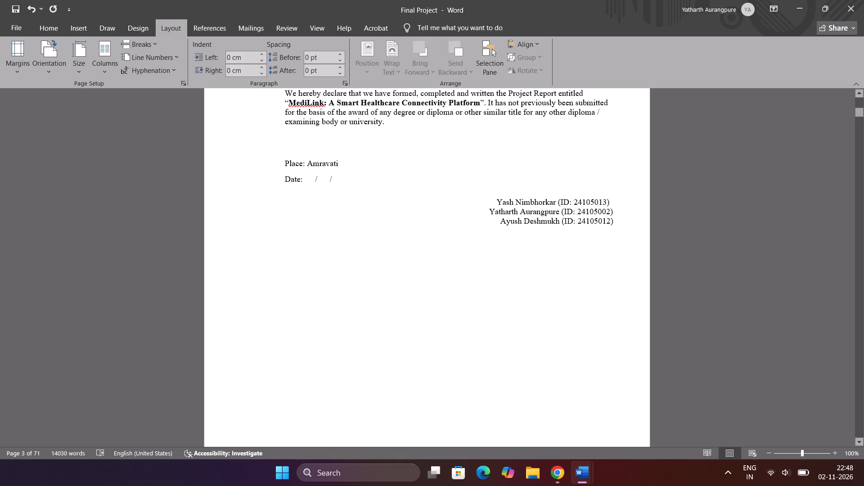
pyautogui.click(498, 201)
pyautogui.press('space')
pyautogui.press('space')
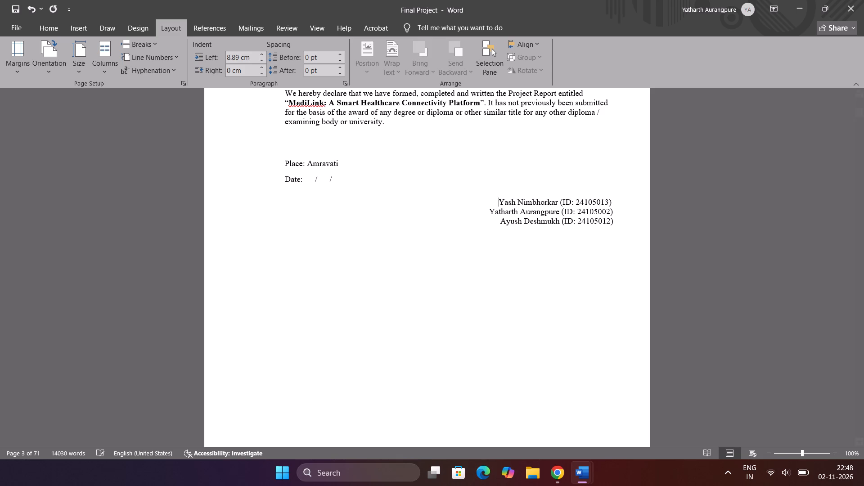
pyautogui.press('BackSpace')
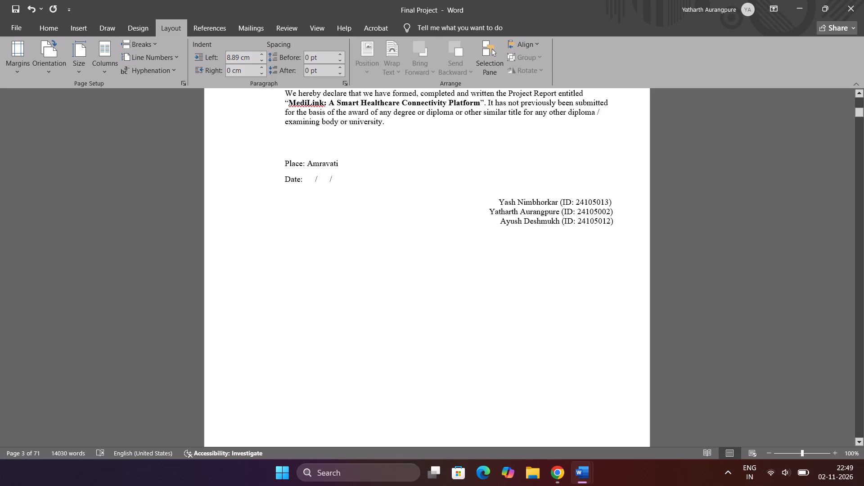
# Insert two blank lines above the ACKNOWLEDGEMENT heading to push it onto its own page.
pyautogui.scroll(-1, 531, 241)
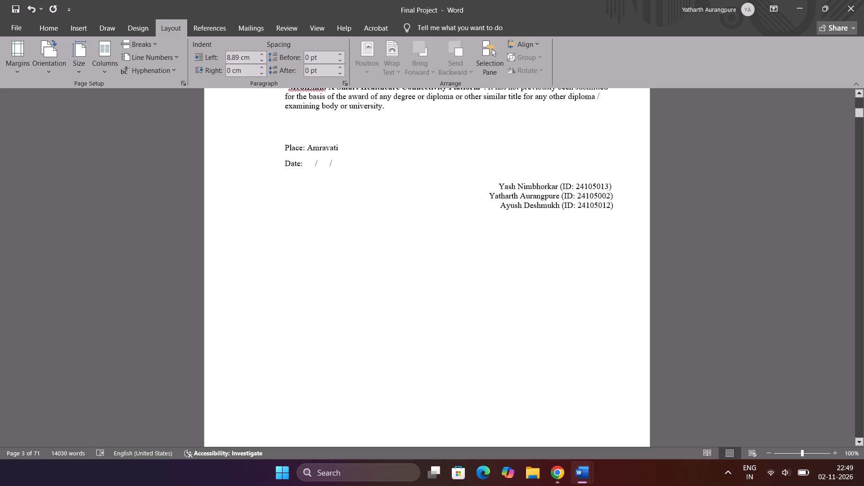
pyautogui.scroll(-1, 520, 243)
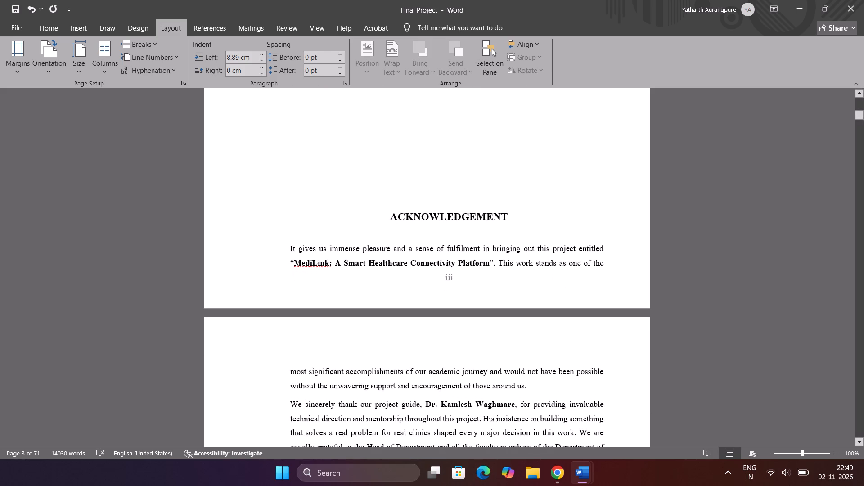
pyautogui.click(464, 196)
pyautogui.press('Return')
pyautogui.press('Return')
# On the acknowledgement page, pad the second and first student name lines with spaces to line up their right ends with the third.
pyautogui.scroll(-1, 464, 196)
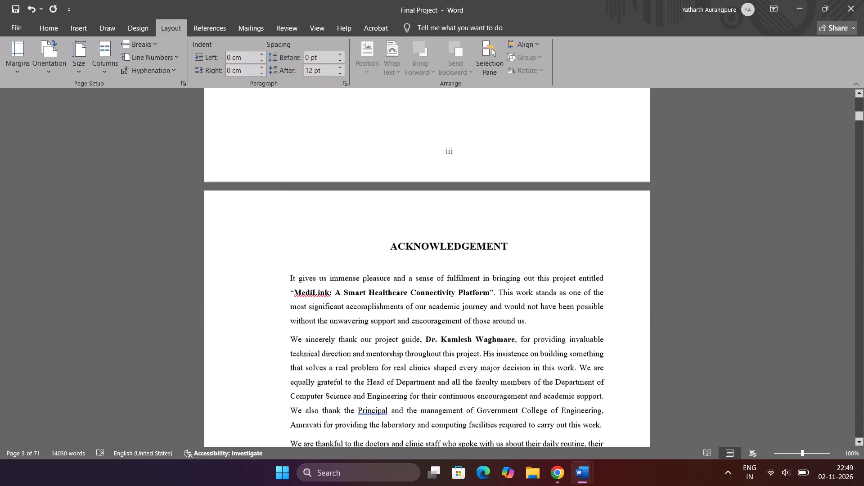
pyautogui.scroll(-2, 464, 196)
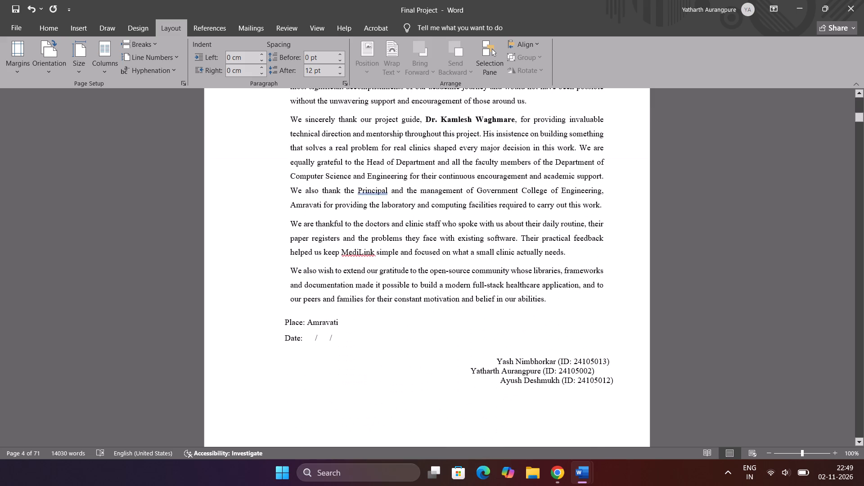
pyautogui.scroll(-1, 464, 196)
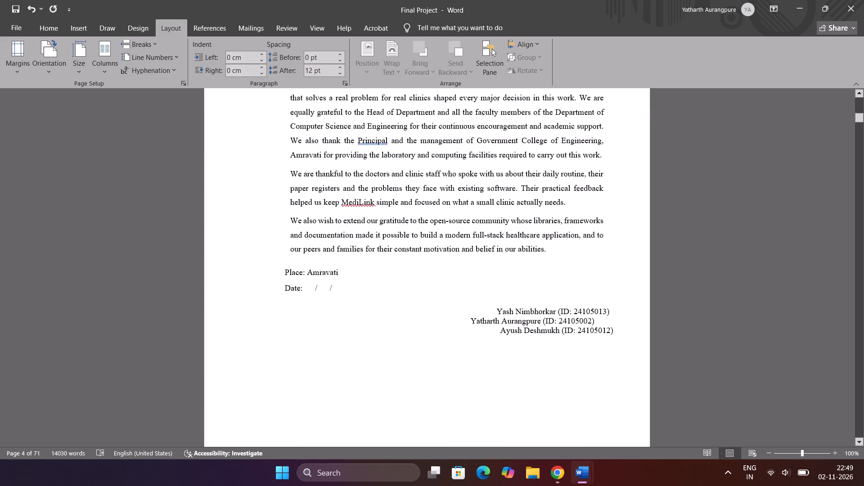
pyautogui.click(472, 323)
pyautogui.press('space')
pyautogui.press('space')
pyautogui.press('space')
pyautogui.press('space')
pyautogui.press('space')
pyautogui.press('space')
pyautogui.press('space')
pyautogui.press('space')
pyautogui.press('space')
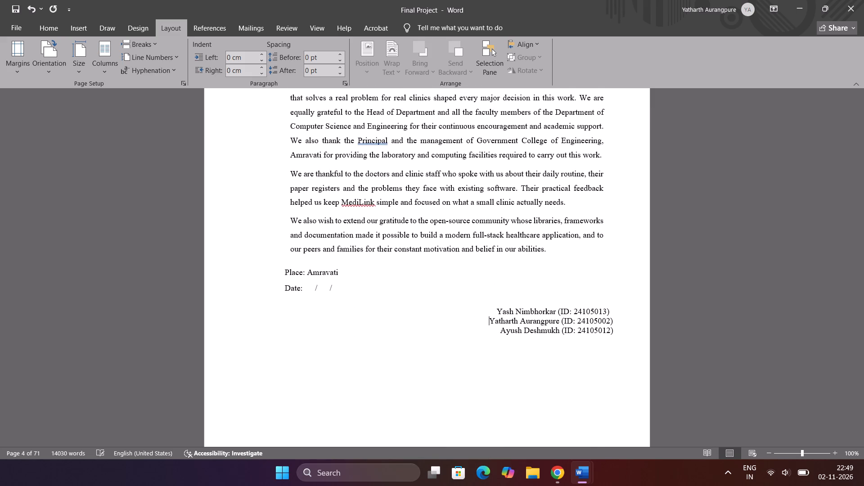
pyautogui.press('space')
pyautogui.press('BackSpace')
pyautogui.press('Up')
pyautogui.press('space')
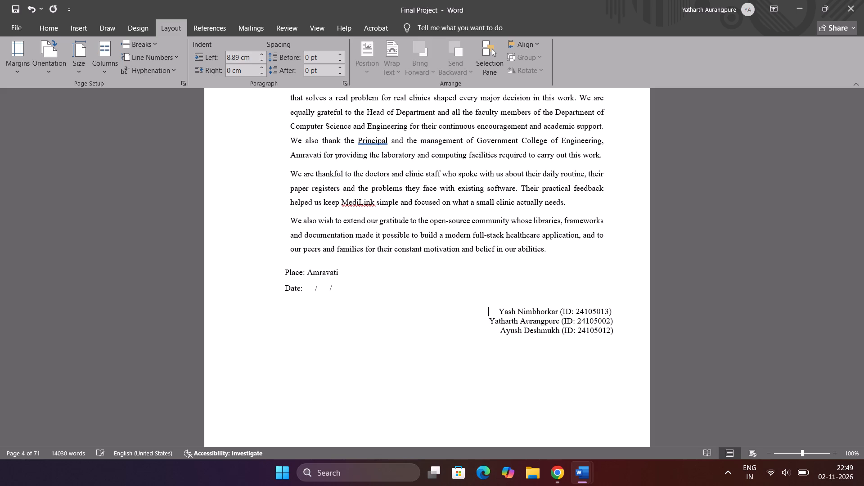
# Check the rag report's student names for comparison, and set the three student name lines on Final Project's acknowledgement page to 12 pt.
pyautogui.hotkey('alt', 'Tab')
pyautogui.scroll(-1, 498, 322)
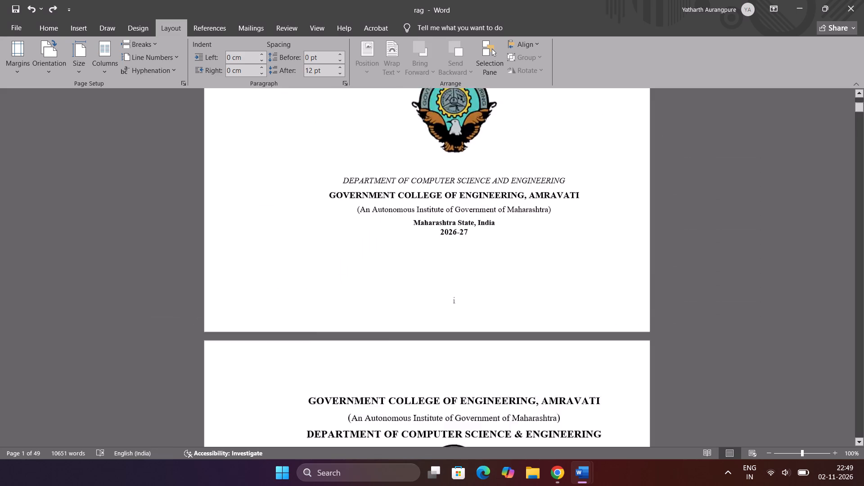
pyautogui.scroll(-3, 498, 322)
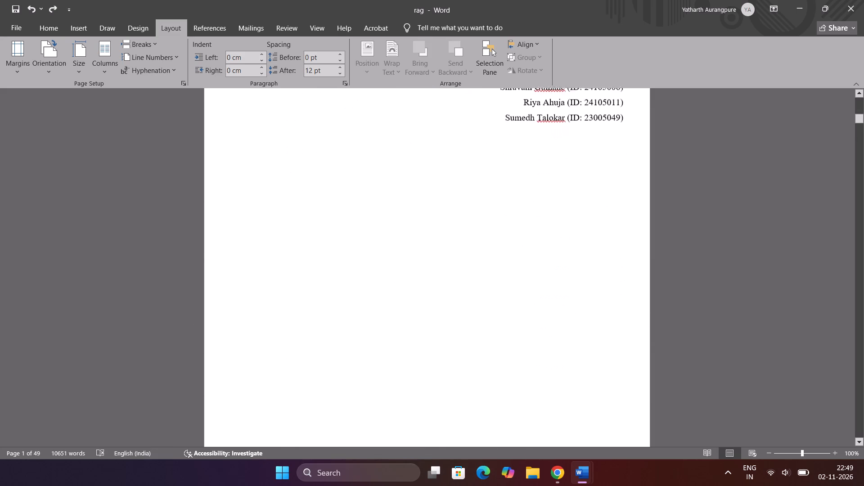
pyautogui.scroll(-2, 498, 322)
pyautogui.hotkey('alt', 'Tab')
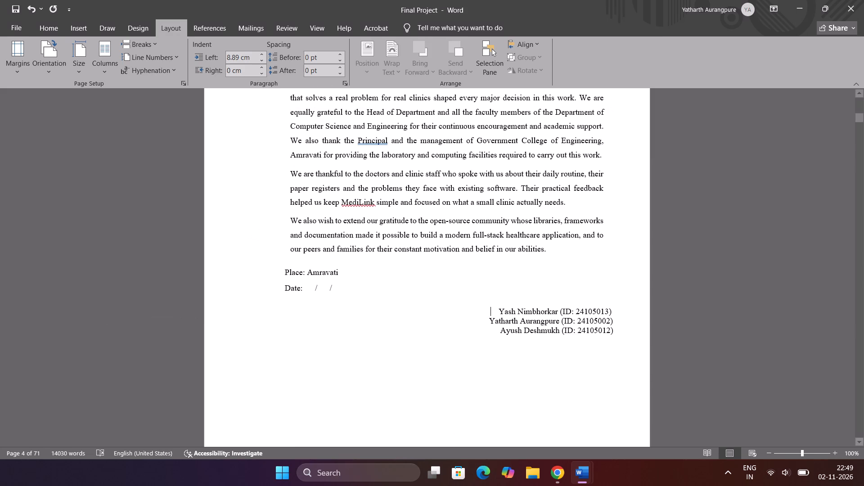
pyautogui.moveTo(498, 311); pyautogui.dragTo(648, 340)
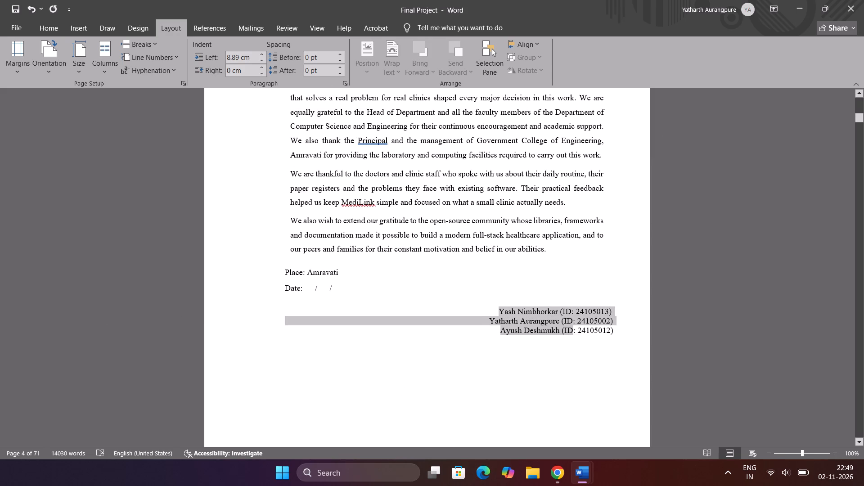
pyautogui.moveTo(648, 340); pyautogui.dragTo(628, 329)
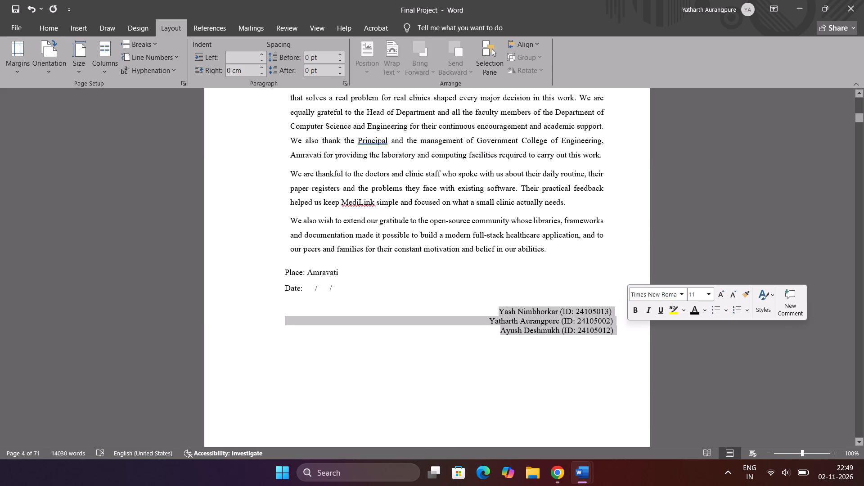
pyautogui.click(693, 295)
pyautogui.press('1')
pyautogui.press('2')
pyautogui.press('Return')
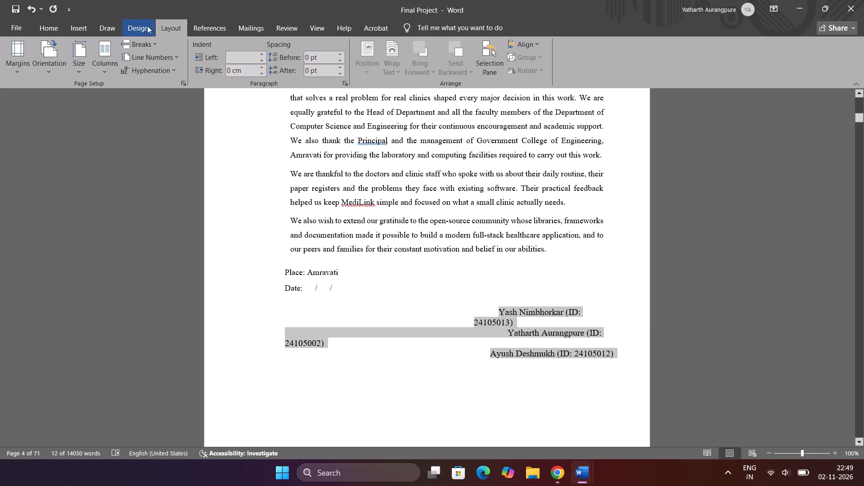
# Set the line spacing of the three student name lines on the acknowledgement page to 1.5.
pyautogui.click(11, 31)
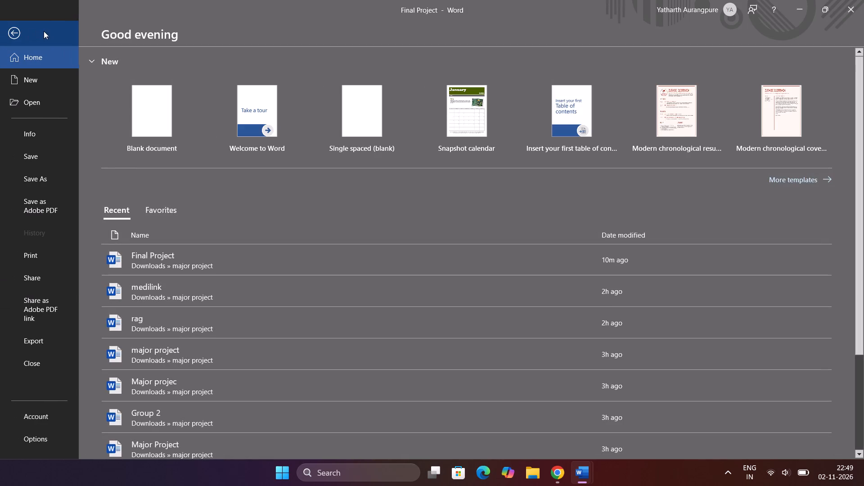
pyautogui.click(44, 31)
pyautogui.click(45, 31)
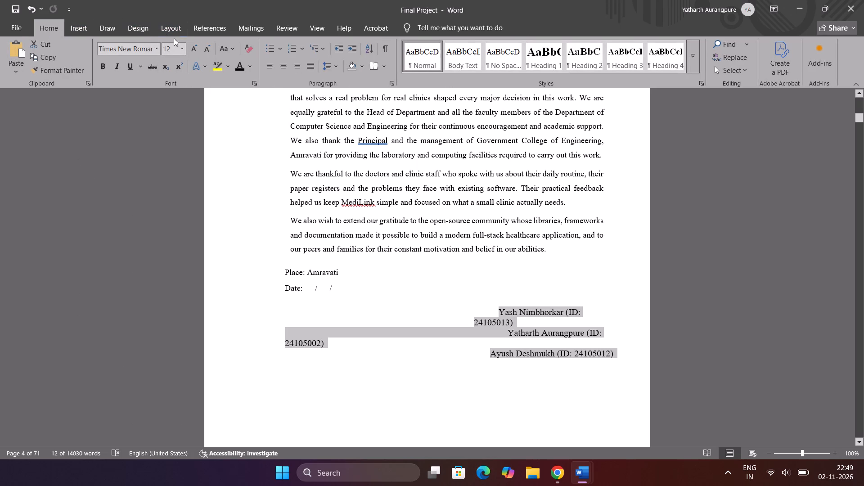
pyautogui.click(333, 67)
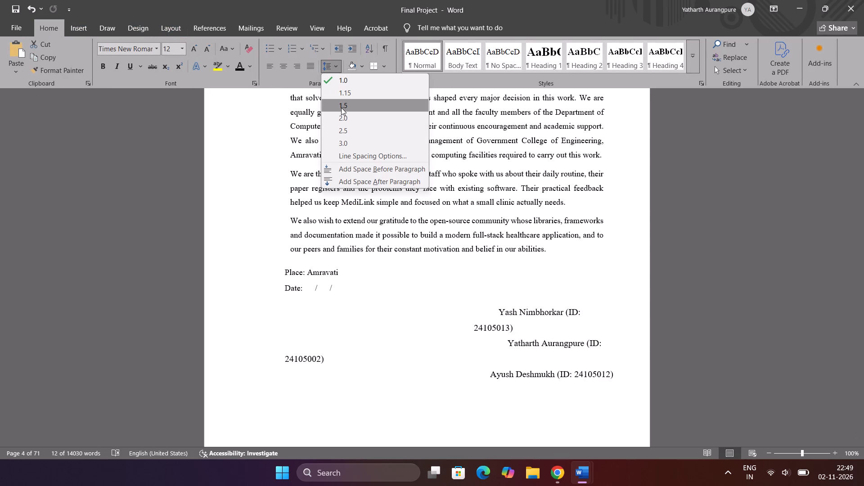
pyautogui.click(341, 108)
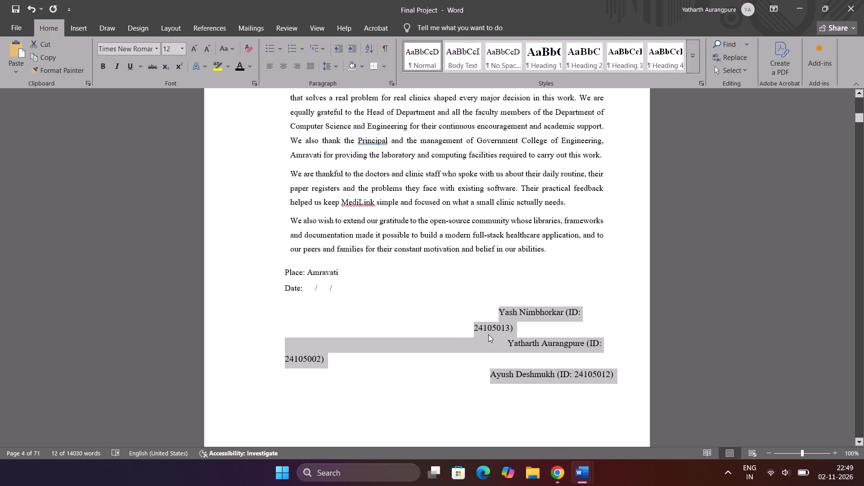
# Delete the extra spaces before the first student name on the acknowledgement page so its ID fits on the same line.
pyautogui.click(488, 334)
pyautogui.click(496, 316)
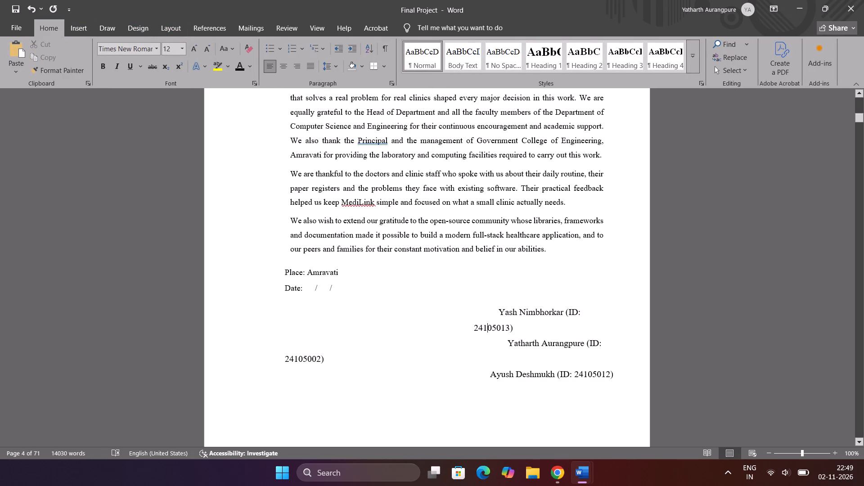
pyautogui.press('BackSpace')
pyautogui.press('BackSpace')
pyautogui.press('BackSpace')
pyautogui.press('BackSpace')
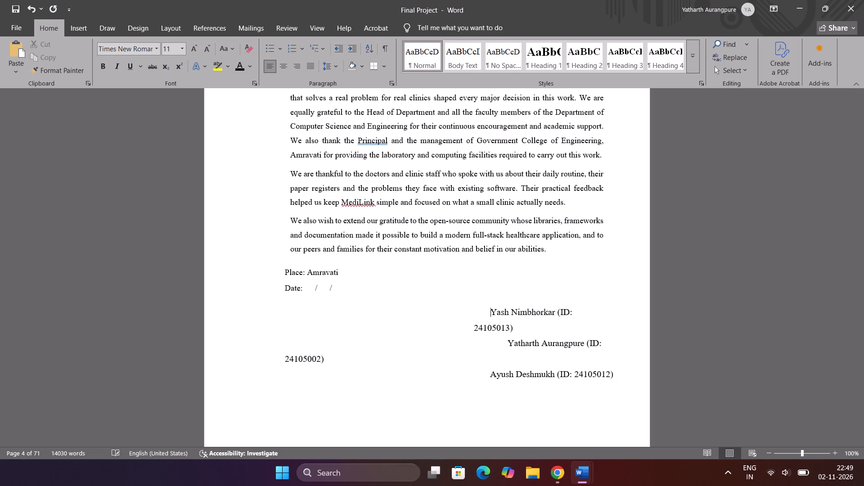
pyautogui.press('BackSpace')
# Delete the extra spaces before the second student name so it fits on one line and its right end matches the first.
pyautogui.press('Down')
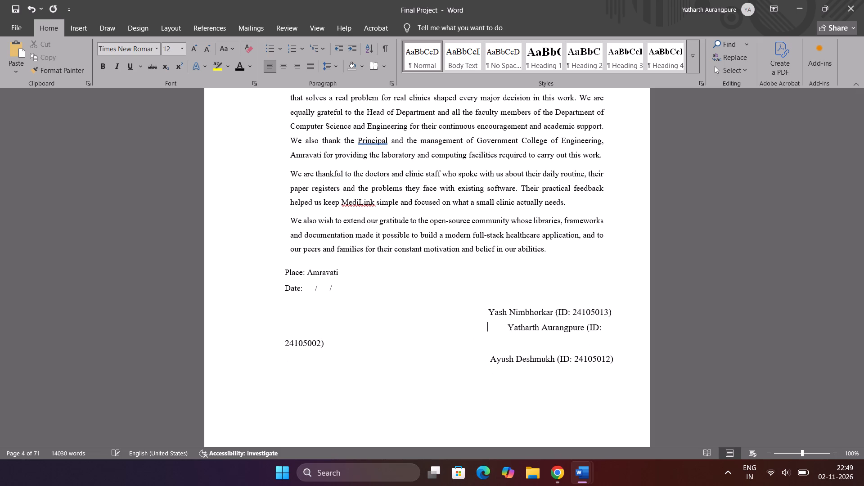
pyautogui.press('BackSpace')
pyautogui.press('BackSpace')
pyautogui.press('BackSpace')
pyautogui.press('BackSpace')
pyautogui.press('BackSpace')
pyautogui.press('BackSpace')
pyautogui.press('BackSpace')
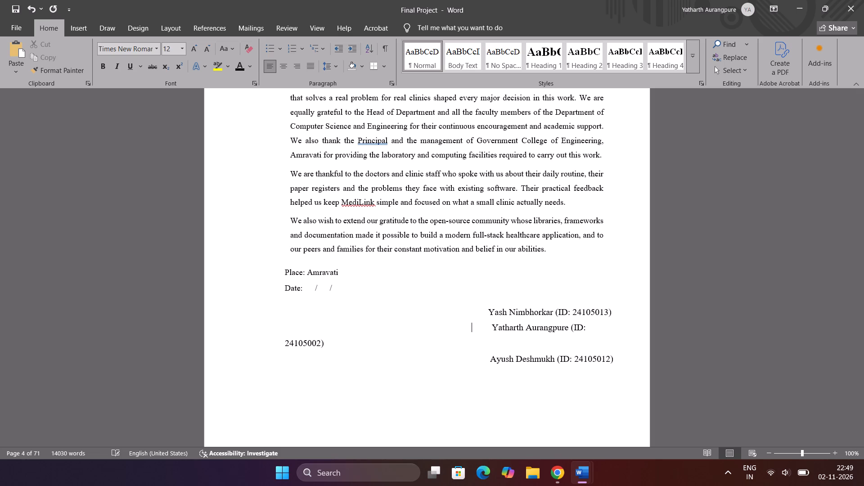
pyautogui.press('BackSpace')
pyautogui.press('BackSpace')
pyautogui.press('BackSpace')
pyautogui.press('space')
pyautogui.press('space')
pyautogui.press('BackSpace')
pyautogui.press('BackSpace')
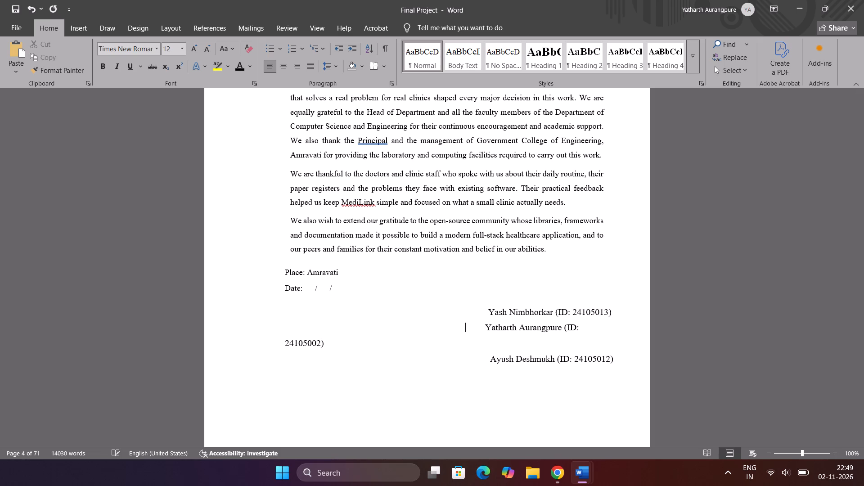
pyautogui.press('BackSpace')
pyautogui.press('BackSpace')
pyautogui.press('BackSpace')
pyautogui.press('BackSpace')
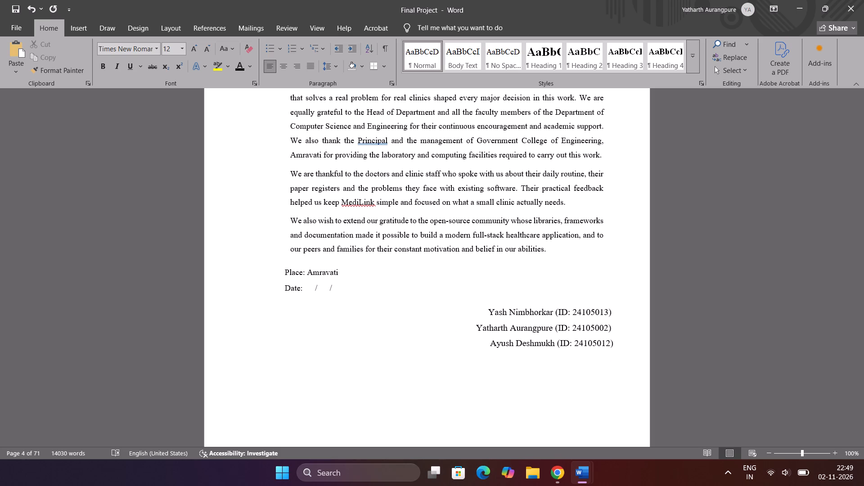
pyautogui.press('space')
pyautogui.press('BackSpace')
# Reposition the third student name line on the acknowledgement page with tabs and spaces to line up its right end with the lines above.
pyautogui.press('Down')
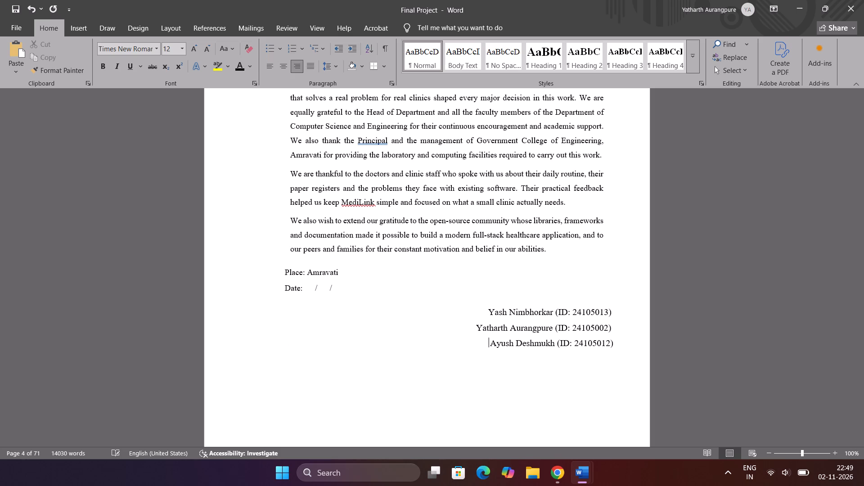
pyautogui.press('BackSpace')
pyautogui.press('Tab')
pyautogui.press('Tab')
pyautogui.press('Tab')
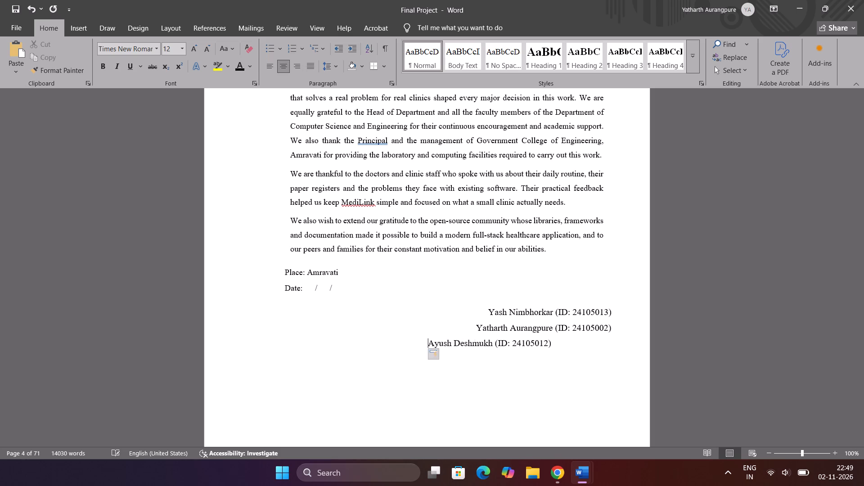
pyautogui.press('Tab')
pyautogui.press('Tab')
pyautogui.press('Tab')
pyautogui.press('Tab')
pyautogui.press('Tab')
pyautogui.press('BackSpace')
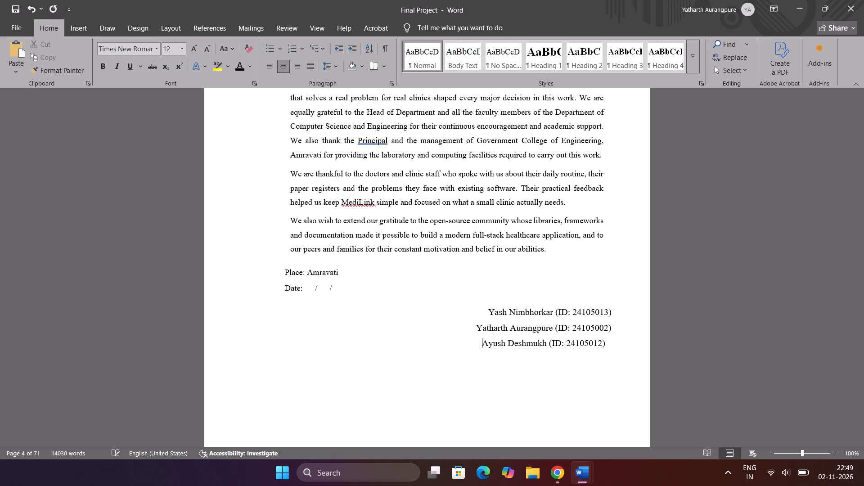
pyautogui.press('space')
pyautogui.press('space')
pyautogui.press('space')
pyautogui.press('space')
pyautogui.press('space')
pyautogui.press('space')
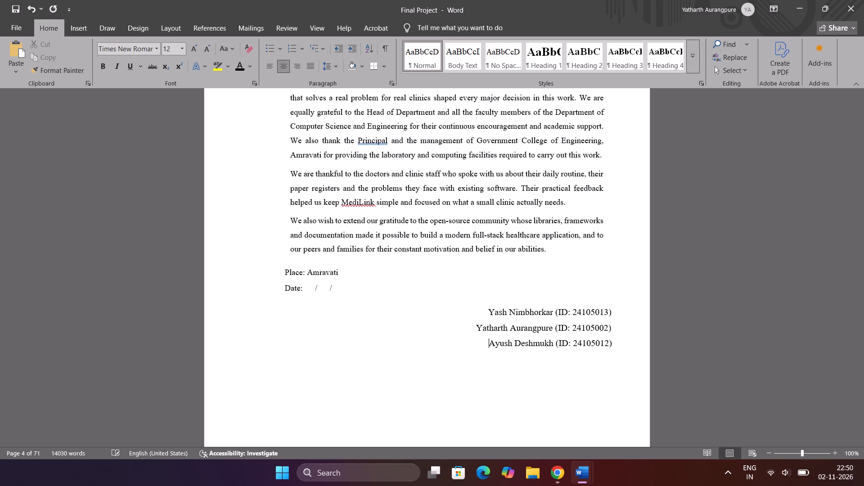
pyautogui.press('space')
pyautogui.press('space')
pyautogui.press('BackSpace')
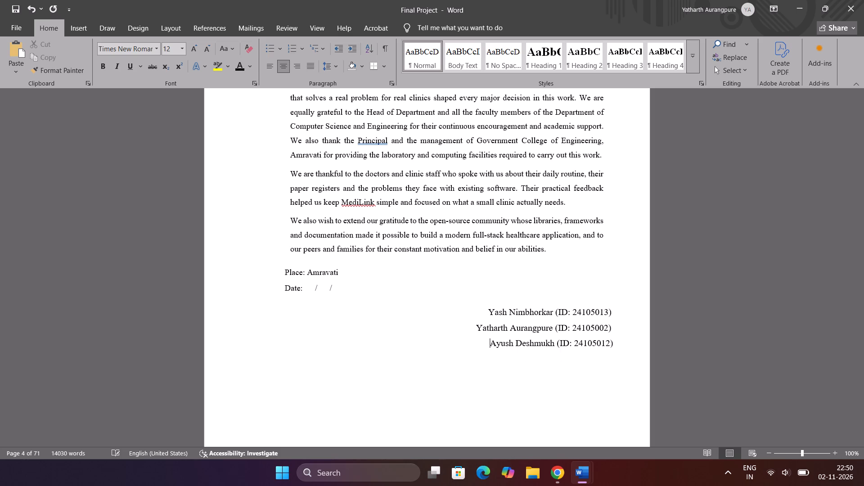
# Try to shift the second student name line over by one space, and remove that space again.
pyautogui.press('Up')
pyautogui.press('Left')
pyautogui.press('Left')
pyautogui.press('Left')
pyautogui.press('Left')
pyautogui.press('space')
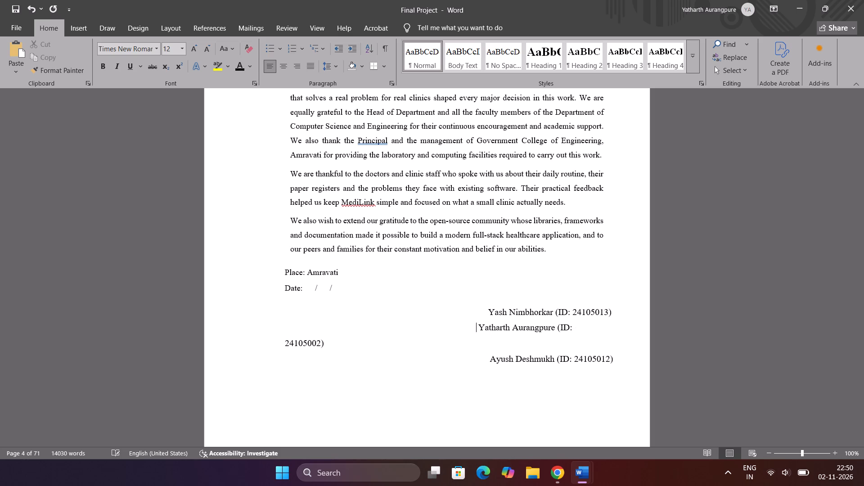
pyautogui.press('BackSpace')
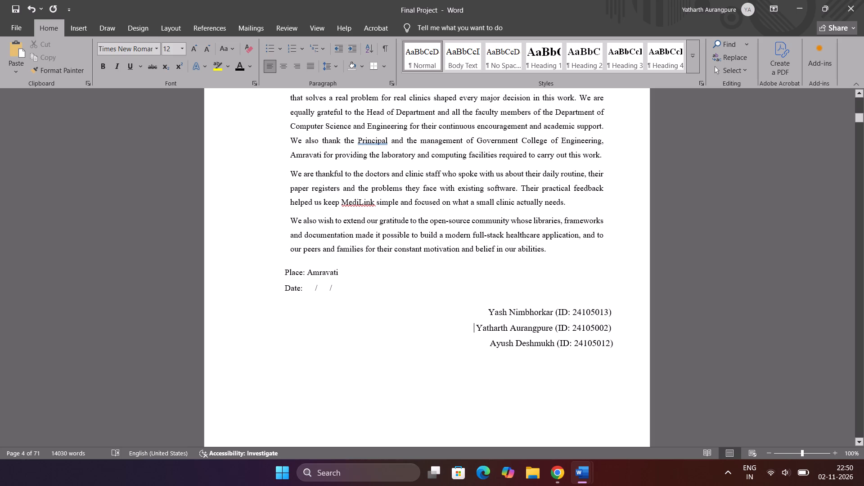
# Indent the Place and Date lines on the acknowledgement page to line up with the body paragraphs.
pyautogui.hotkey('alt', 'Tab')
pyautogui.hotkey('alt', 'Tab')
pyautogui.moveTo(284, 270); pyautogui.dragTo(329, 286)
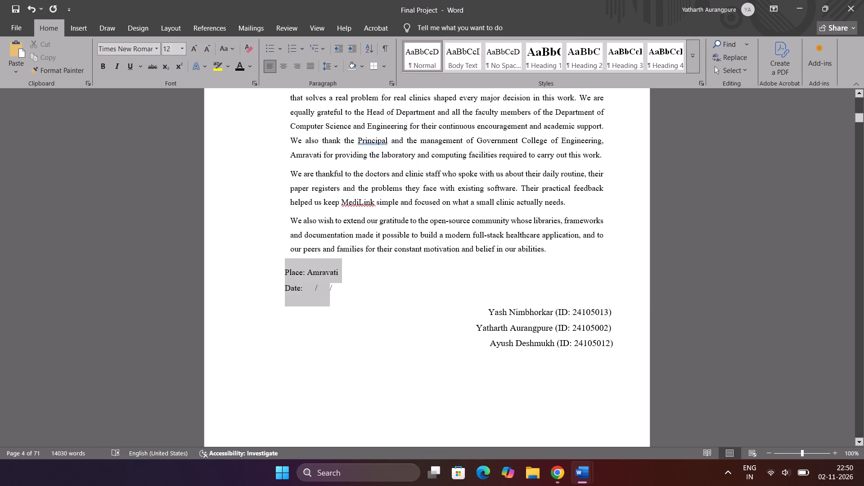
pyautogui.moveTo(329, 286); pyautogui.dragTo(339, 286)
pyautogui.press('Tab')
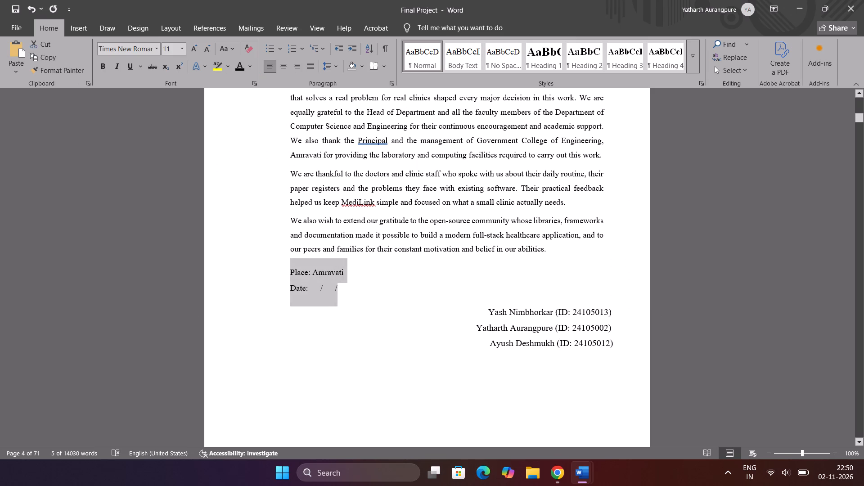
pyautogui.click(362, 299)
# Copy the three student name lines from Final Project's acknowledgement page and paste them over those on the DECLARATION page.
pyautogui.hotkey('alt', 'Tab')
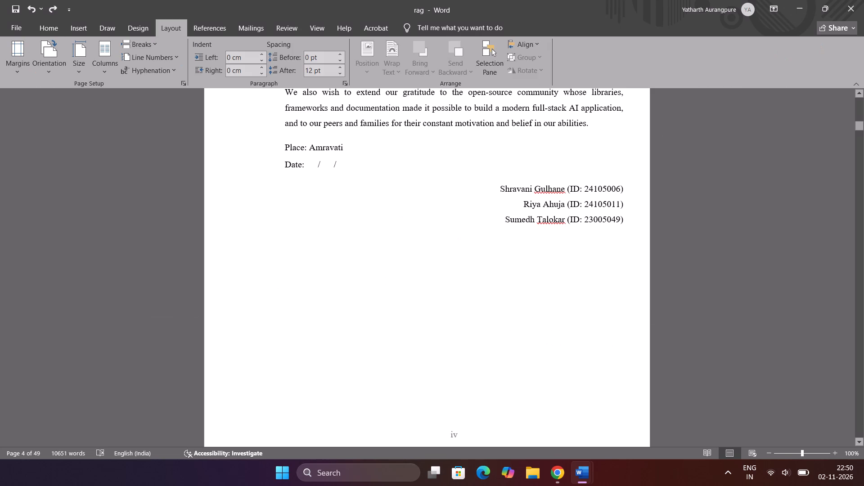
pyautogui.hotkey('alt', 'Tab')
pyautogui.moveTo(487, 310); pyautogui.dragTo(531, 322)
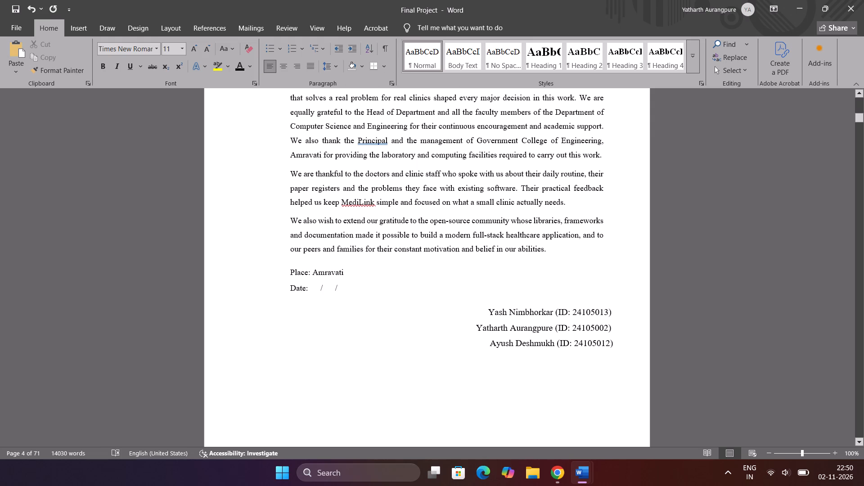
pyautogui.moveTo(531, 322); pyautogui.dragTo(647, 339)
pyautogui.hotkey('ctrl', 'c')
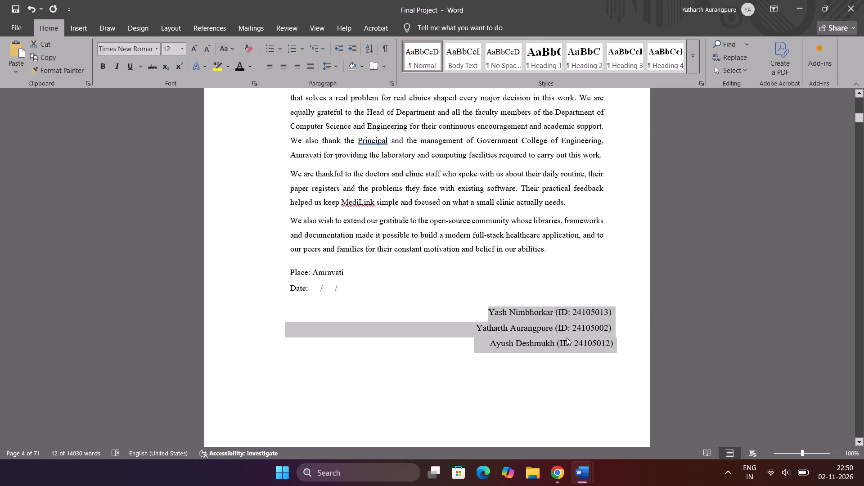
pyautogui.click(567, 337)
pyautogui.scroll(3, 567, 337)
pyautogui.hotkey('alt', 'Tab')
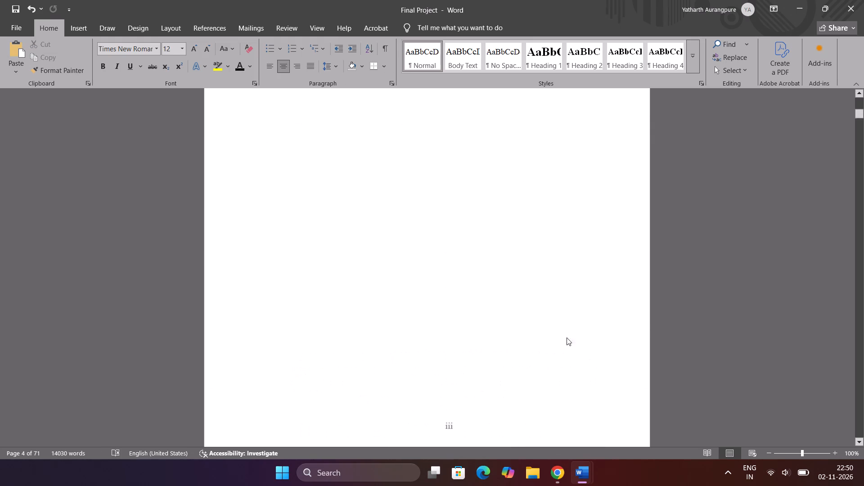
pyautogui.scroll(3, 567, 337)
pyautogui.hotkey('alt', 'Tab')
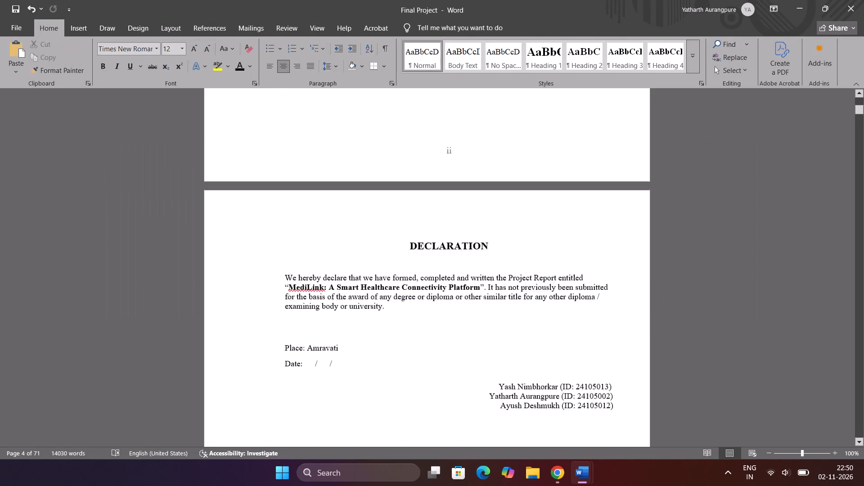
pyautogui.scroll(-1, 567, 337)
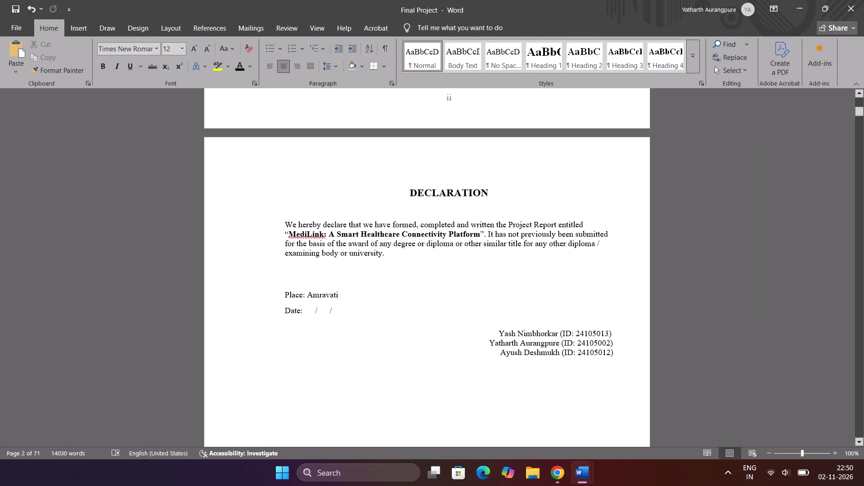
pyautogui.moveTo(498, 332); pyautogui.dragTo(615, 353)
pyautogui.hotkey('ctrl', 'v')
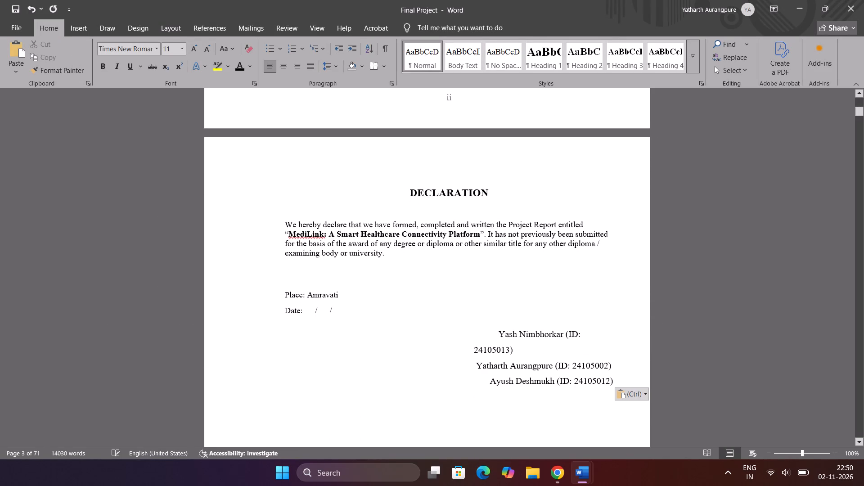
# On the DECLARATION page, delete the extra spaces before the first student name and check the spacing of the other two name lines.
pyautogui.click(498, 337)
pyautogui.press('BackSpace')
pyautogui.press('BackSpace')
pyautogui.press('BackSpace')
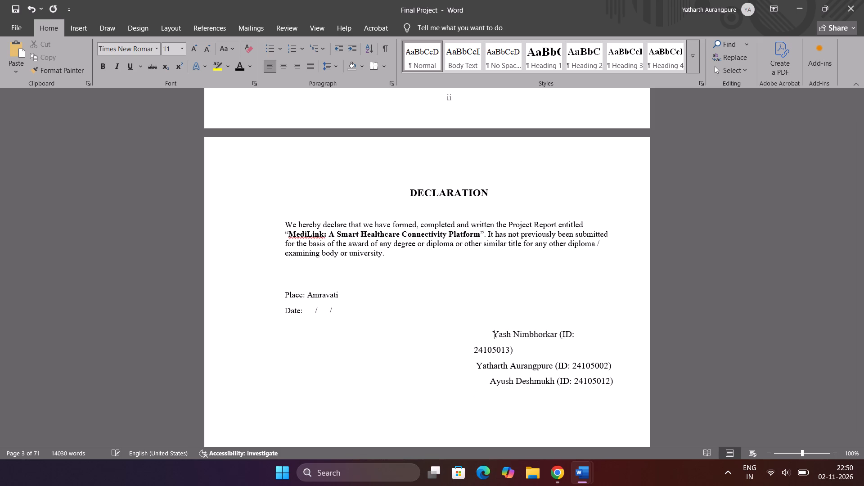
pyautogui.press('BackSpace')
pyautogui.press('BackSpace')
pyautogui.press('Down')
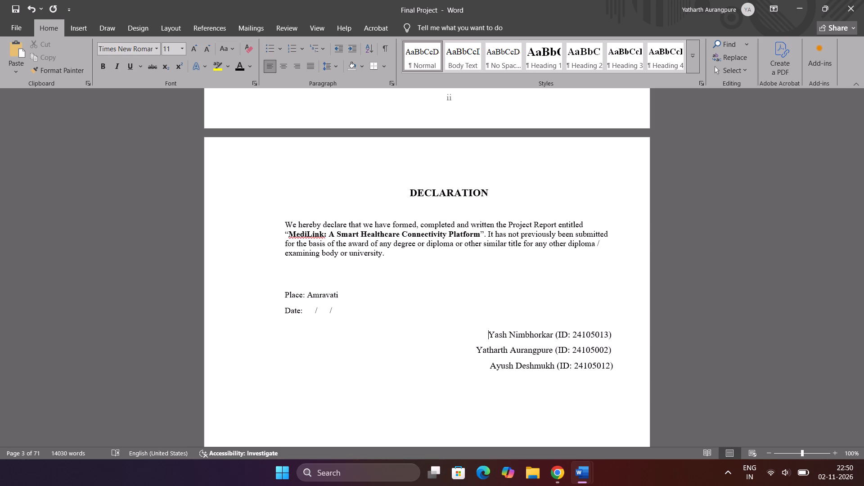
pyautogui.press('Left')
pyautogui.press('Left')
pyautogui.press('Left')
pyautogui.press('space')
pyautogui.press('BackSpace')
pyautogui.press('Down')
pyautogui.press('space')
pyautogui.press('BackSpace')
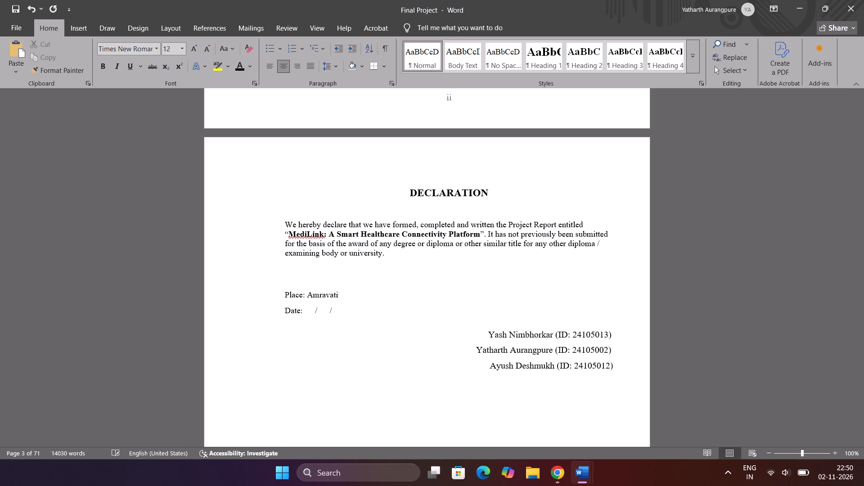
# Check the rag report for comparison, and set Final Project's declaration paragraph, Place and Date lines to 12 pt.
pyautogui.hotkey('alt', 'Tab')
pyautogui.scroll(1, 431, 256)
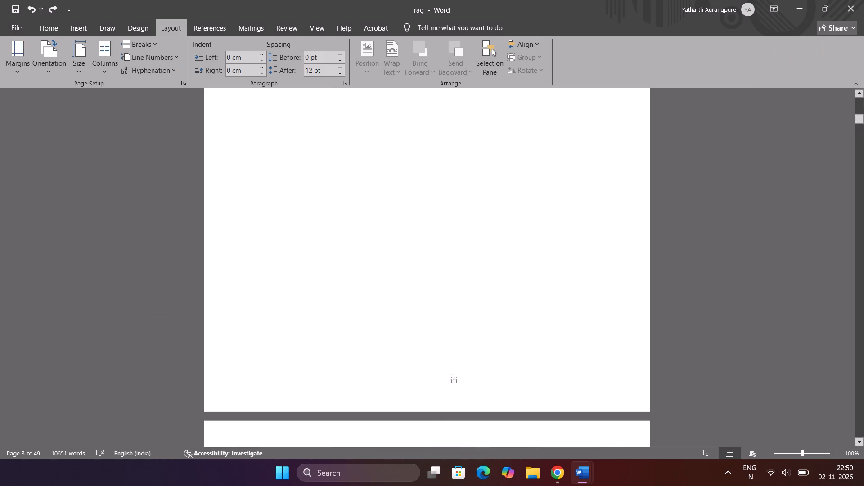
pyautogui.scroll(2, 431, 256)
pyautogui.hotkey('alt', 'Tab')
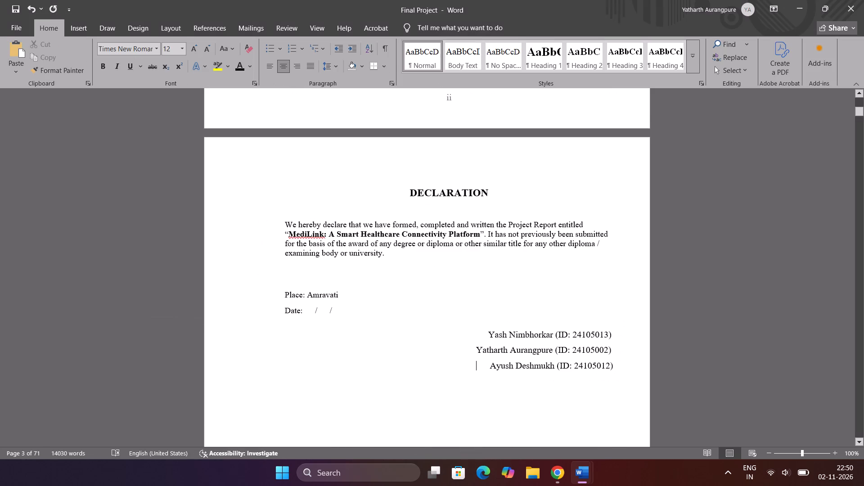
pyautogui.moveTo(258, 217); pyautogui.dragTo(258, 242)
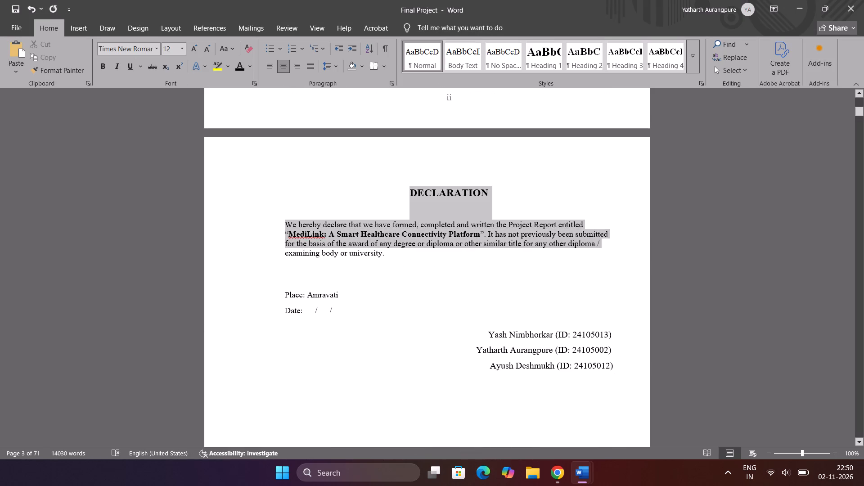
pyautogui.moveTo(258, 242); pyautogui.dragTo(258, 245)
pyautogui.click(242, 227)
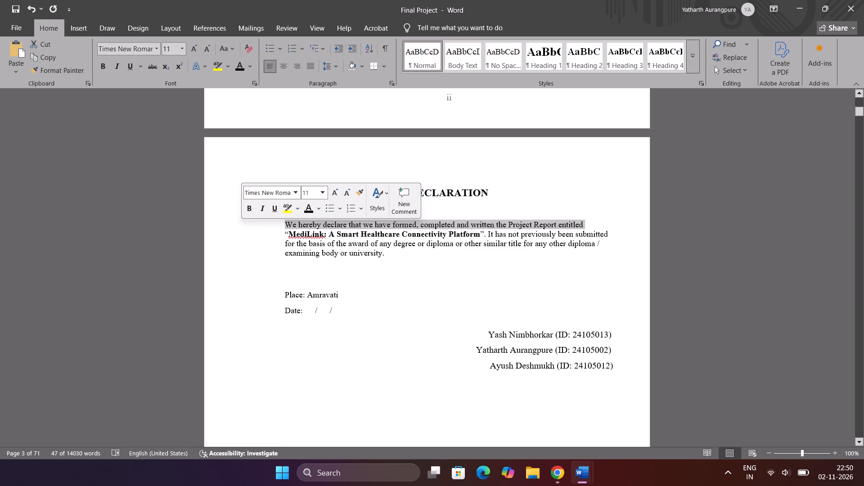
pyautogui.moveTo(240, 227); pyautogui.dragTo(246, 308)
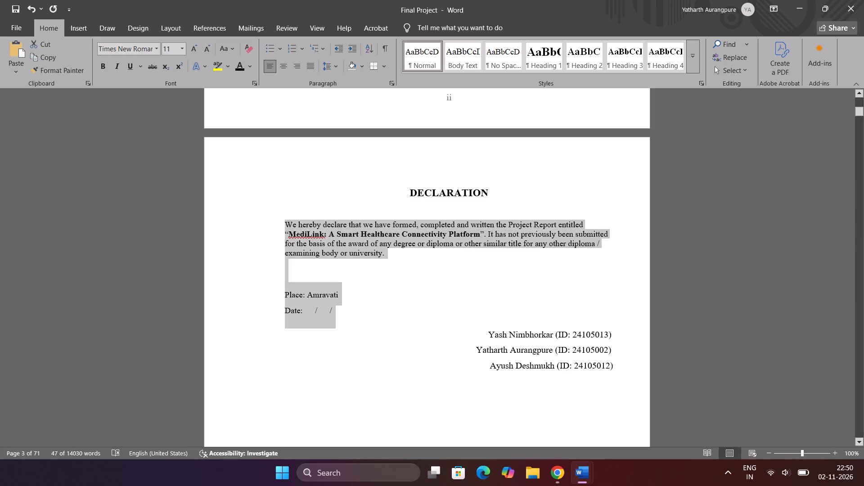
pyautogui.moveTo(246, 308); pyautogui.dragTo(246, 309)
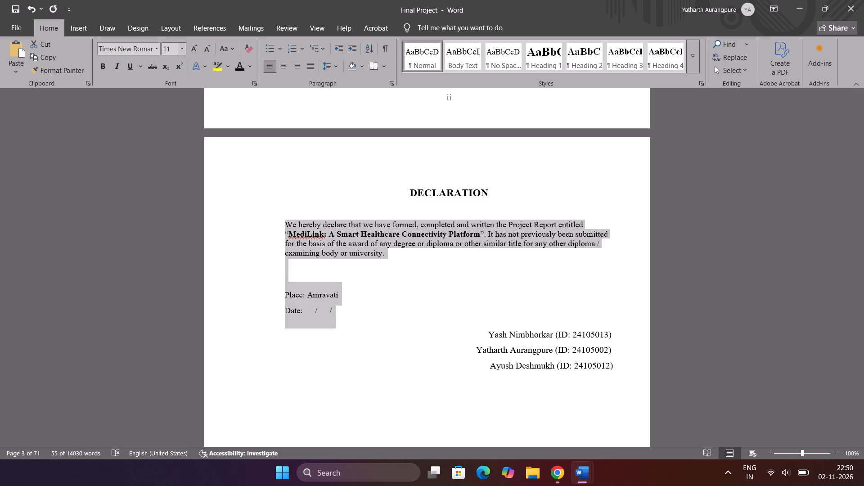
pyautogui.click(169, 48)
pyautogui.write('12')
pyautogui.press('Return')
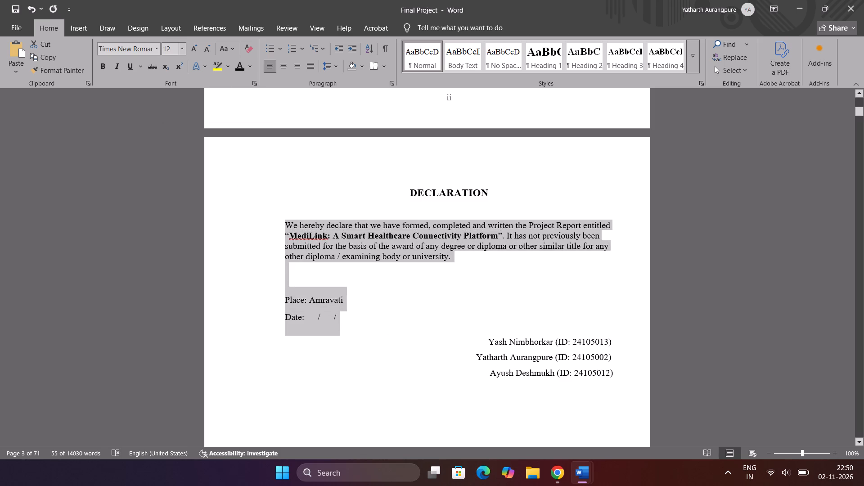
# Set the line spacing of the declaration paragraph and the Place and Date lines to 1.5.
pyautogui.click(336, 67)
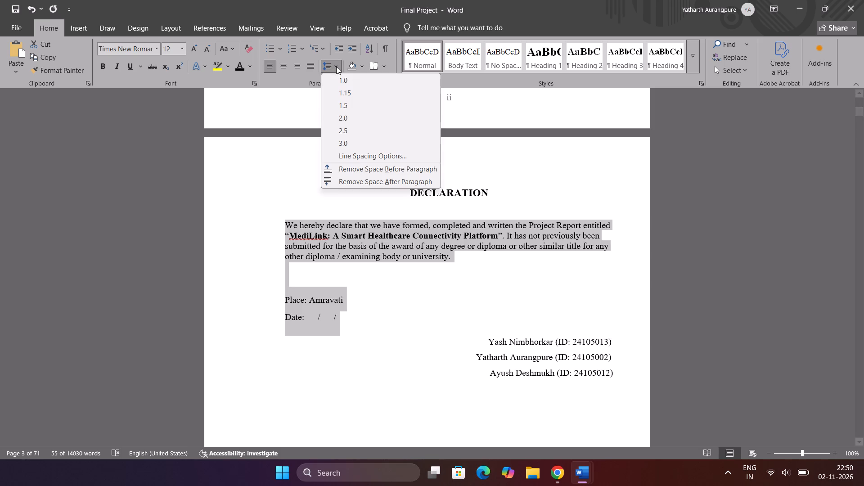
pyautogui.click(346, 108)
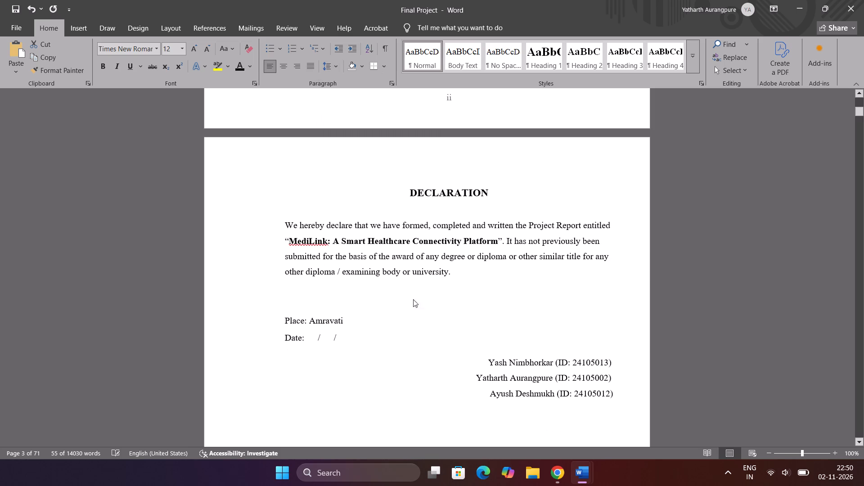
pyautogui.click(417, 320)
# Check the font size of the acknowledgement body text and of the student name lines on the DECLARATION page.
pyautogui.scroll(-1, 417, 320)
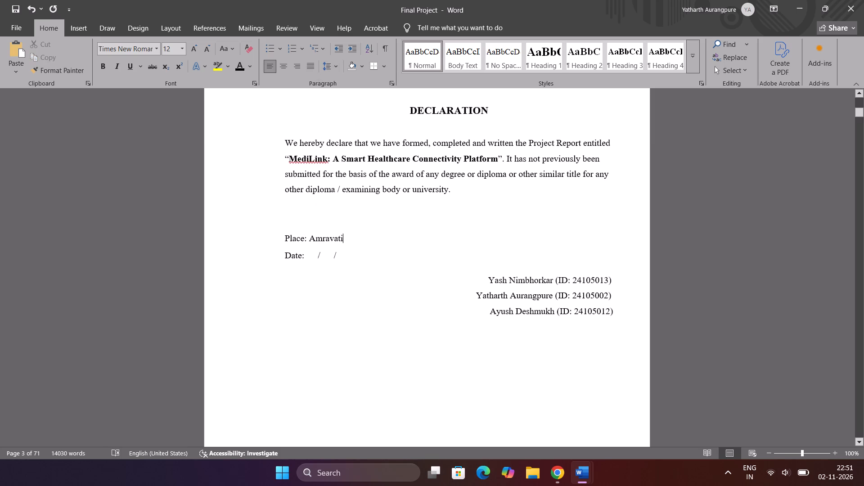
pyautogui.scroll(-2, 417, 320)
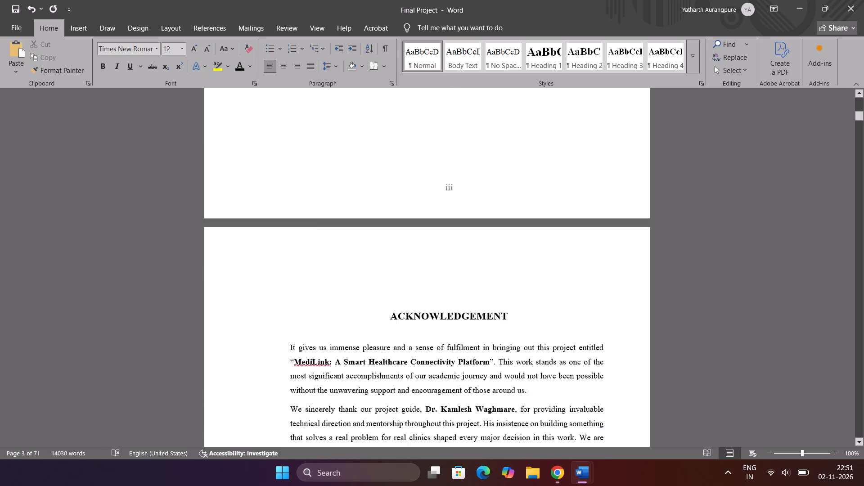
pyautogui.scroll(-1, 417, 320)
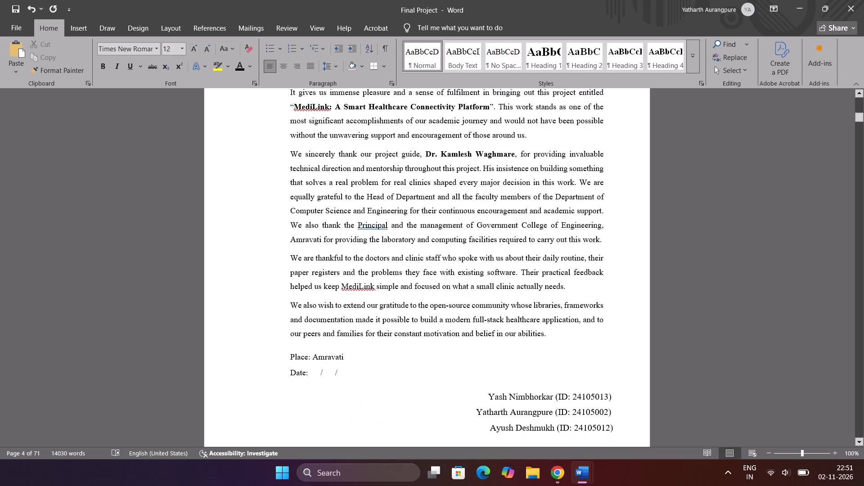
pyautogui.doubleClick(418, 262)
pyautogui.scroll(3, 418, 262)
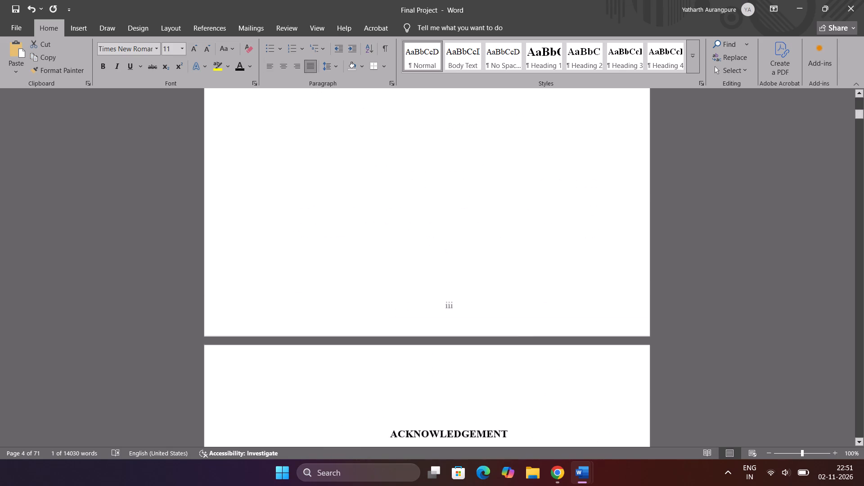
pyautogui.scroll(2, 418, 262)
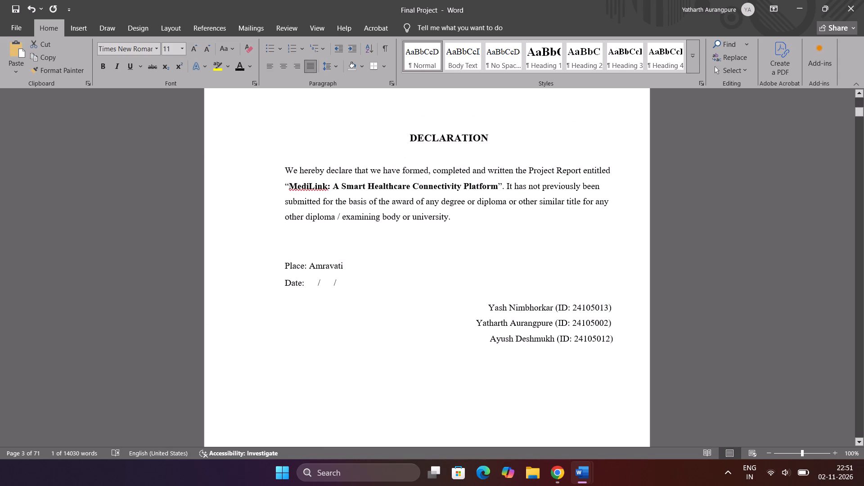
pyautogui.moveTo(483, 309); pyautogui.dragTo(657, 339)
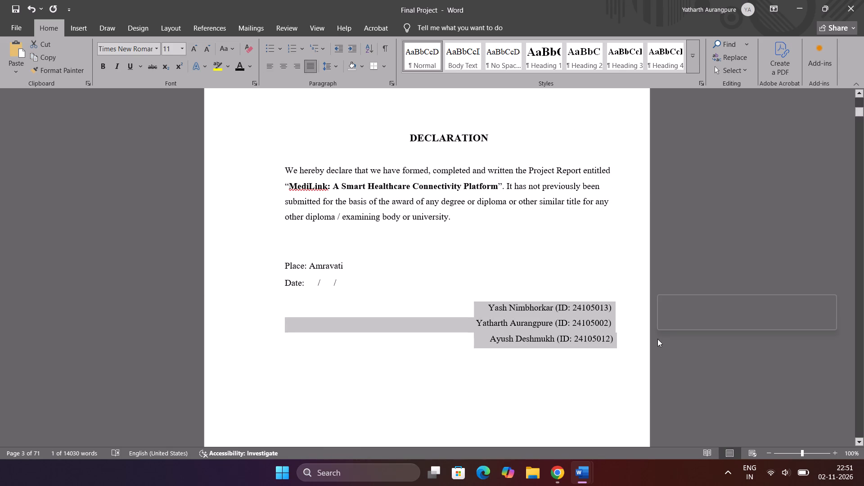
pyautogui.click(727, 302)
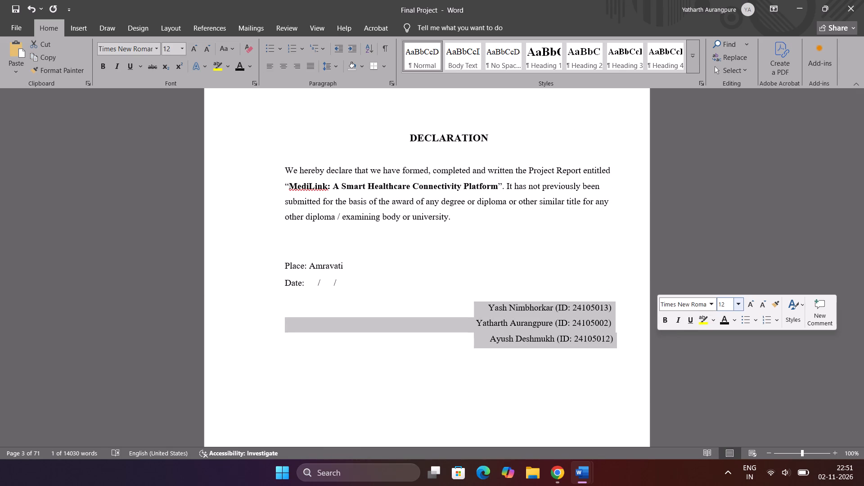
# Set all DECLARATION text below the heading, including the three student name lines, to 11 pt.
pyautogui.moveTo(256, 165); pyautogui.dragTo(259, 244)
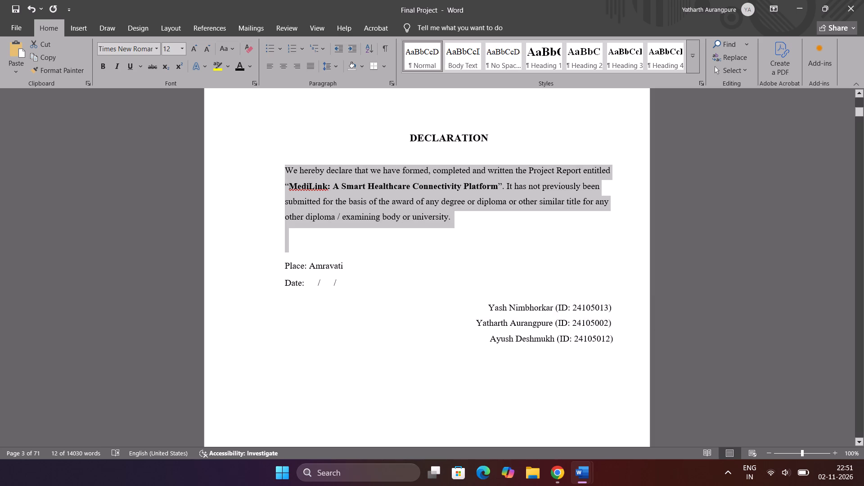
pyautogui.moveTo(259, 244); pyautogui.dragTo(266, 342)
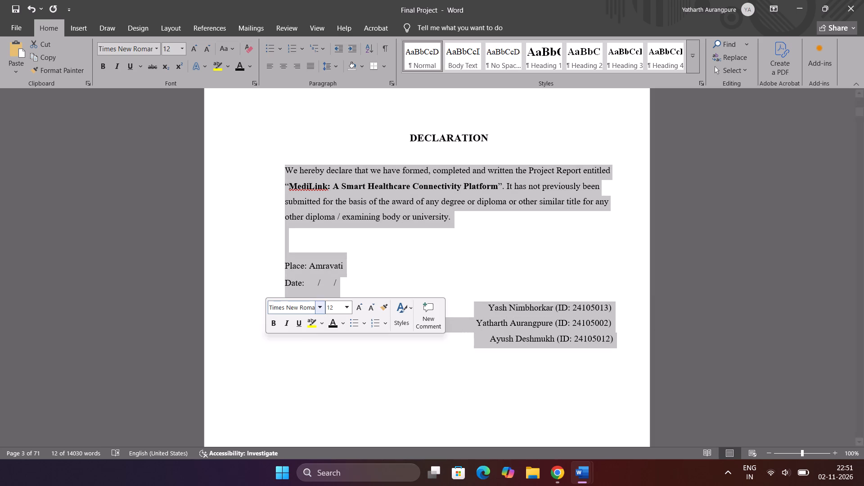
pyautogui.click(337, 310)
pyautogui.write('11')
pyautogui.press('Return')
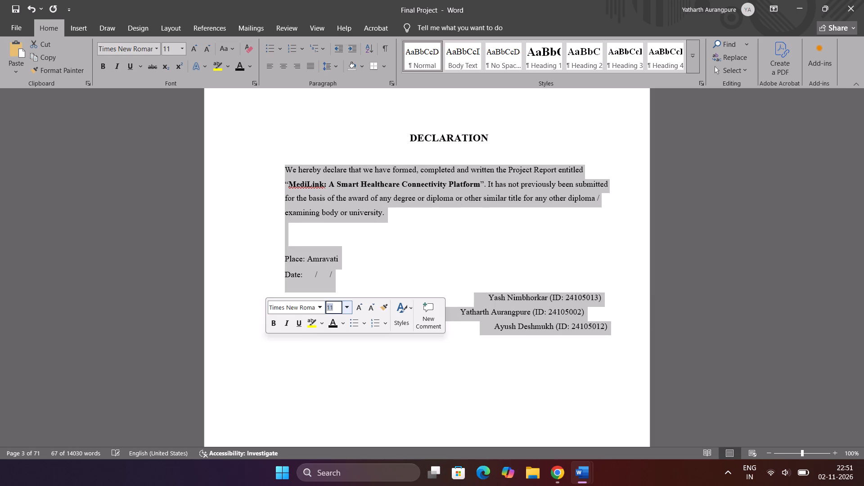
pyautogui.click(435, 392)
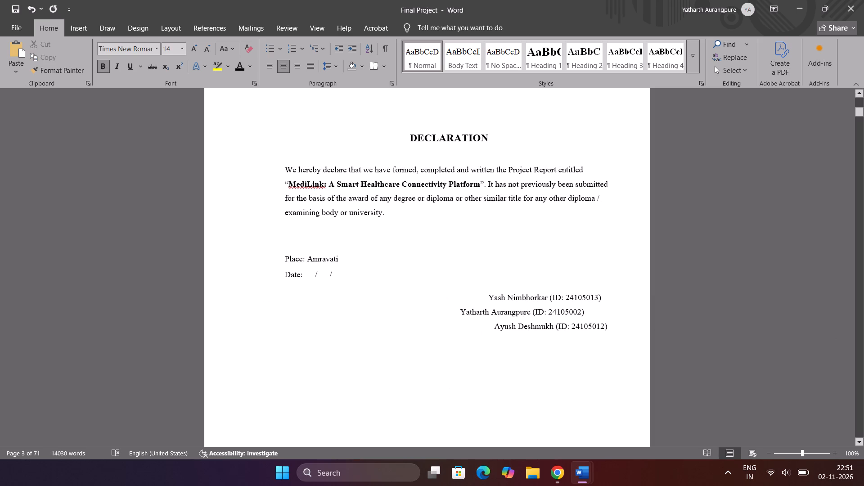
# Add four spaces before the second student name on the DECLARATION page to shift it toward the right margin on one line.
pyautogui.click(457, 311)
pyautogui.press('space')
pyautogui.press('space')
pyautogui.press('space')
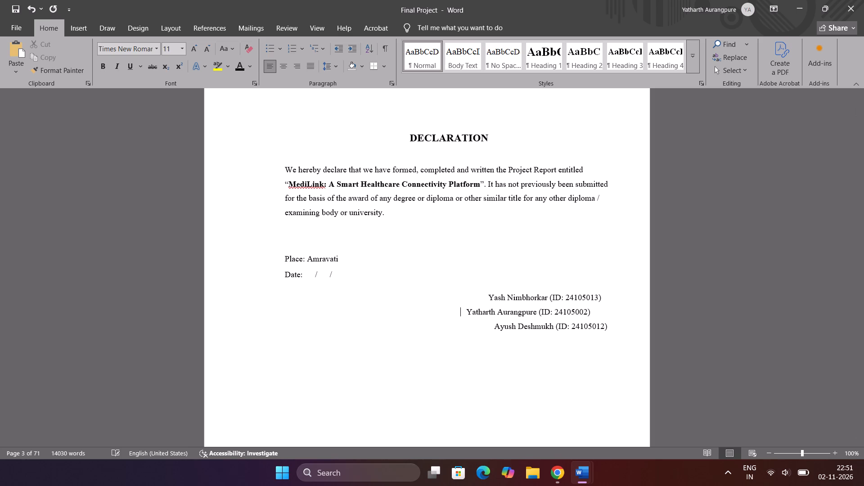
pyautogui.press('space')
pyautogui.press('space')
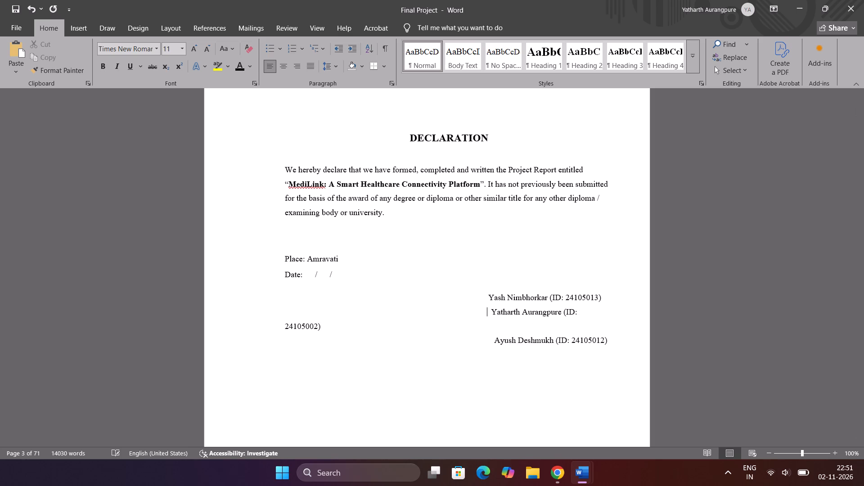
pyautogui.press('BackSpace')
# Adjust the spaces before the third student name on the DECLARATION page so its end lines up with the second line.
pyautogui.press('Down')
pyautogui.press('space')
pyautogui.press('space')
pyautogui.press('space')
pyautogui.press('space')
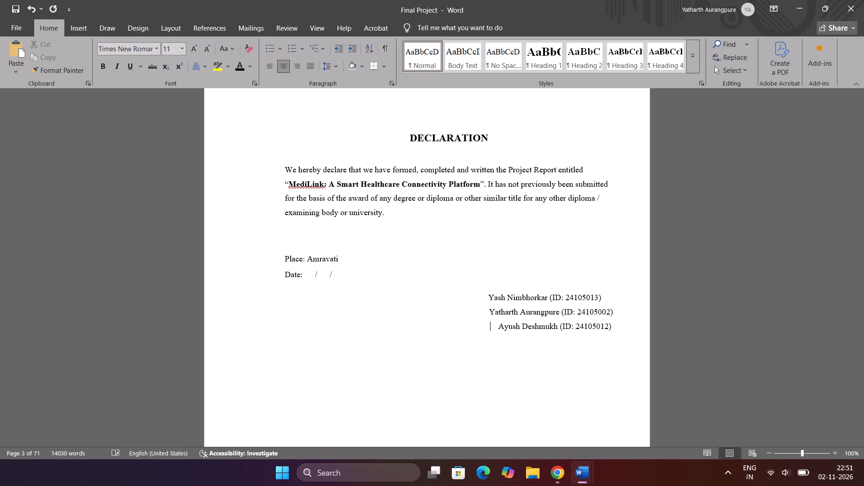
pyautogui.press('BackSpace')
pyautogui.press('BackSpace')
pyautogui.press('BackSpace')
pyautogui.press('BackSpace')
pyautogui.press('BackSpace')
pyautogui.press('space')
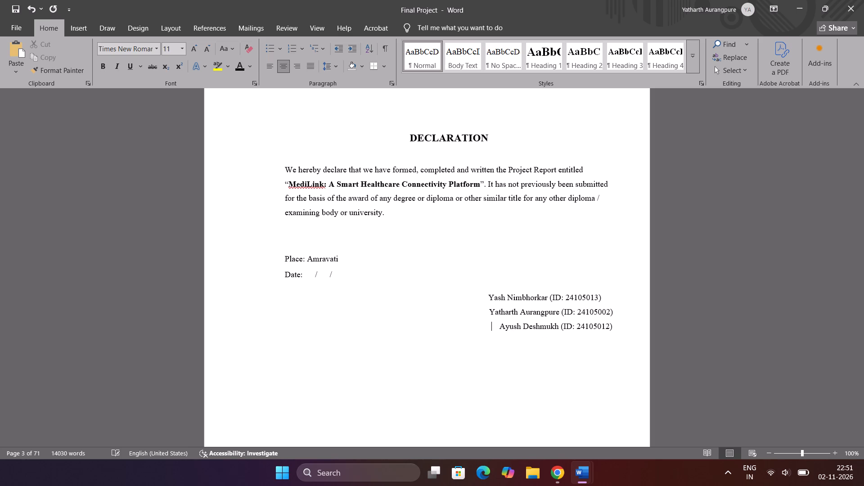
pyautogui.press('space')
pyautogui.press('BackSpace')
# Add one space before the first student name on the DECLARATION page so its end lines up with the other two.
pyautogui.press('Up')
pyautogui.press('Up')
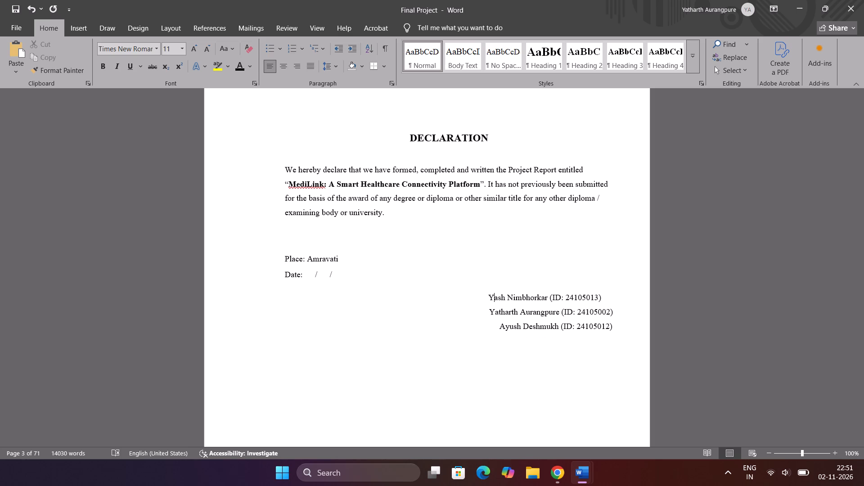
pyautogui.press('Left')
pyautogui.press('space')
pyautogui.press('space')
pyautogui.press('BackSpace')
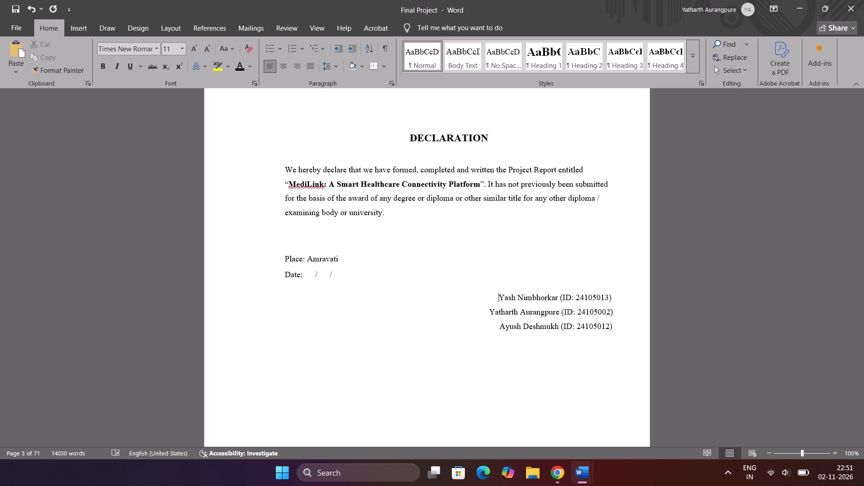
# Set the three student name lines on the ACKNOWLEDGEMENT page to 11 pt.
pyautogui.scroll(-2, 457, 311)
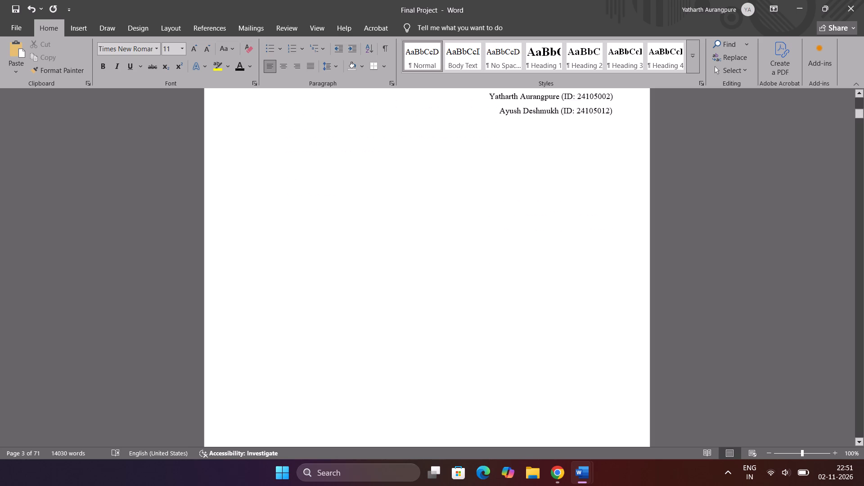
pyautogui.scroll(-2, 457, 311)
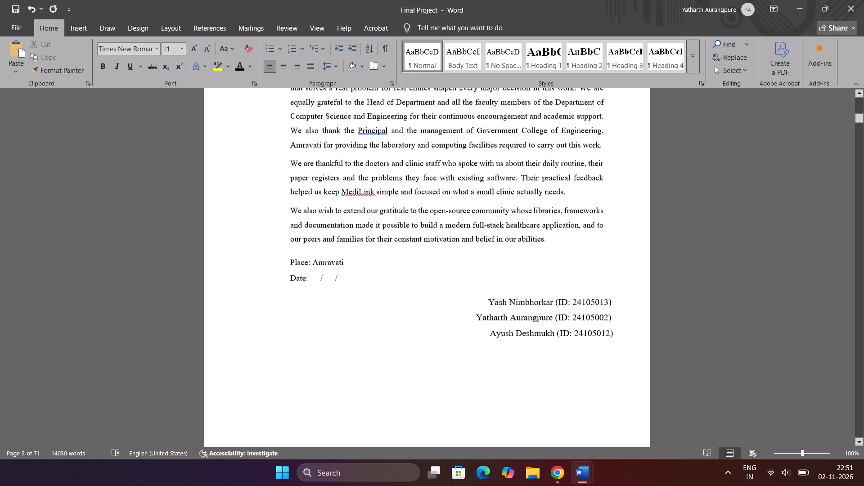
pyautogui.scroll(-2, 457, 311)
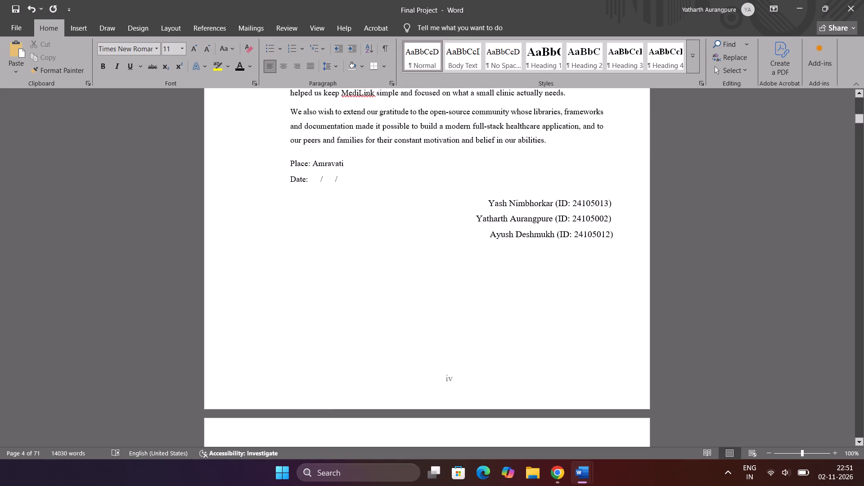
pyautogui.moveTo(483, 203); pyautogui.dragTo(666, 234)
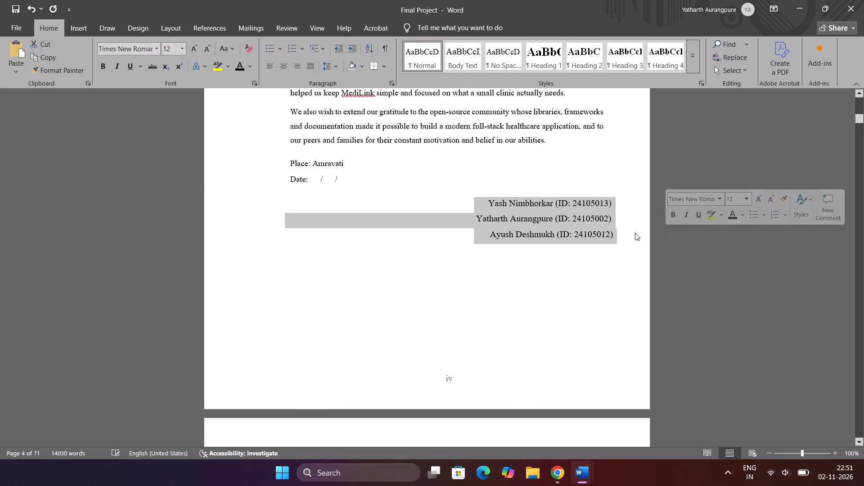
pyautogui.click(735, 201)
pyautogui.write('11')
pyautogui.press('Return')
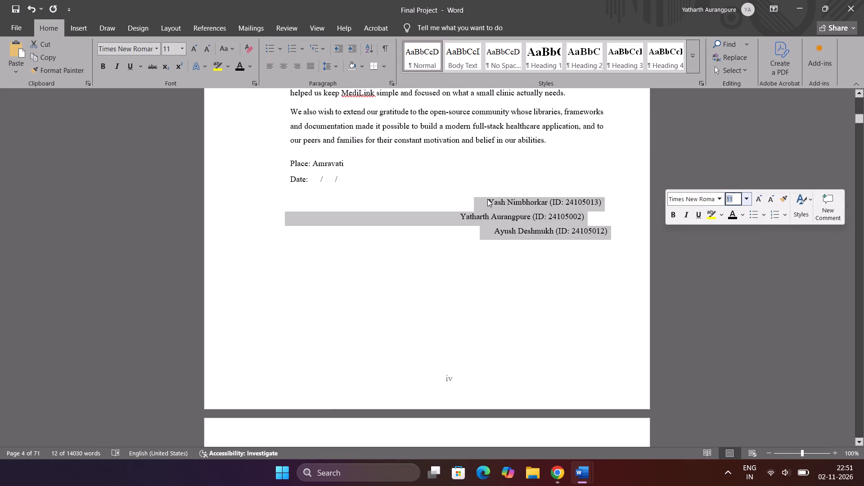
# Add five spaces before the first student name on the ACKNOWLEDGEMENT page to shift it toward the right margin.
pyautogui.click(485, 197)
pyautogui.press('space')
pyautogui.press('space')
pyautogui.press('space')
pyautogui.press('space')
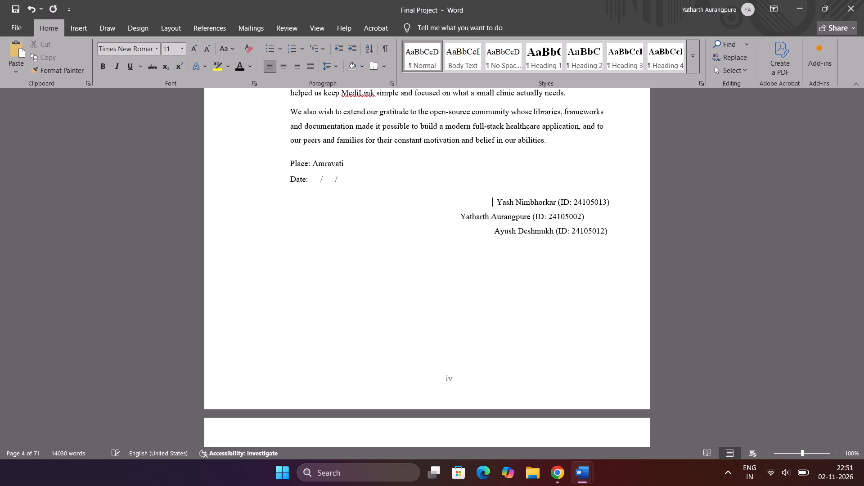
pyautogui.press('space')
pyautogui.press('BackSpace')
pyautogui.press('space')
pyautogui.press('space')
pyautogui.press('BackSpace')
# Add four spaces before the second student name on the ACKNOWLEDGEMENT page so its end lines up with the first line.
pyautogui.press('Down')
pyautogui.press('Left')
pyautogui.press('Left')
pyautogui.press('Left')
pyautogui.press('Left')
pyautogui.press('Left')
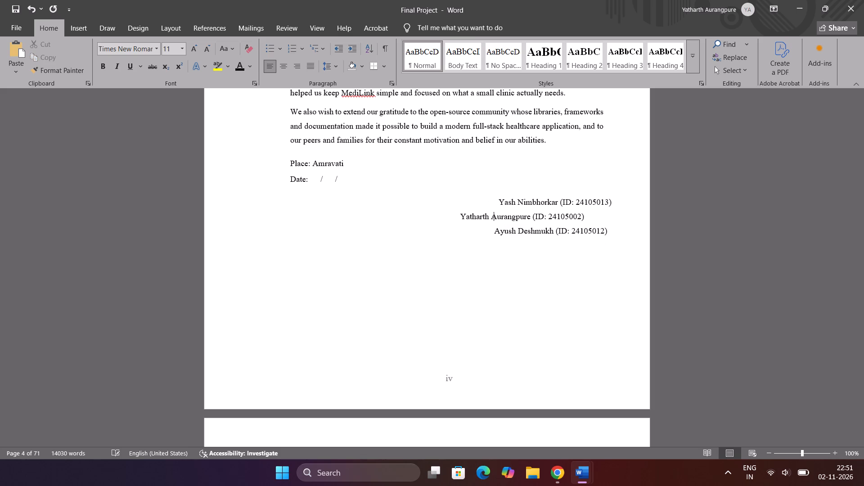
pyautogui.press('Left')
pyautogui.press('Left')
pyautogui.press('Left')
pyautogui.press('Left')
pyautogui.press('Left')
pyautogui.press('space')
pyautogui.press('space')
pyautogui.press('space')
pyautogui.press('space')
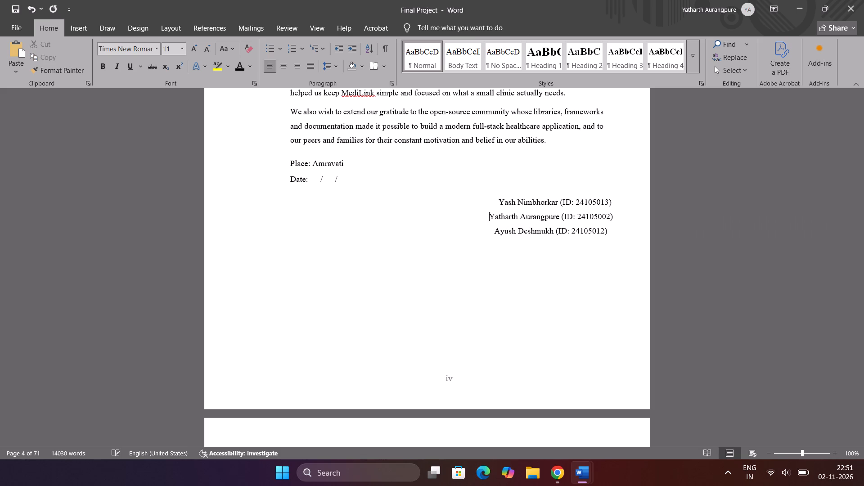
pyautogui.press('space')
pyautogui.press('BackSpace')
# Adjust the spaces before the third student name on the ACKNOWLEDGEMENT page so its end lines up with the lines above.
pyautogui.press('Down')
pyautogui.press('space')
pyautogui.press('space')
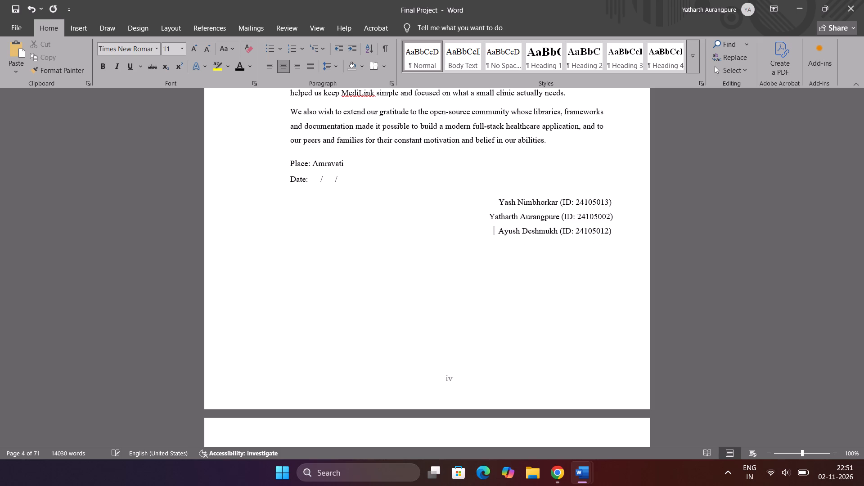
pyautogui.press('BackSpace')
pyautogui.press('BackSpace')
pyautogui.press('BackSpace')
pyautogui.press('space')
pyautogui.press('space')
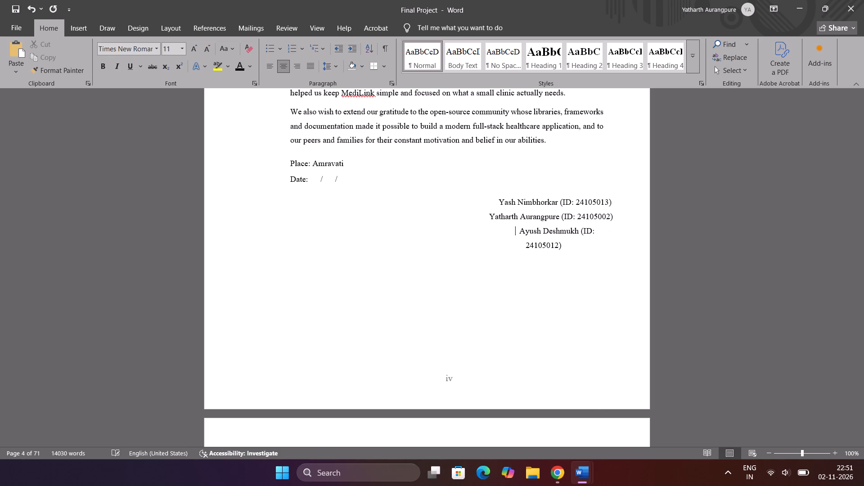
pyautogui.press('space')
pyautogui.press('BackSpace')
pyautogui.press('BackSpace')
pyautogui.press('BackSpace')
pyautogui.press('space')
pyautogui.press('space')
pyautogui.press('BackSpace')
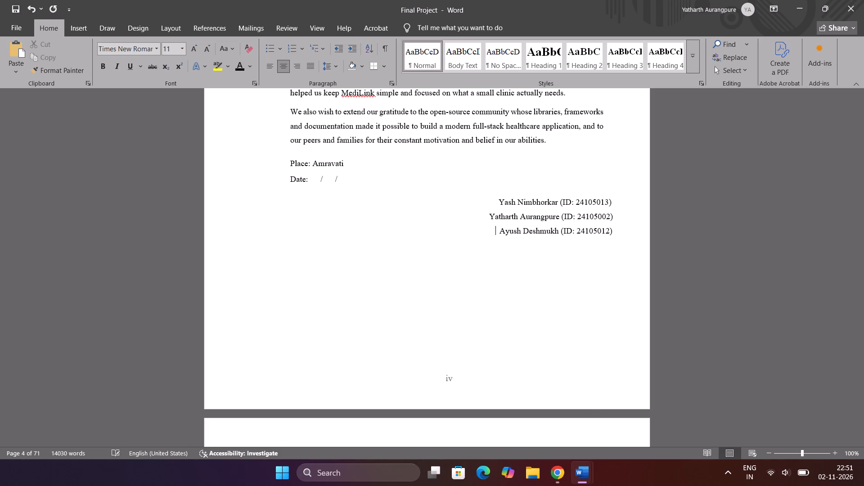
# Examine the formatting of the ABSTRACT page.
pyautogui.scroll(-2, 485, 197)
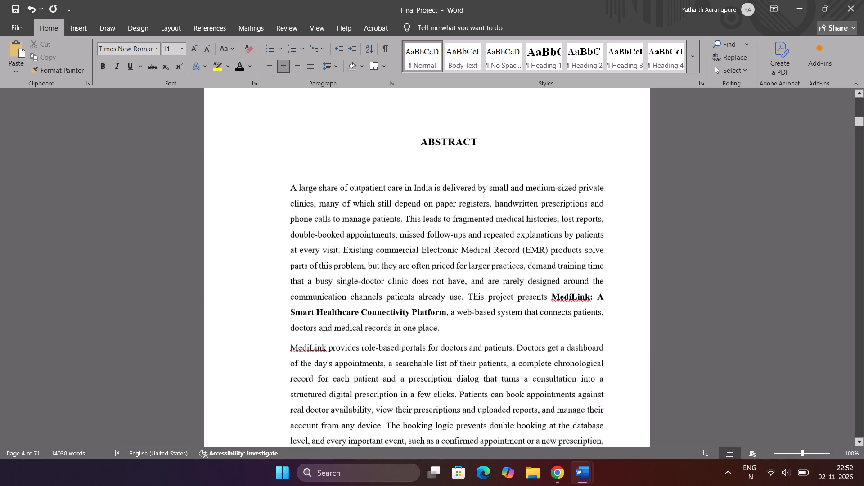
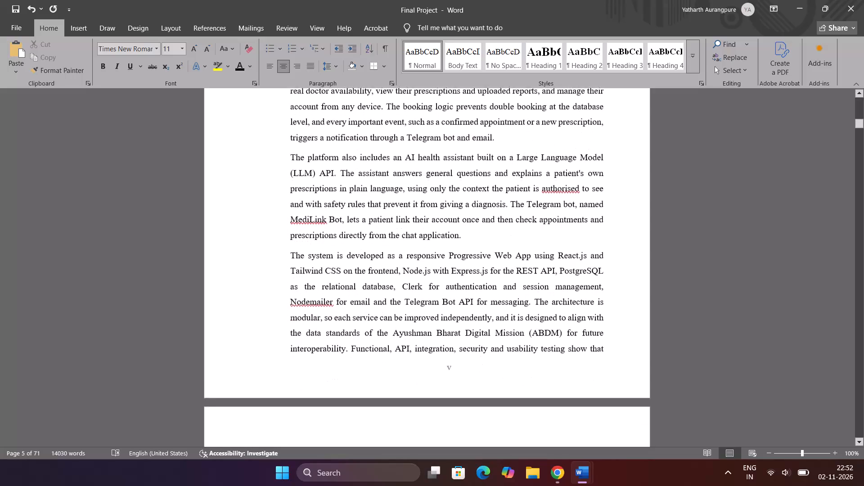
# Delete the empty line between the ABSTRACT heading and its first paragraph.
pyautogui.scroll(-1, 485, 197)
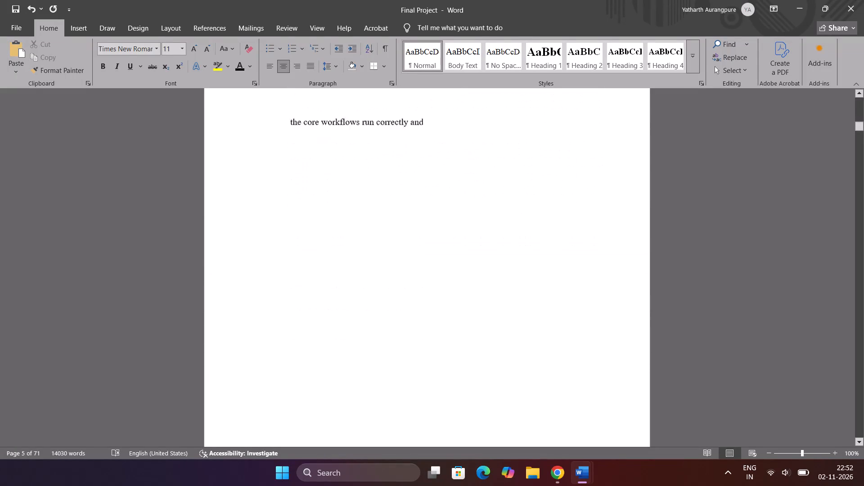
pyautogui.scroll(-1, 485, 197)
pyautogui.scroll(4, 485, 197)
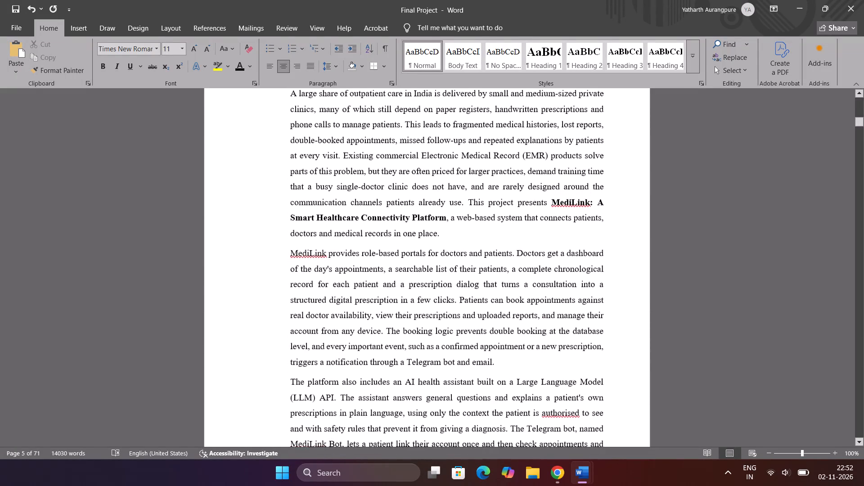
pyautogui.scroll(2, 485, 197)
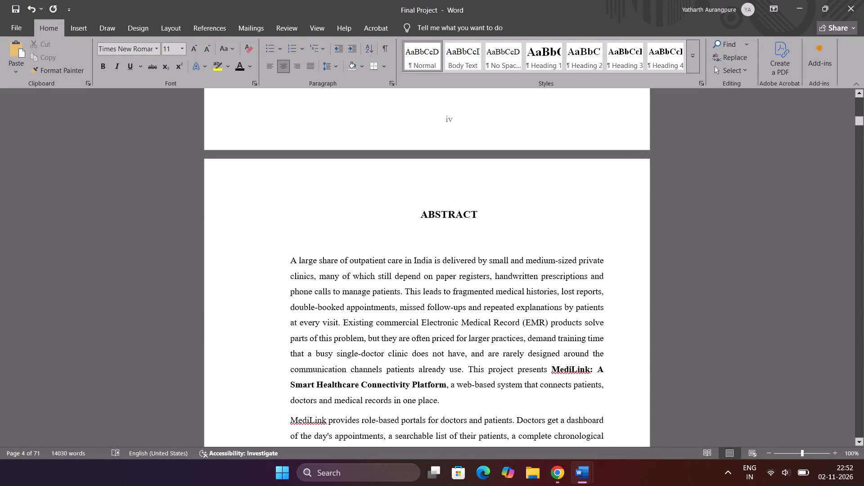
pyautogui.click(445, 245)
pyautogui.press('BackSpace')
# Examine the layout of the abstract, table of contents, and lists of abbreviations, figures and tables, up to the start of chapter 1.
pyautogui.scroll(-1, 445, 245)
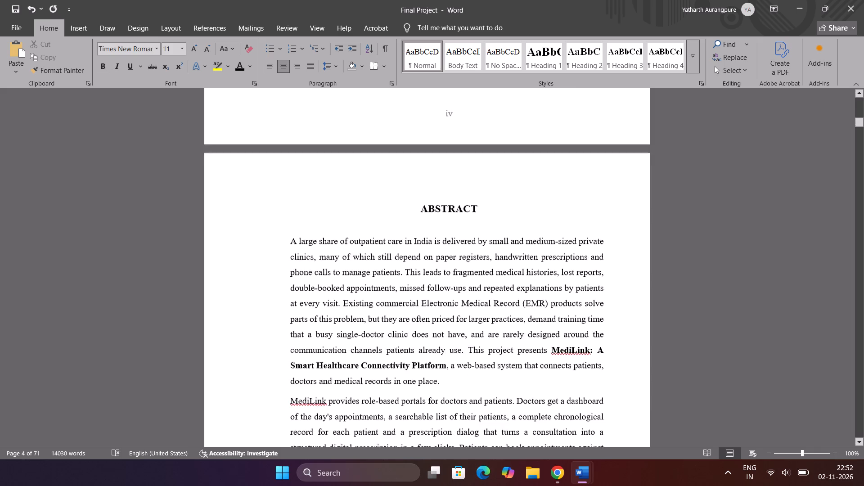
pyautogui.scroll(-1, 445, 245)
pyautogui.scroll(2, 445, 245)
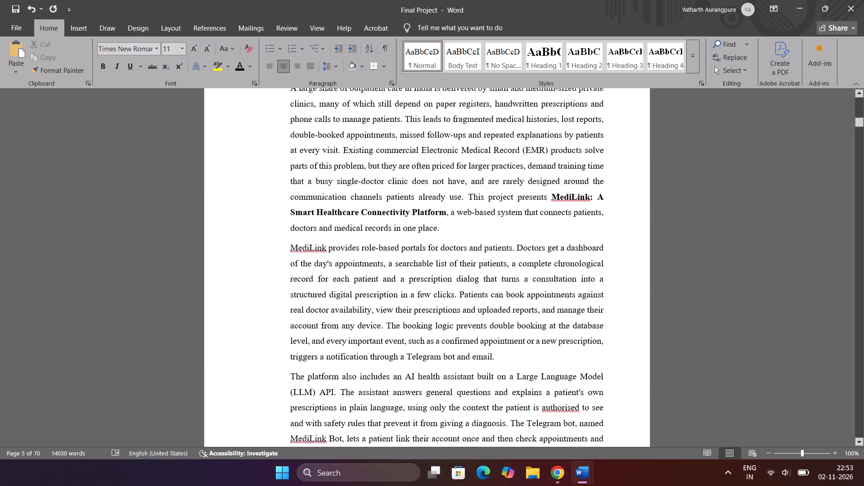
pyautogui.scroll(1, 445, 245)
pyautogui.scroll(-2, 445, 245)
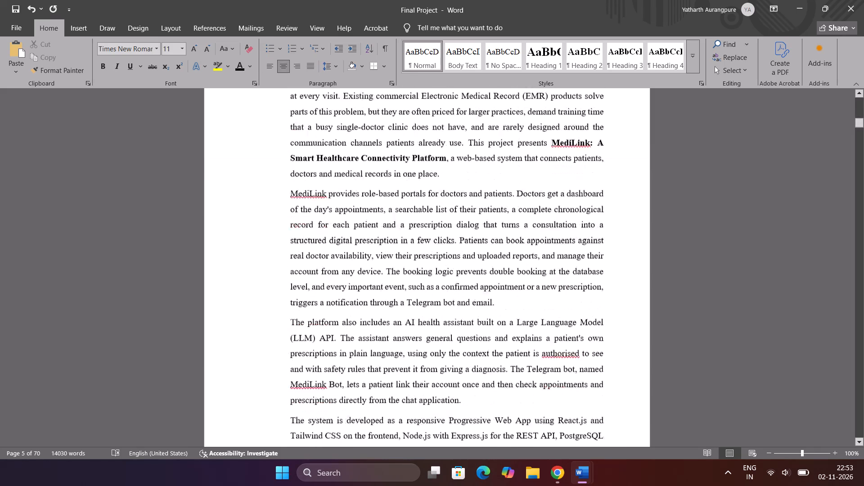
pyautogui.scroll(-3, 445, 245)
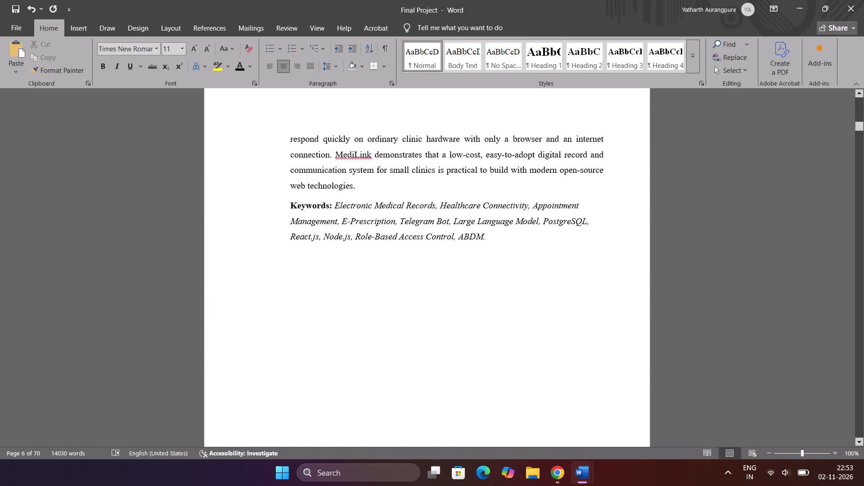
pyautogui.scroll(-1, 445, 245)
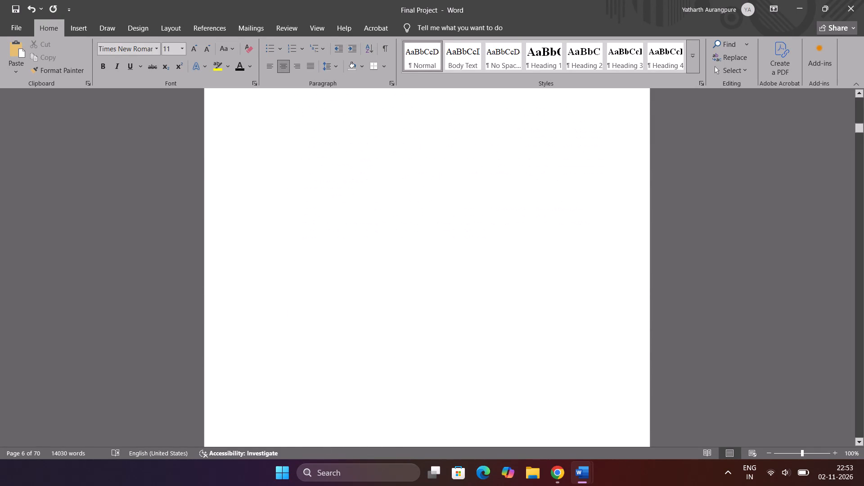
pyautogui.scroll(-3, 445, 245)
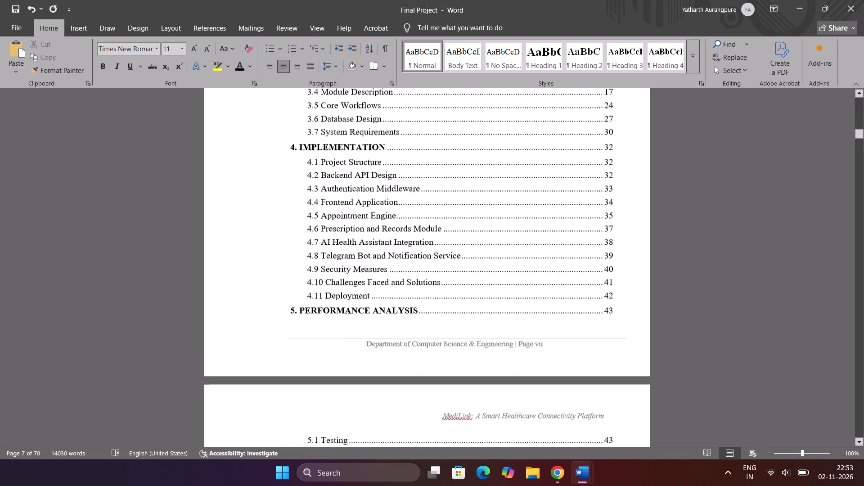
pyautogui.scroll(-3, 445, 245)
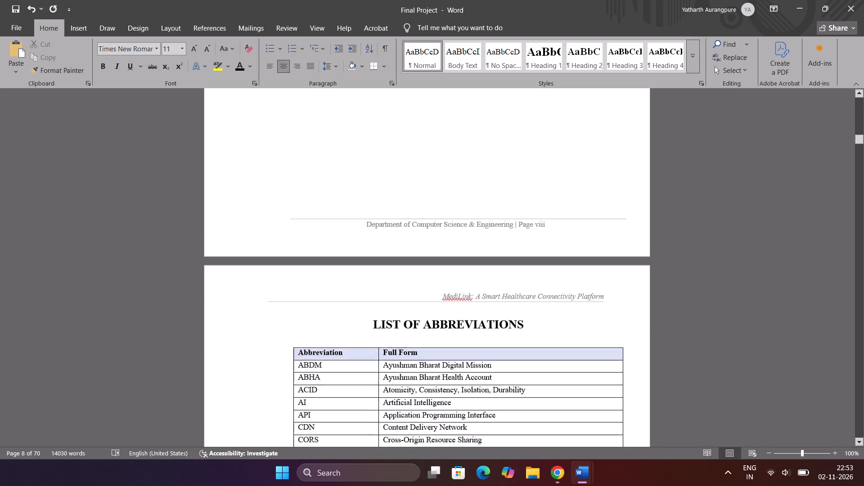
pyautogui.scroll(-3, 445, 245)
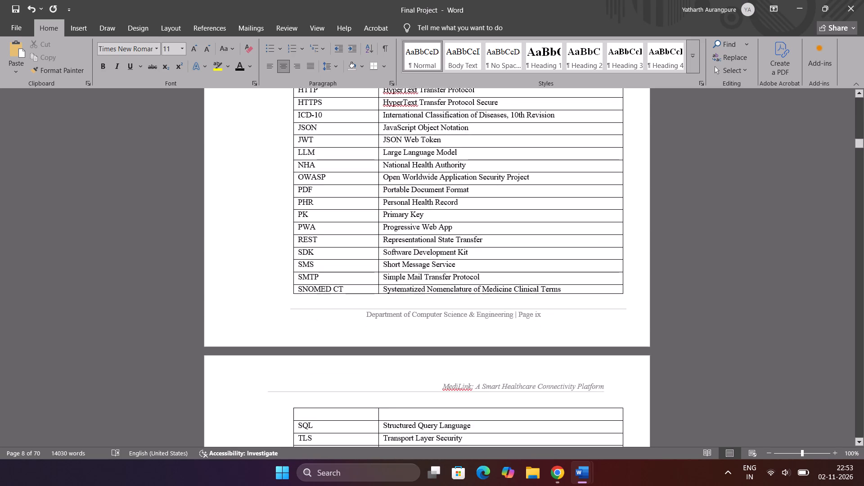
pyautogui.scroll(-2, 445, 245)
pyautogui.scroll(1, 445, 245)
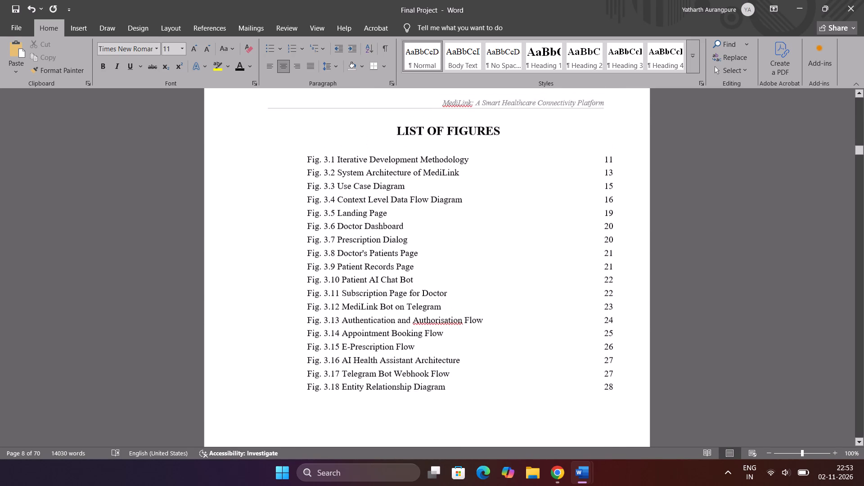
pyautogui.scroll(1, 445, 245)
pyautogui.scroll(-1, 445, 245)
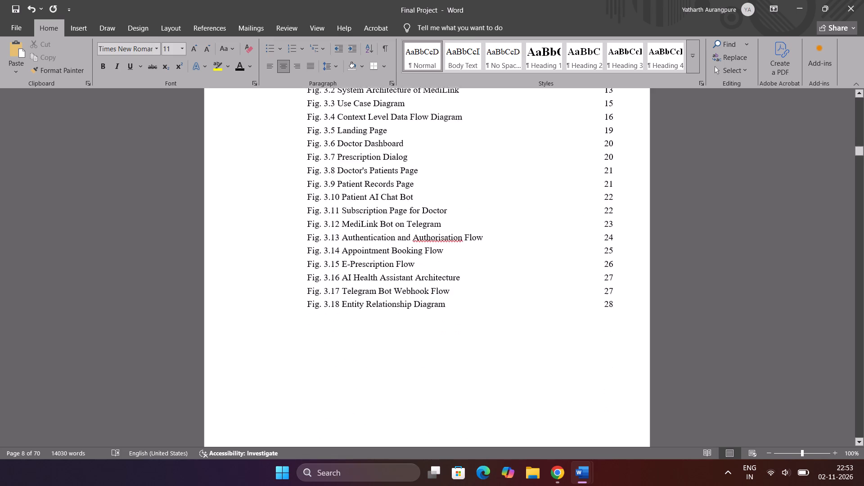
pyautogui.scroll(-3, 445, 245)
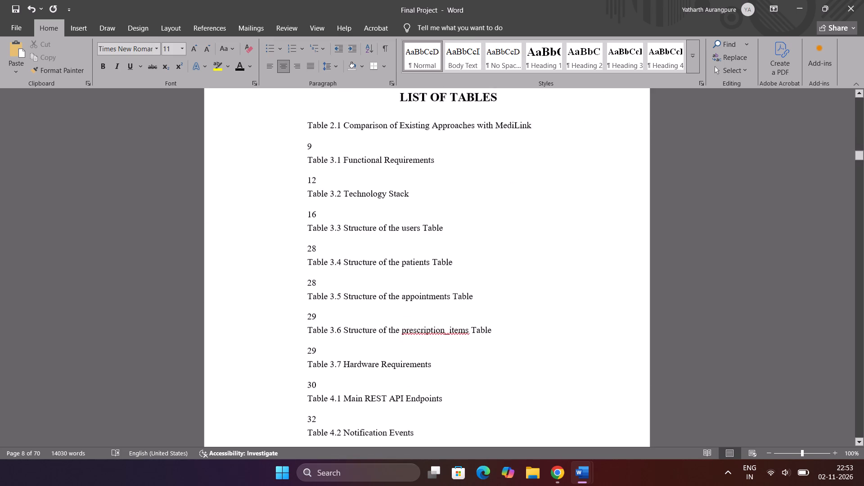
pyautogui.scroll(-3, 445, 245)
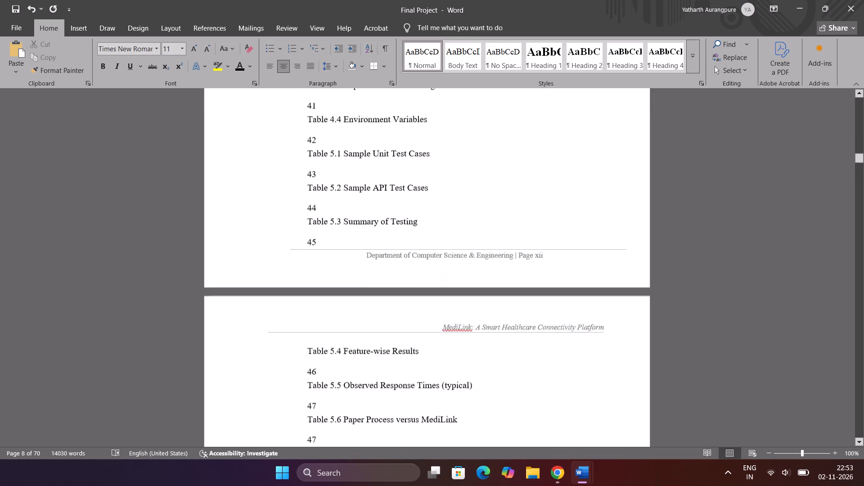
pyautogui.scroll(-4, 445, 245)
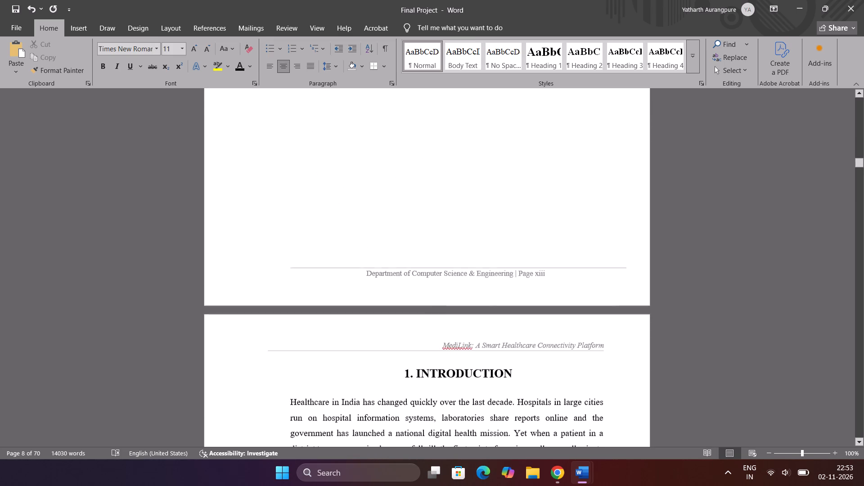
pyautogui.scroll(-1, 445, 245)
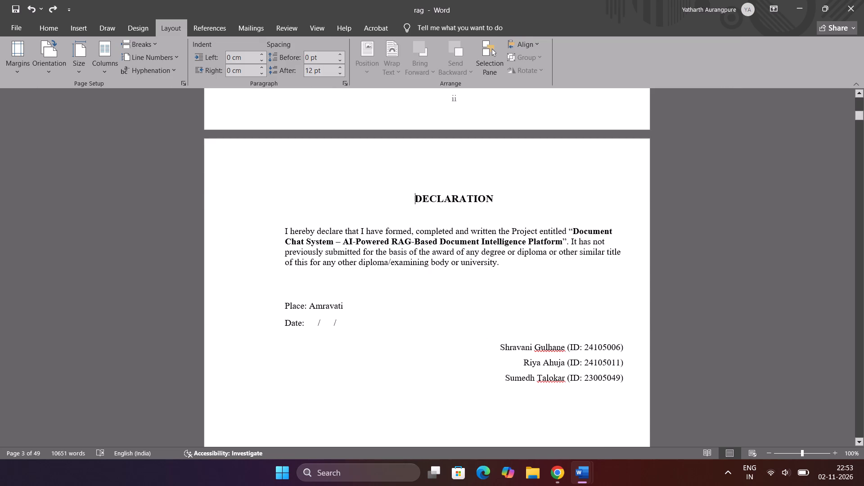
# Examine the rag report's formatting for reference, from the DECLARATION page's text settings through the front matter to the start of chapter 1.
pyautogui.click(468, 272)
pyautogui.click(51, 29)
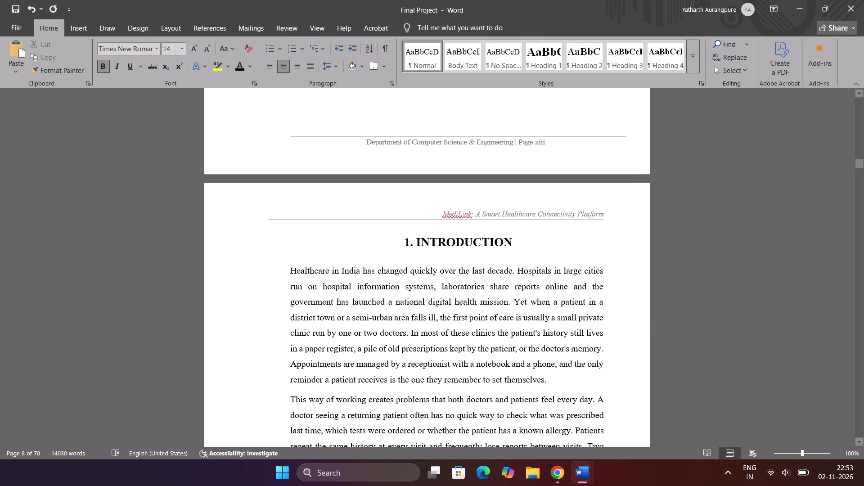
pyautogui.scroll(-1, 511, 355)
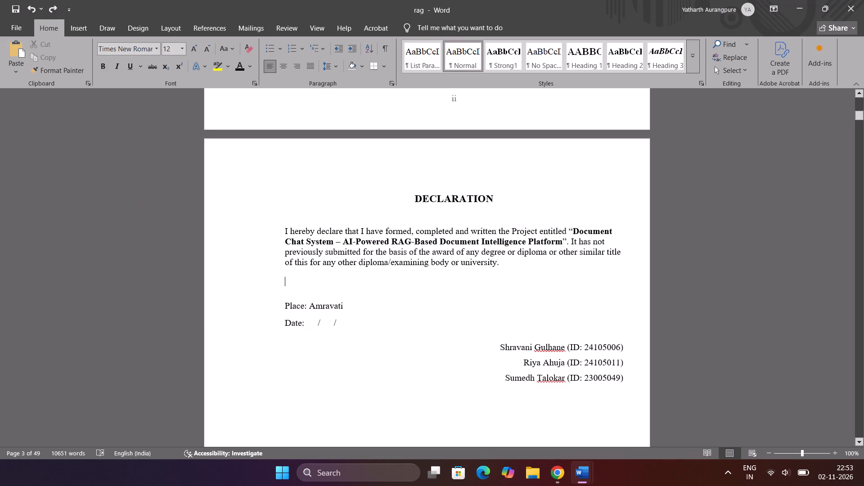
pyautogui.scroll(-3, 511, 355)
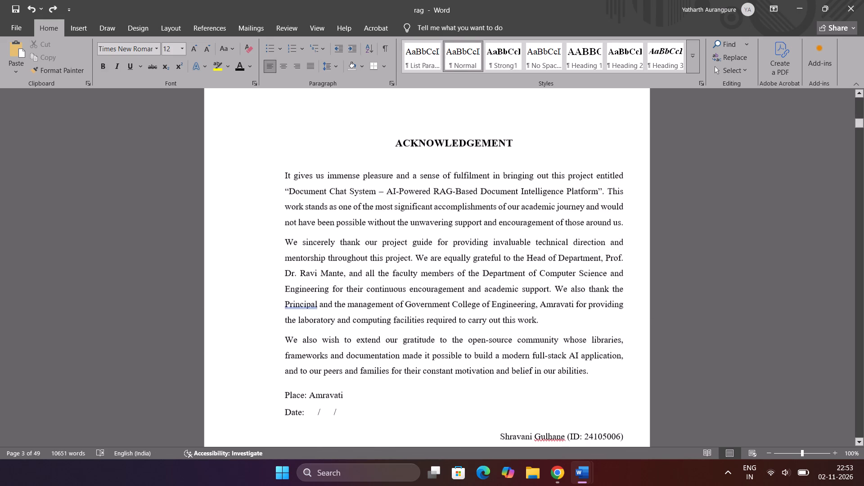
pyautogui.scroll(-3, 511, 355)
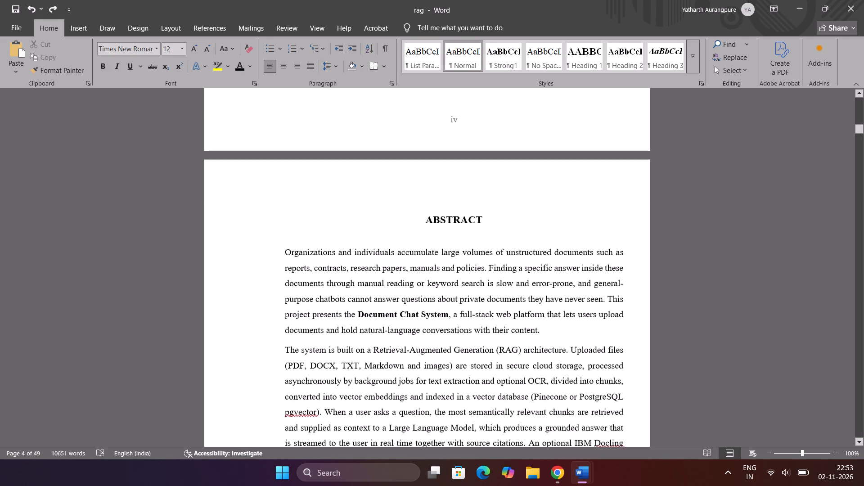
pyautogui.scroll(-3, 511, 355)
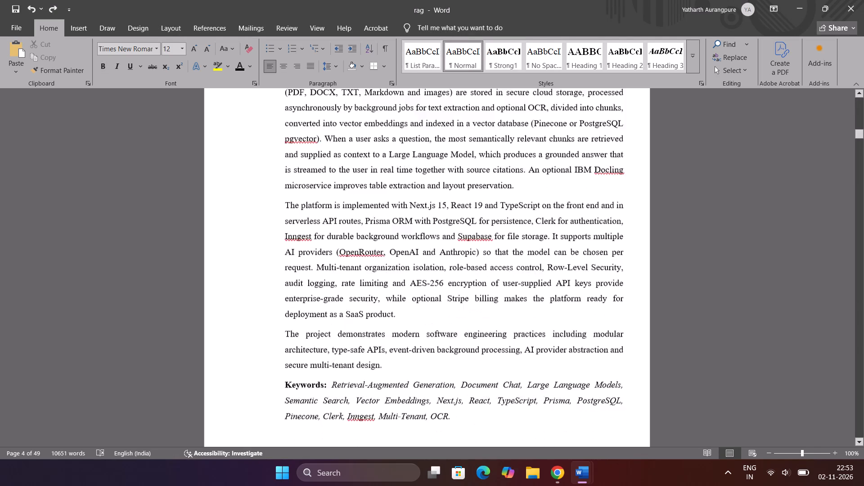
pyautogui.scroll(-4, 511, 355)
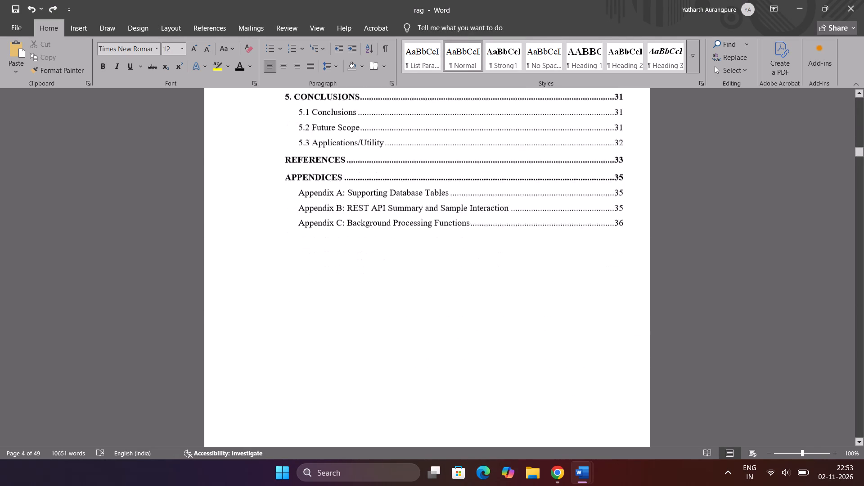
pyautogui.scroll(-3, 511, 355)
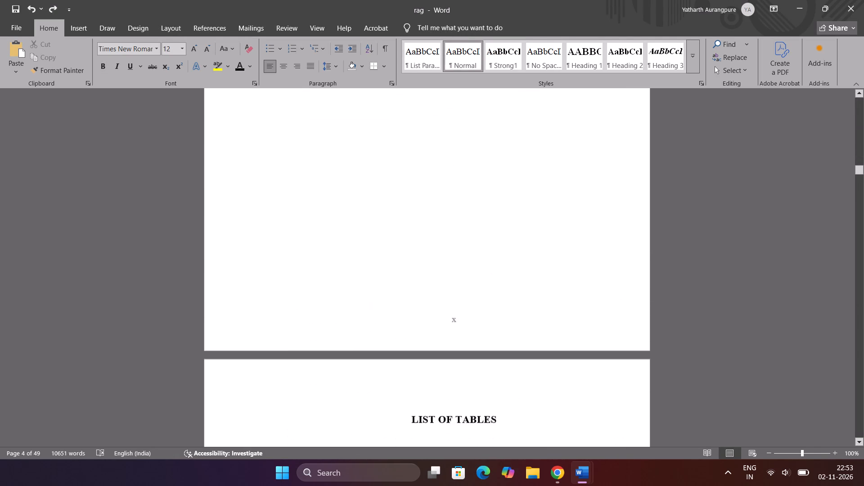
pyautogui.scroll(-2, 511, 355)
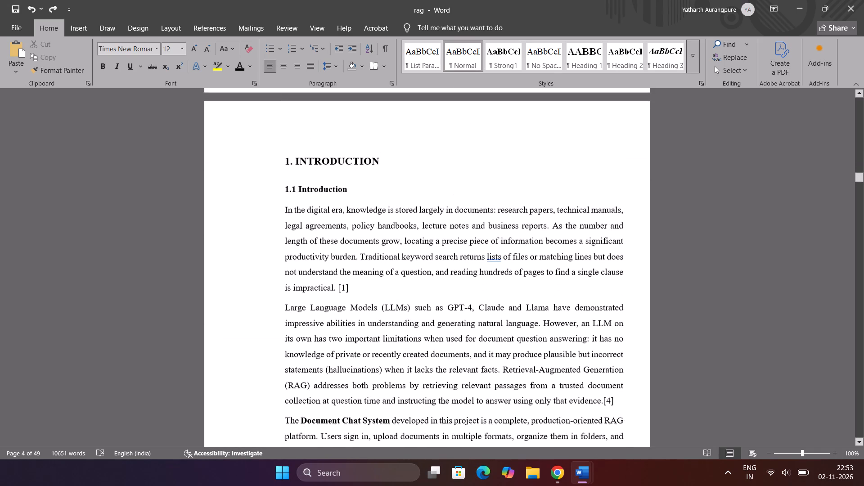
# Examine the Final Project report's headings, body text and page layout from chapter 1 through the architecture layers in section 3.2.
pyautogui.scroll(-2, 511, 355)
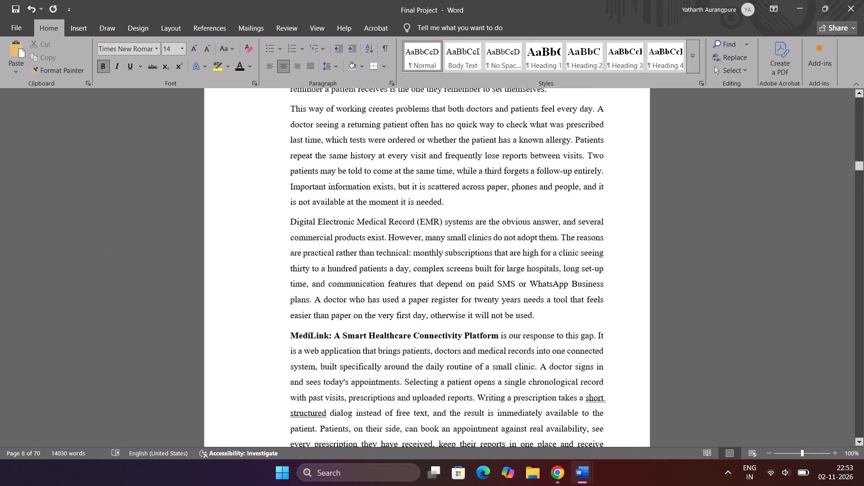
pyautogui.scroll(-3, 511, 355)
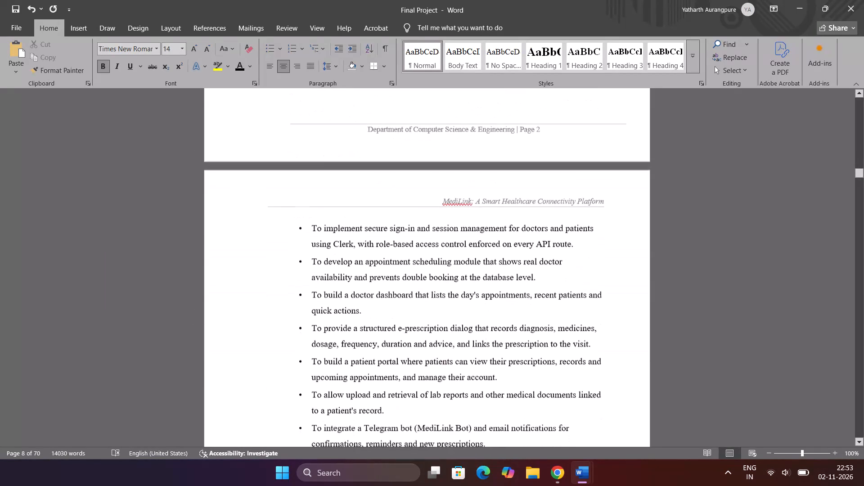
pyautogui.scroll(-4, 511, 355)
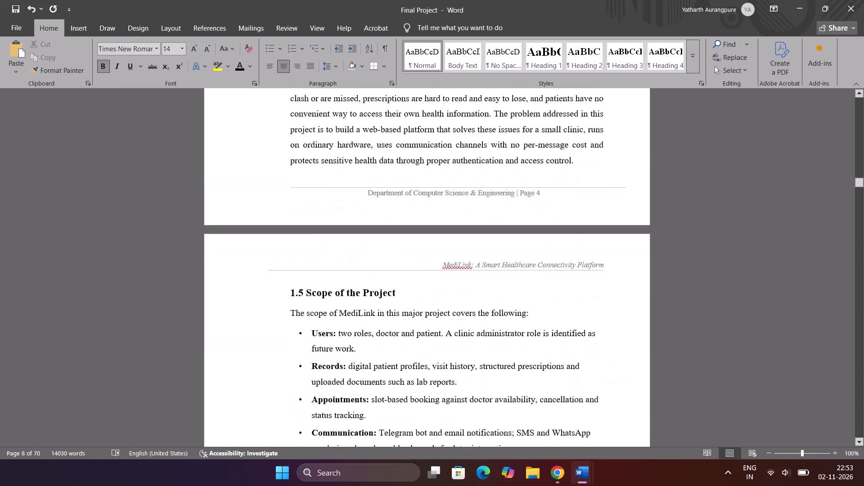
pyautogui.scroll(-3, 511, 355)
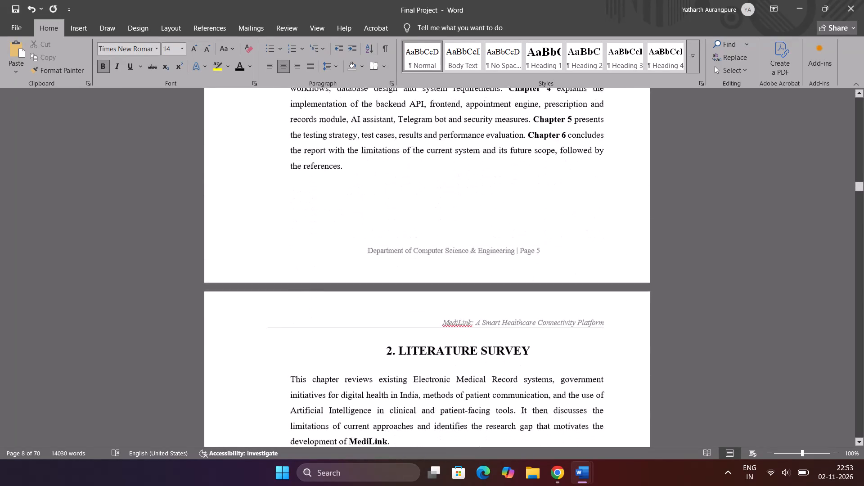
pyautogui.scroll(-1, 511, 355)
pyautogui.scroll(2, 511, 355)
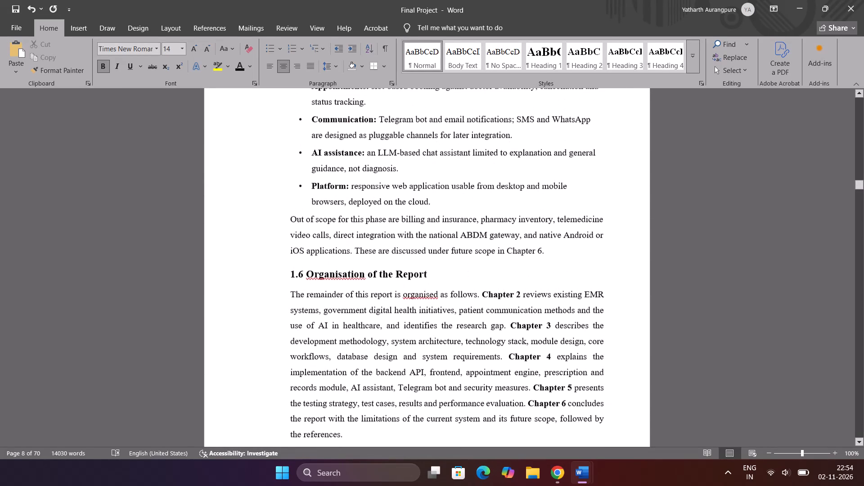
pyautogui.scroll(-2, 511, 355)
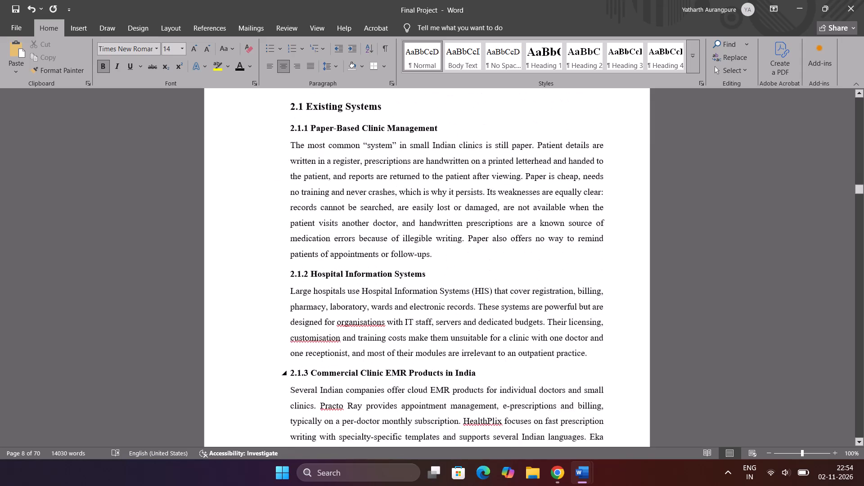
pyautogui.scroll(-2, 511, 355)
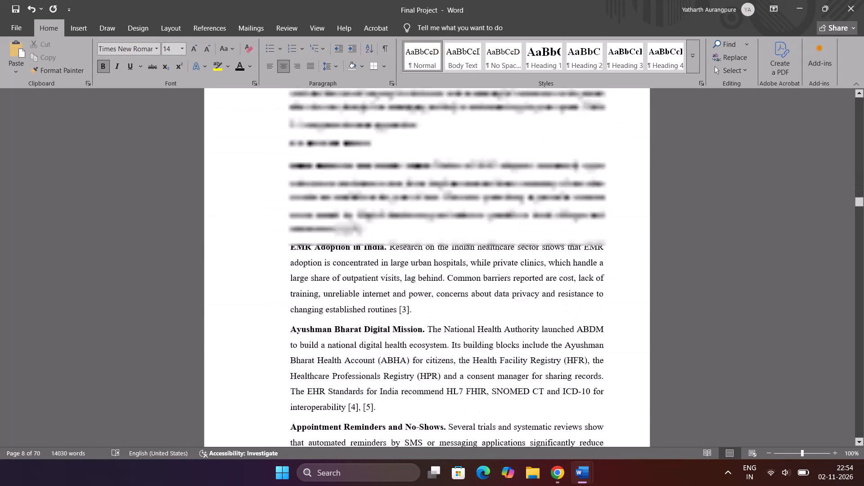
pyautogui.scroll(-4, 511, 355)
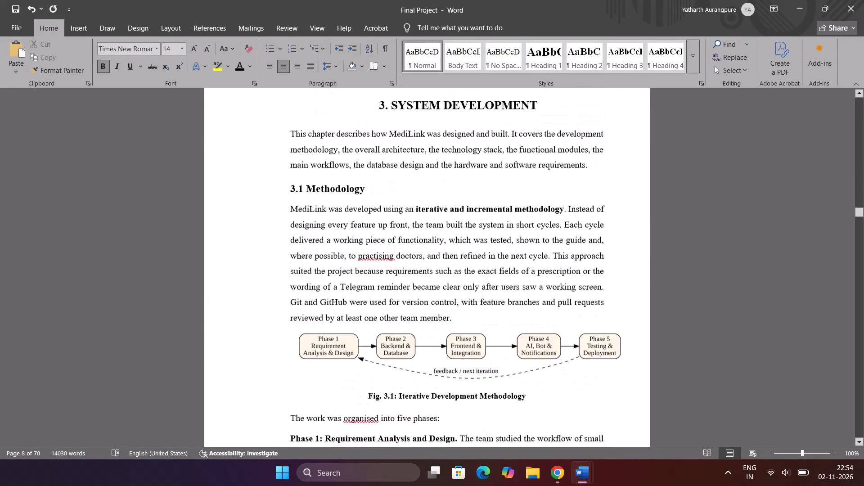
pyautogui.scroll(-2, 511, 355)
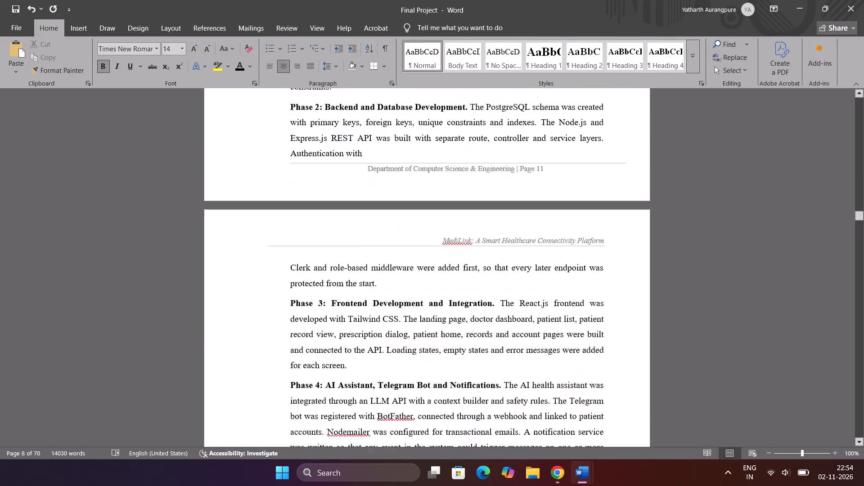
pyautogui.scroll(-4, 511, 355)
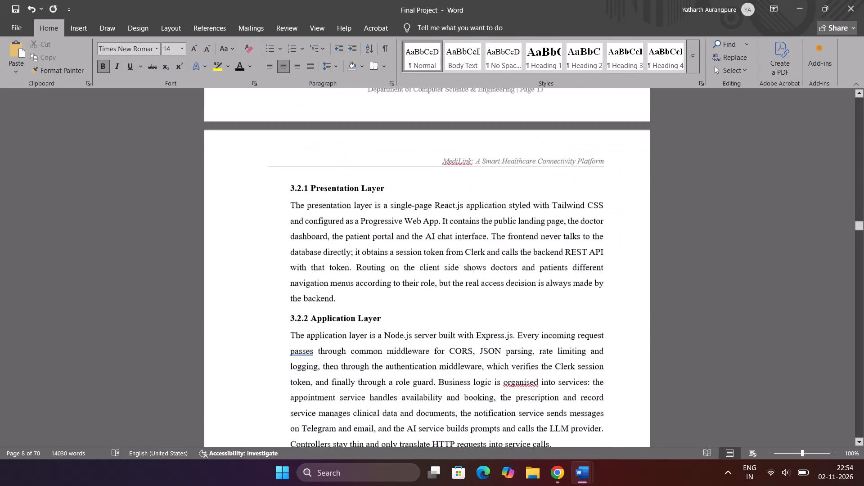
pyautogui.scroll(1, 511, 355)
pyautogui.scroll(-1, 511, 355)
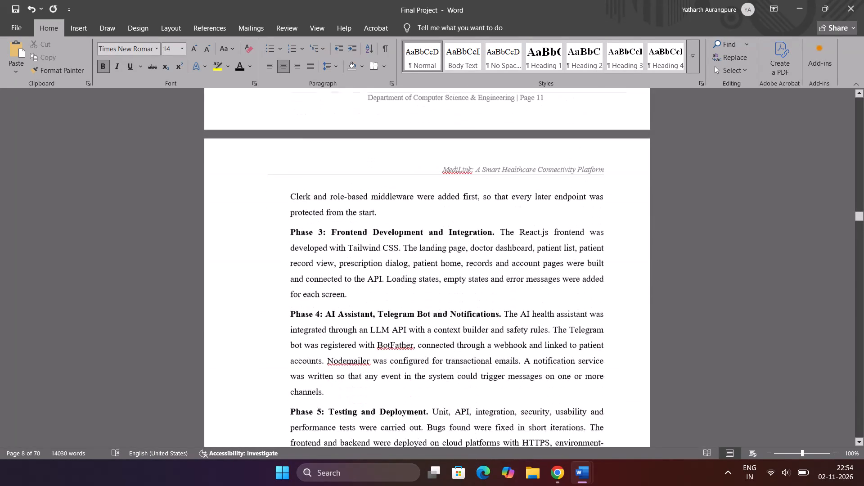
# Examine the report's page layout from the development phases in chapter 3 through the module descriptions in section 3.4.
pyautogui.scroll(-2, 511, 355)
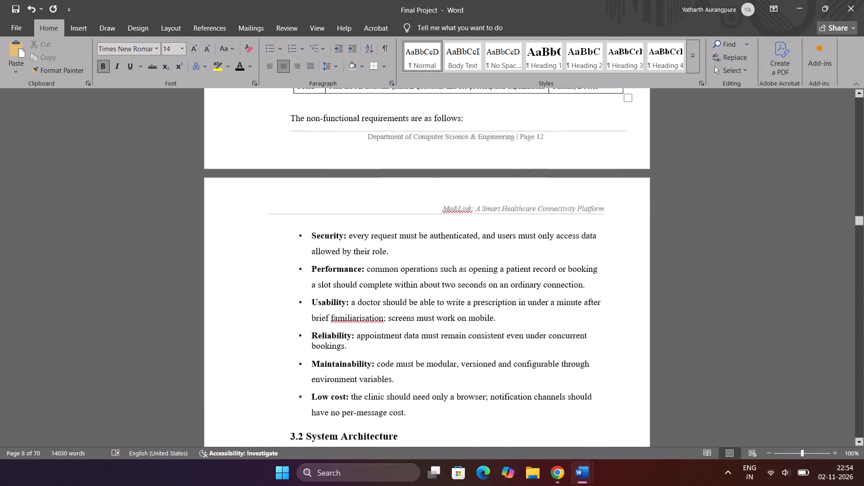
pyautogui.scroll(-2, 511, 355)
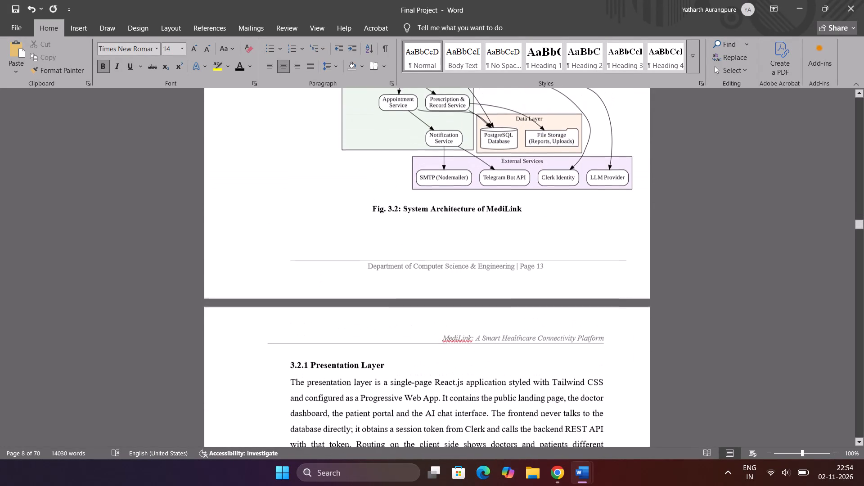
pyautogui.scroll(-1, 511, 355)
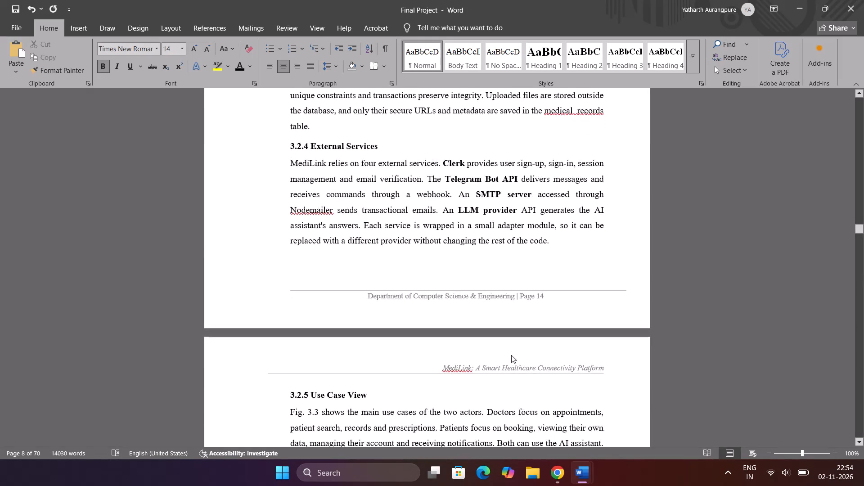
pyautogui.scroll(-3, 511, 355)
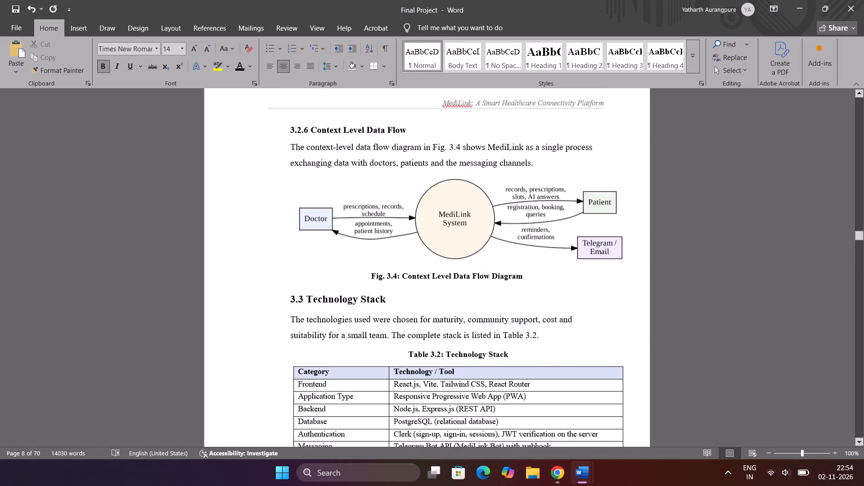
pyautogui.scroll(-4, 511, 355)
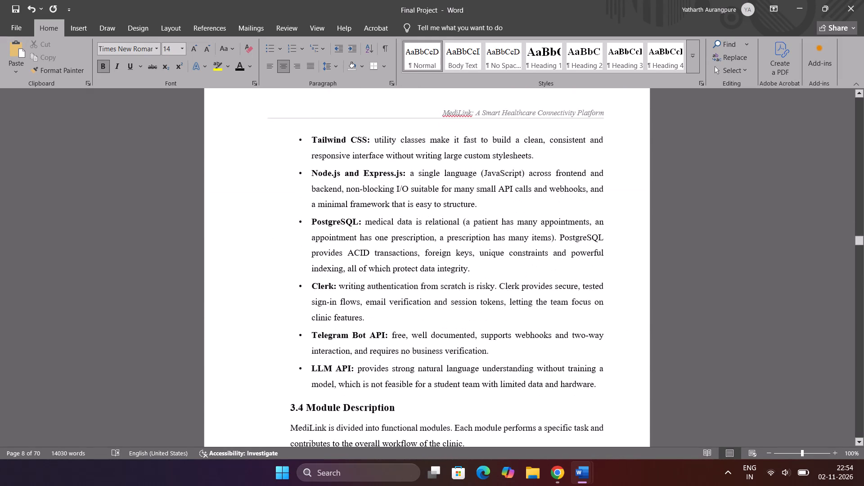
pyautogui.scroll(-2, 511, 355)
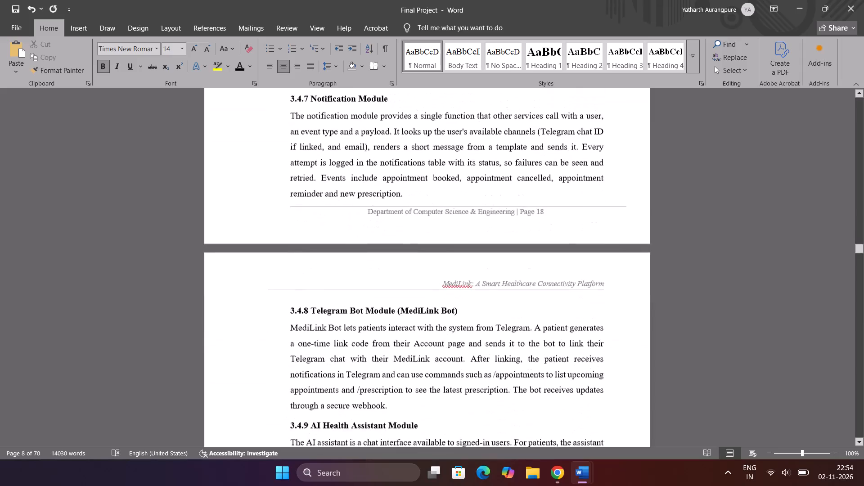
pyautogui.scroll(-2, 511, 355)
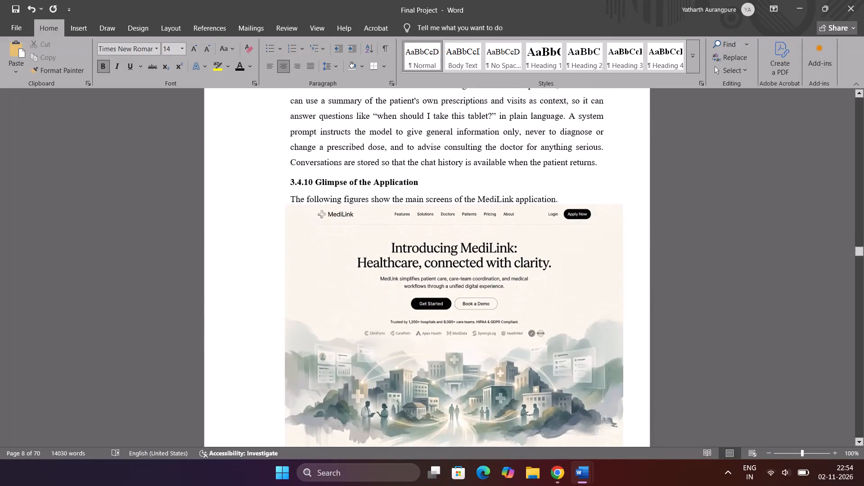
# Examine the placement of the application figures in section 3.4.10 and the workflow diagrams in section 3.5 for layout gaps.
pyautogui.scroll(-2, 511, 355)
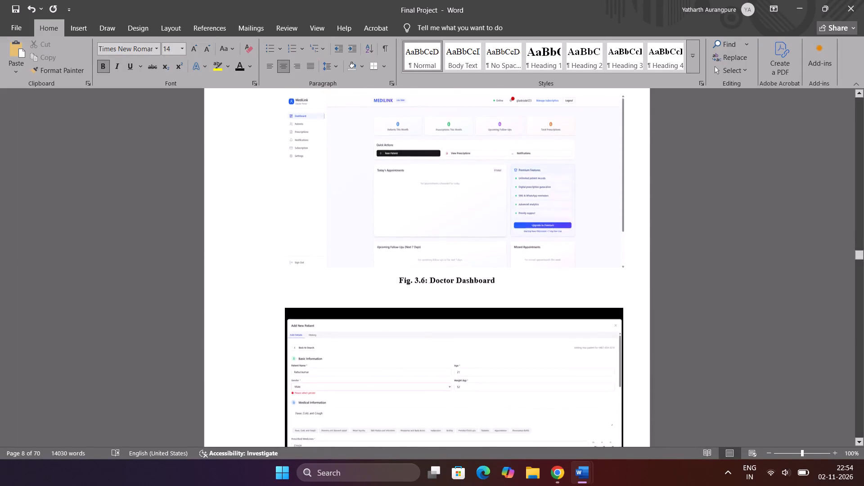
pyautogui.scroll(-2, 511, 355)
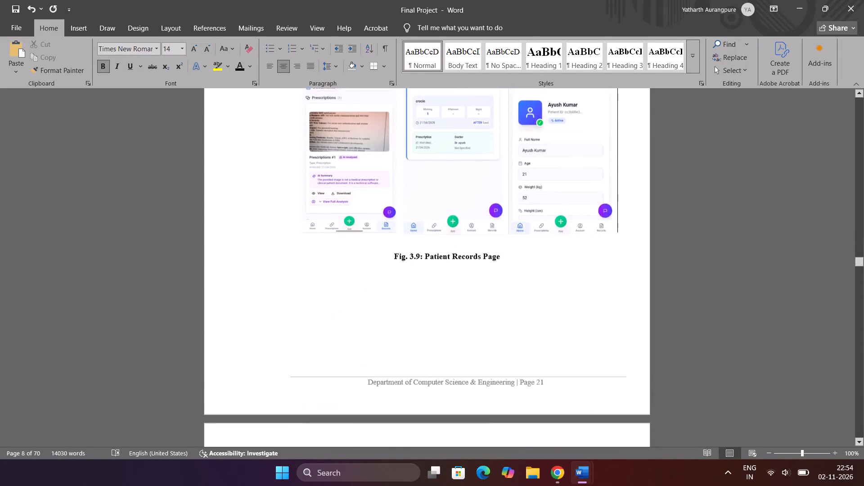
pyautogui.scroll(-2, 511, 355)
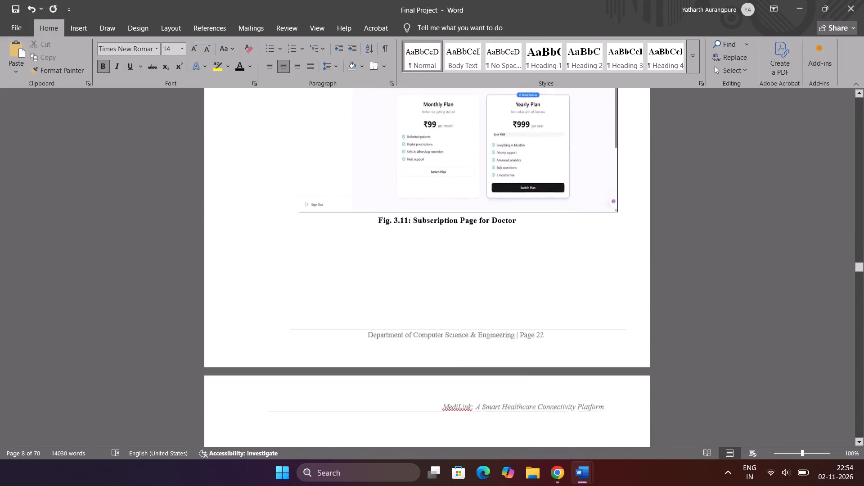
pyautogui.scroll(-3, 511, 355)
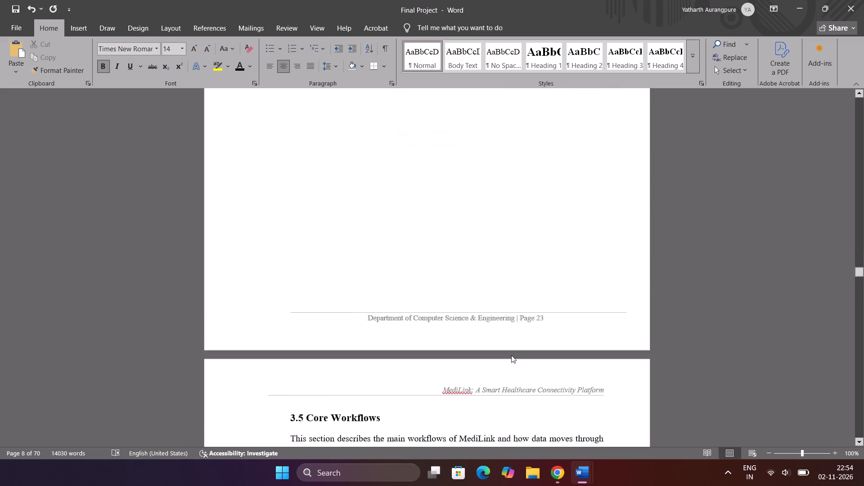
pyautogui.scroll(-3, 511, 355)
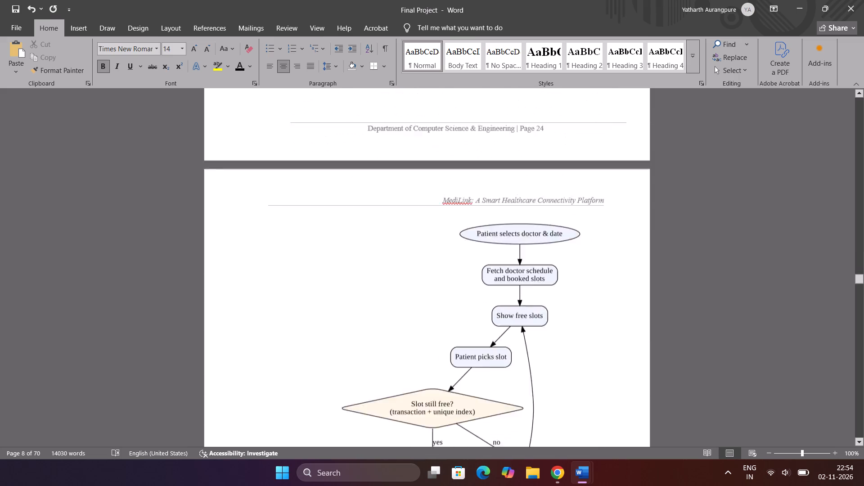
pyautogui.scroll(-1, 511, 355)
pyautogui.scroll(2, 511, 355)
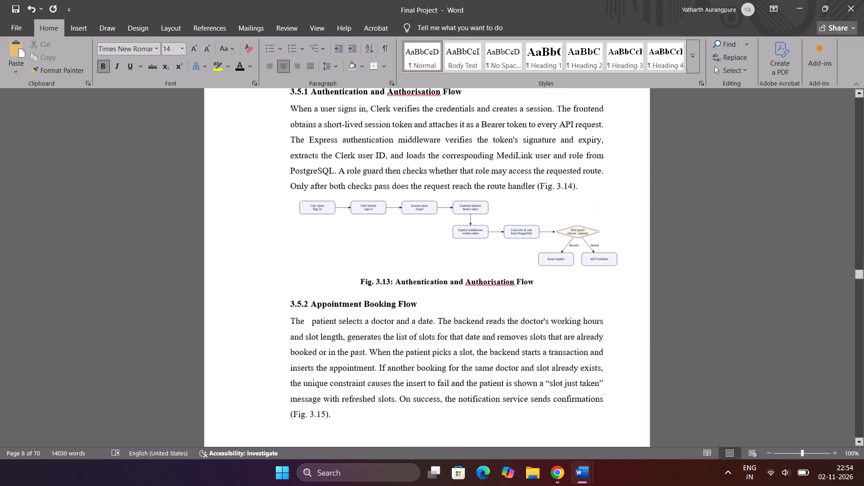
pyautogui.scroll(-2, 511, 355)
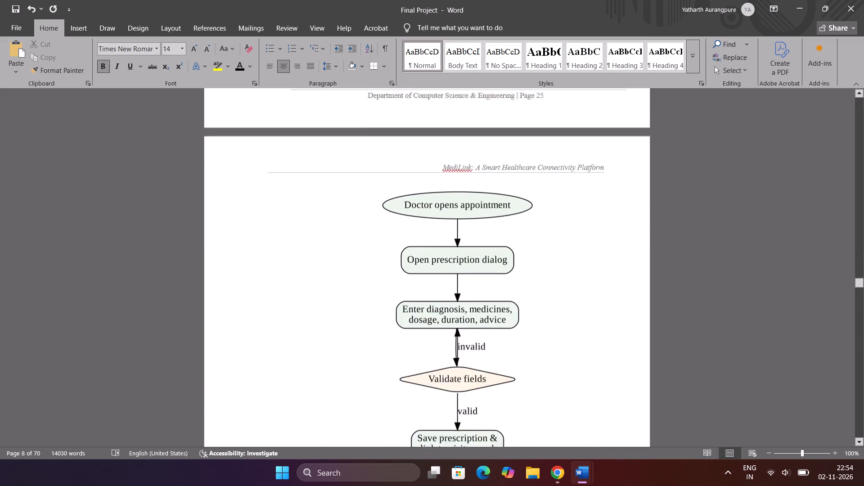
pyautogui.scroll(-3, 511, 355)
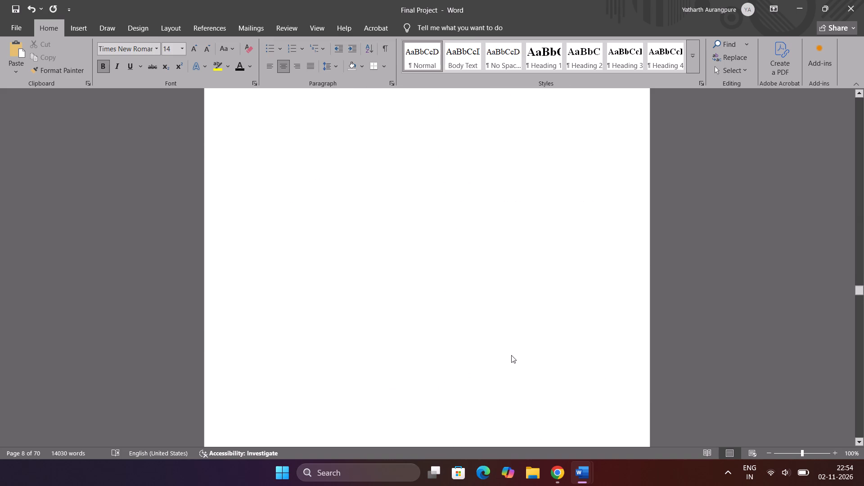
pyautogui.scroll(-1, 511, 355)
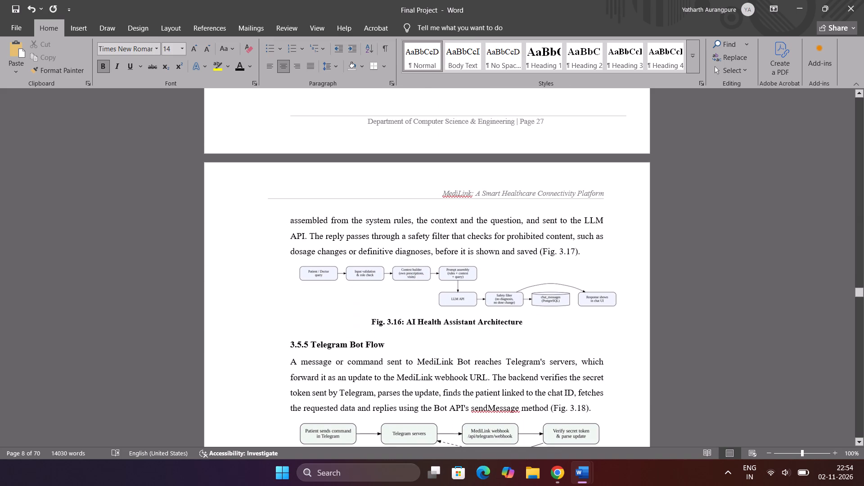
# Remove the break after "prompt is" above Fig. 3.16 so the sentence continues with "assembled from the system rules" on the same page.
pyautogui.moveTo(289, 222); pyautogui.dragTo(327, 139)
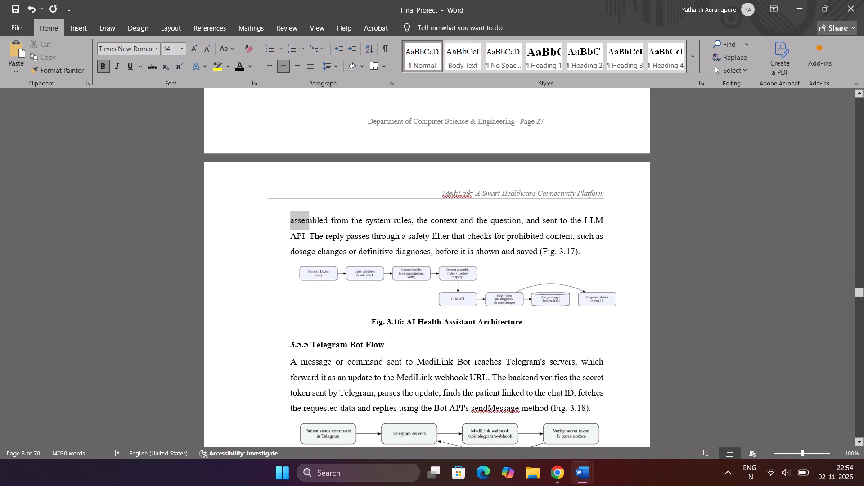
pyautogui.moveTo(327, 139); pyautogui.dragTo(346, 213)
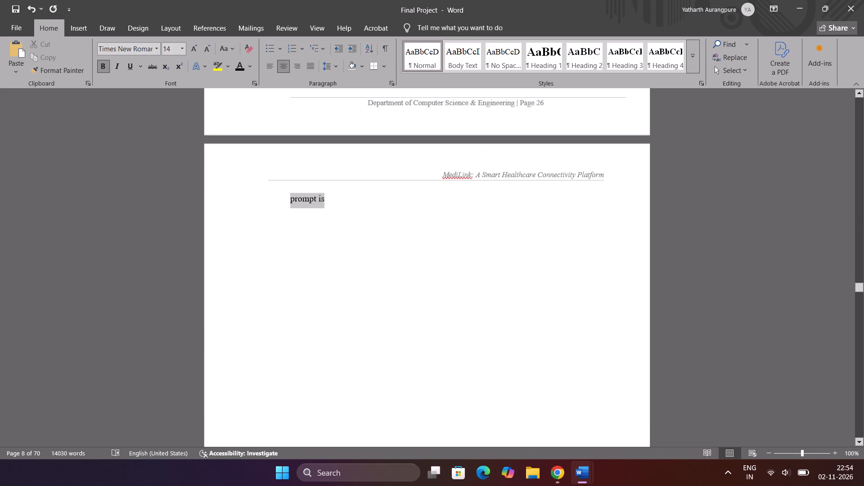
pyautogui.moveTo(346, 213); pyautogui.dragTo(321, 206)
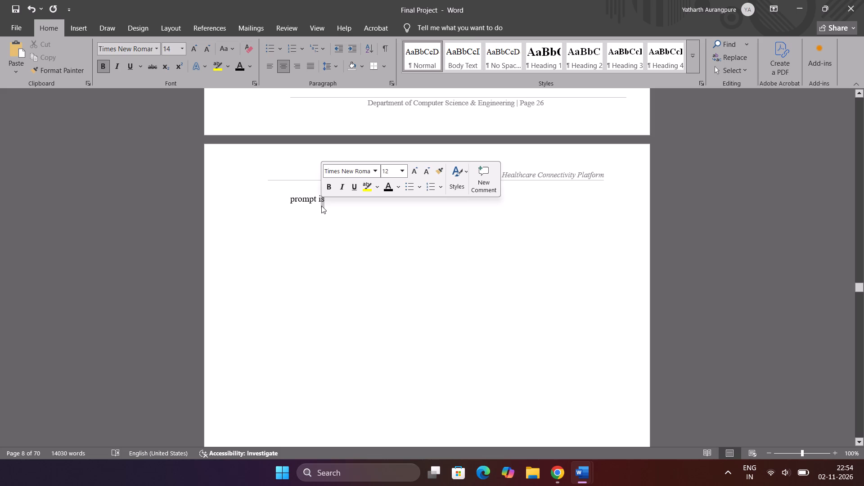
pyautogui.hotkey('shift', 'Right')
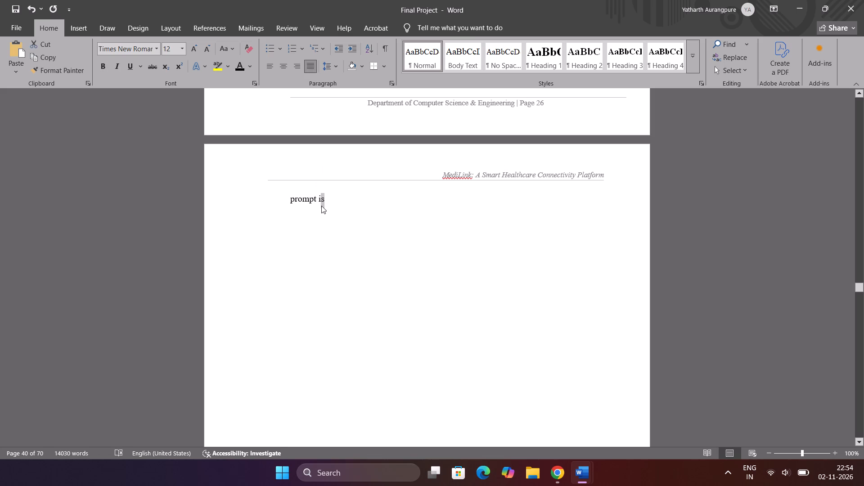
pyautogui.press('BackSpace')
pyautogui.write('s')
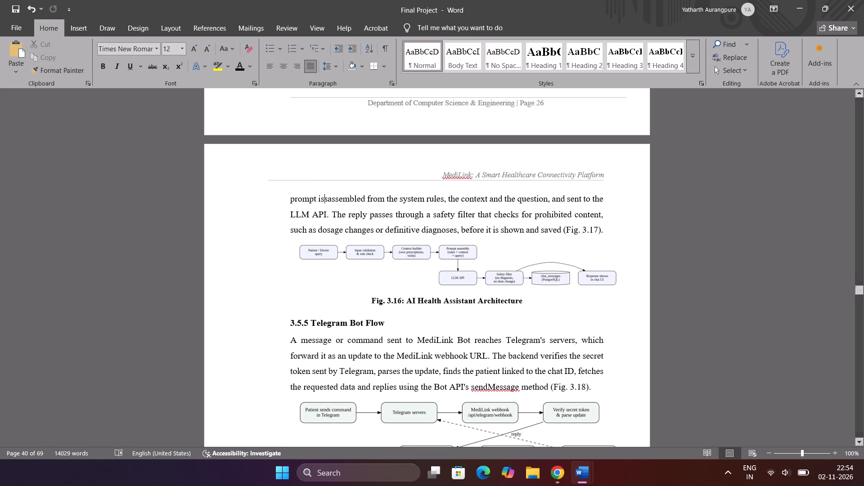
# Insert the missing space between "is" and "assembled" in the paragraph above the AI Health Assistant Architecture figure.
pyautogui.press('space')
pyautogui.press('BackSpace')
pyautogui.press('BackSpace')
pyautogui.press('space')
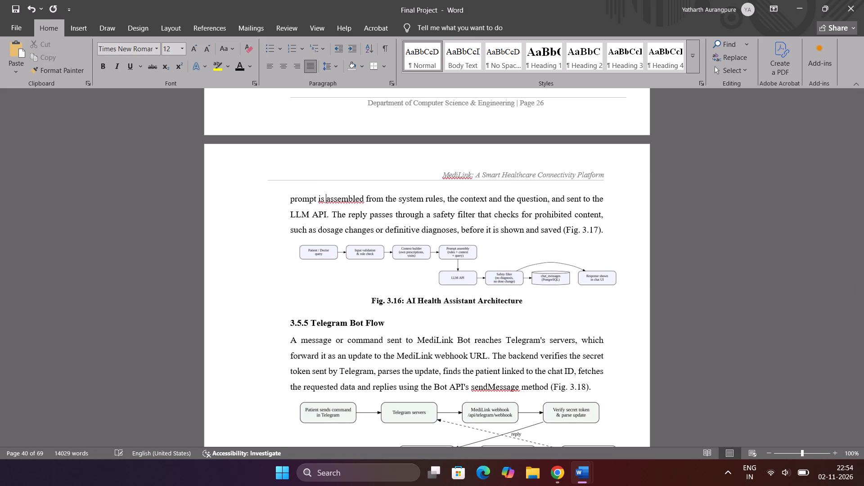
# Examine the figures, tables, code listings and page breaks from section 3.5.5 Telegram Bot Flow through section 4.3 Authentication Middleware.
pyautogui.scroll(-1, 369, 280)
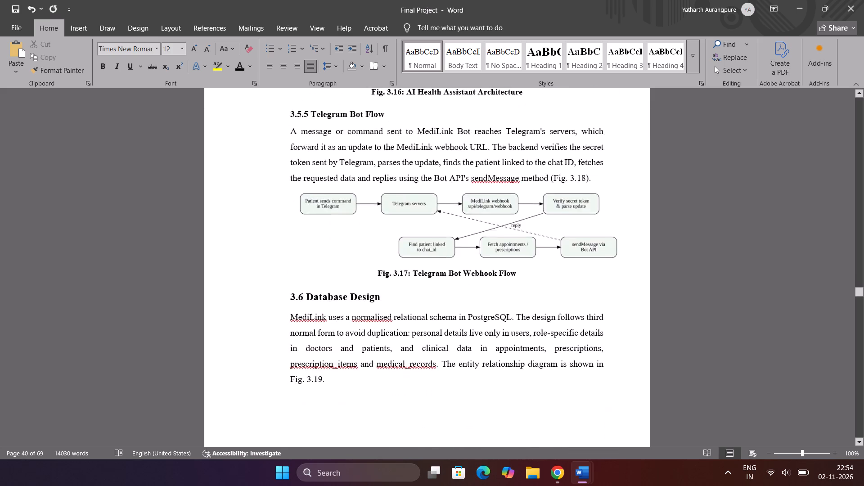
pyautogui.scroll(-3, 369, 280)
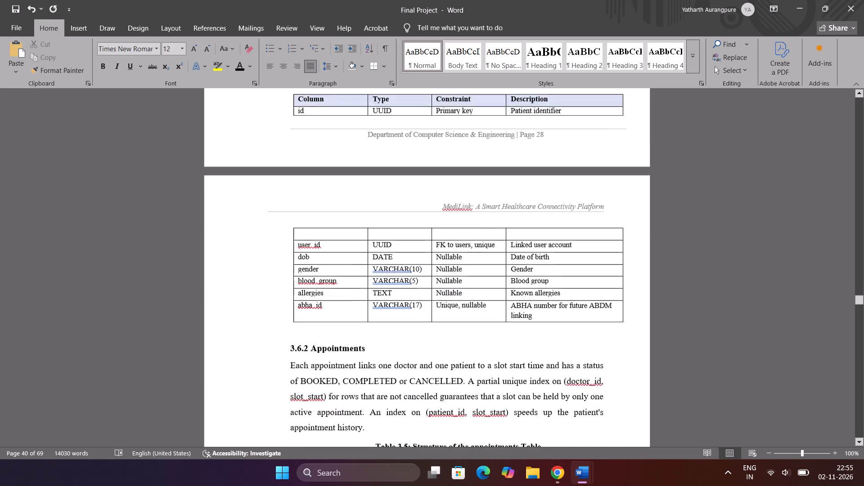
pyautogui.scroll(-2, 369, 280)
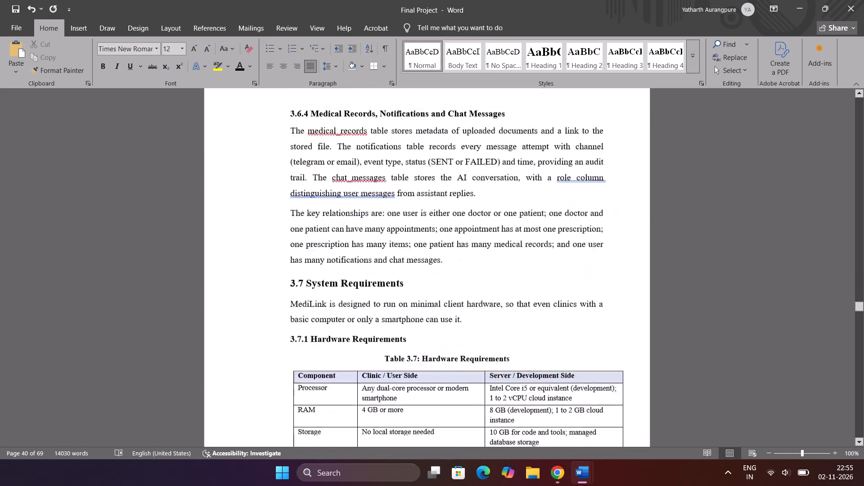
pyautogui.scroll(-3, 369, 280)
pyautogui.scroll(1, 369, 280)
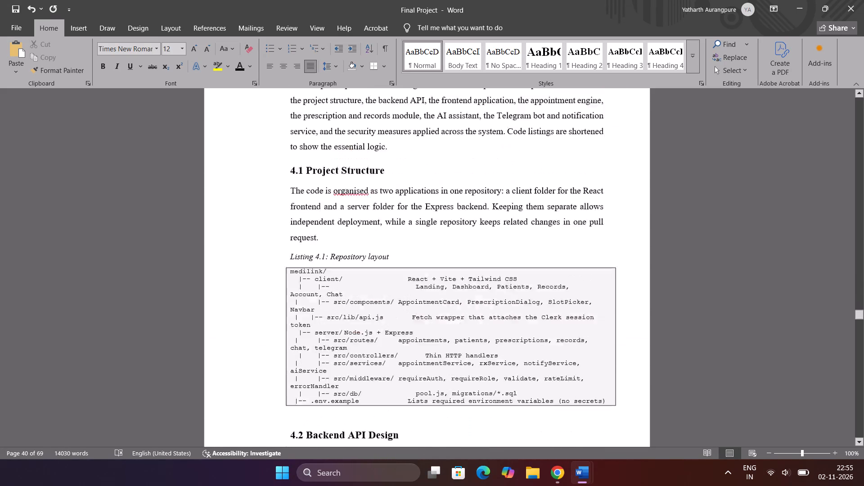
pyautogui.scroll(1, 369, 280)
pyautogui.scroll(-2, 369, 280)
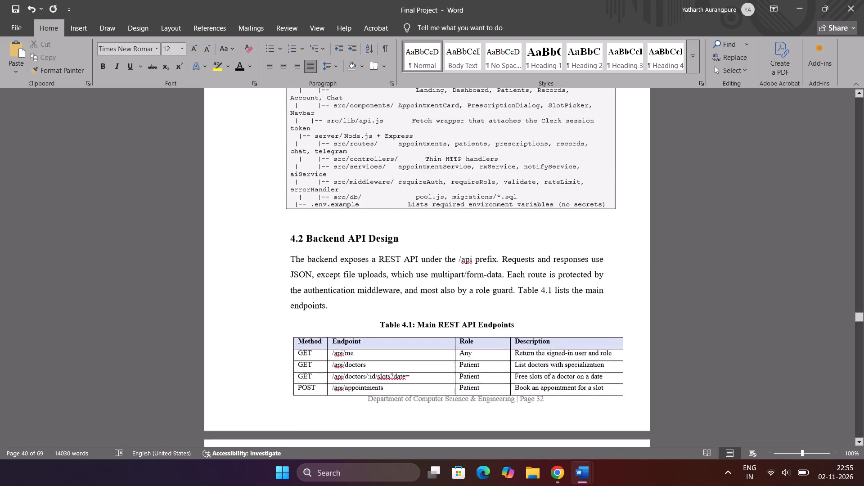
pyautogui.scroll(-4, 369, 280)
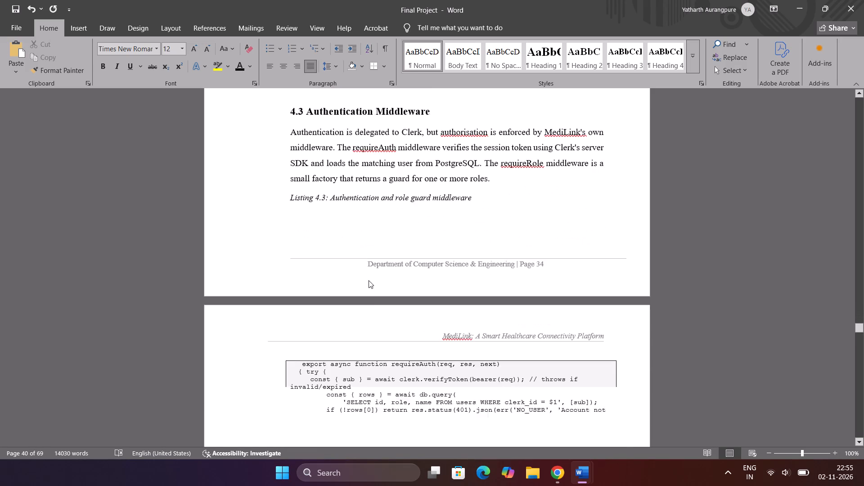
pyautogui.scroll(-1, 369, 280)
# Delete the blank page gap in Table 4.1 between the PATCH /api/appointments/:id/cancel row and the GET /api/appointments/today row.
pyautogui.scroll(2, 369, 280)
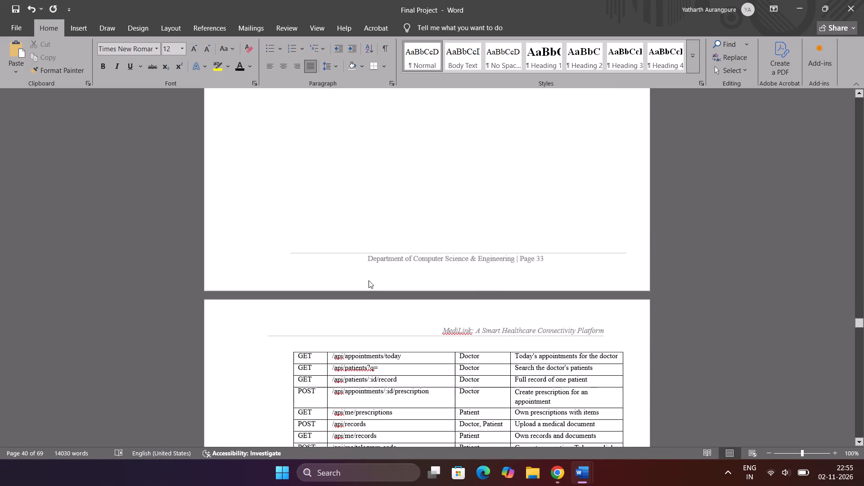
pyautogui.moveTo(298, 357); pyautogui.dragTo(264, 197)
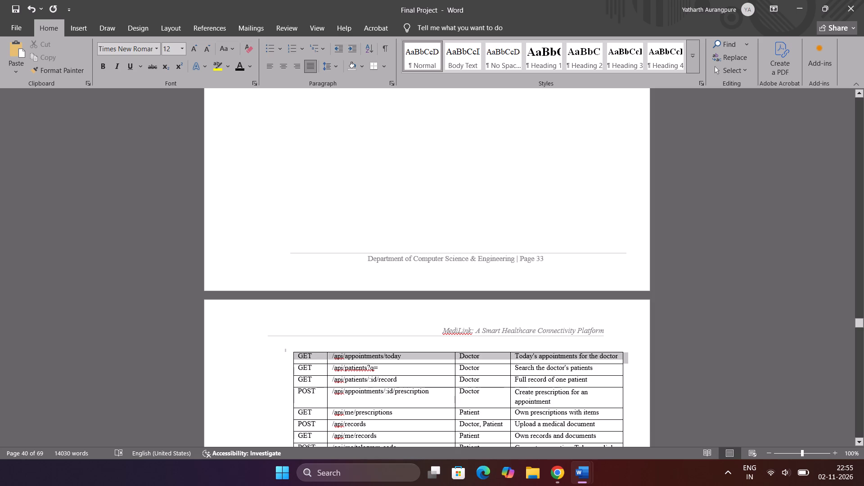
pyautogui.moveTo(264, 197); pyautogui.dragTo(280, 360)
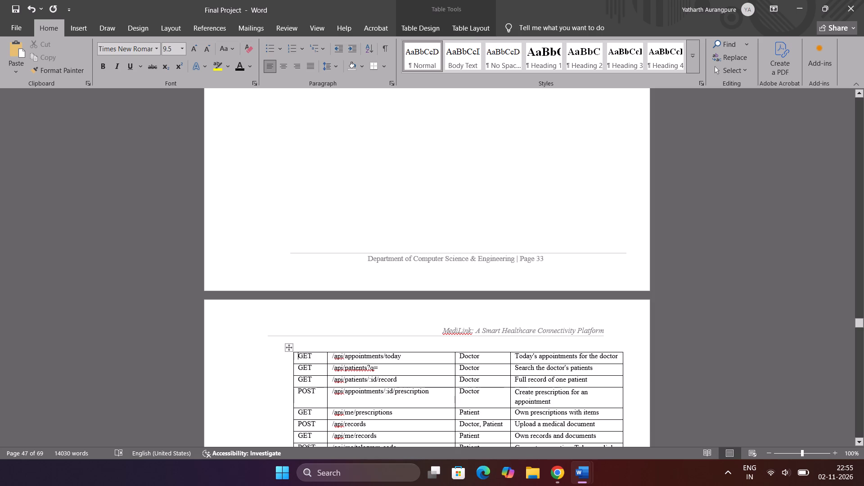
pyautogui.moveTo(307, 344); pyautogui.dragTo(351, 94)
pyautogui.moveTo(351, 94); pyautogui.dragTo(391, 162)
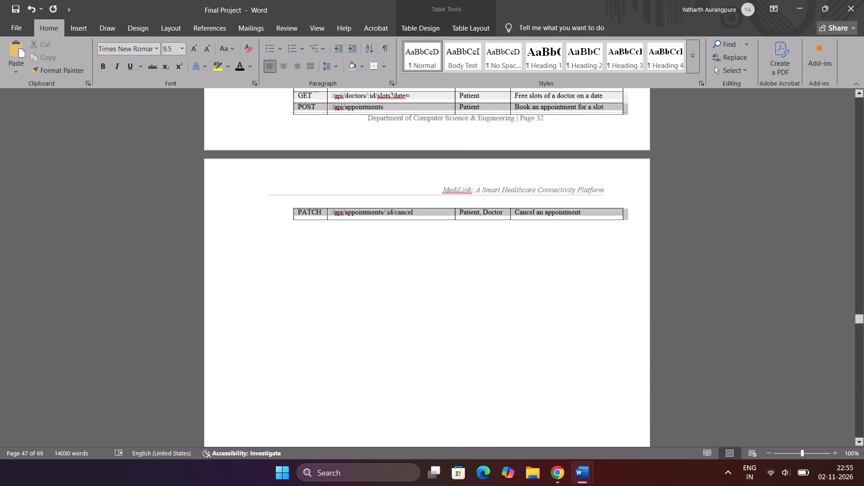
pyautogui.moveTo(391, 162); pyautogui.dragTo(583, 231)
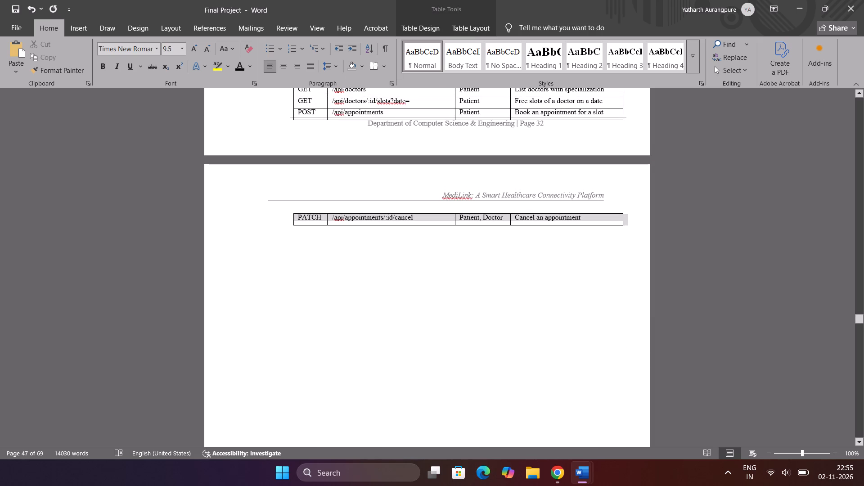
pyautogui.moveTo(583, 231); pyautogui.dragTo(596, 231)
pyautogui.press('BackSpace')
pyautogui.press('BackSpace')
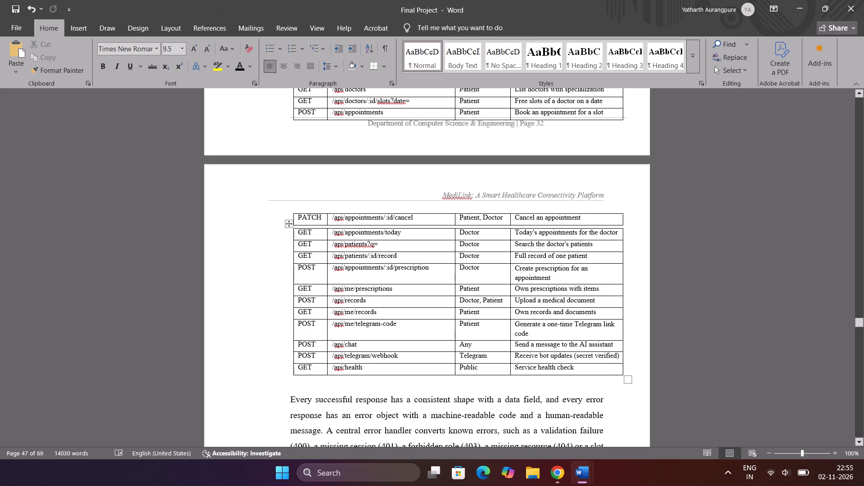
pyautogui.press('BackSpace')
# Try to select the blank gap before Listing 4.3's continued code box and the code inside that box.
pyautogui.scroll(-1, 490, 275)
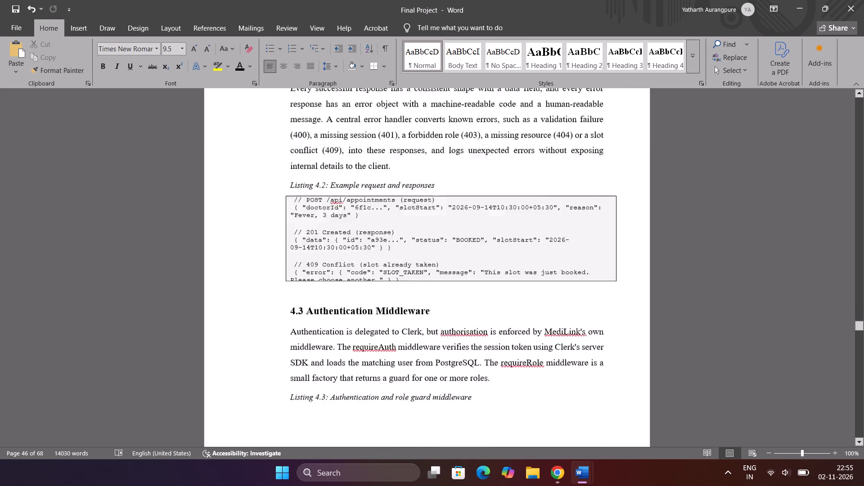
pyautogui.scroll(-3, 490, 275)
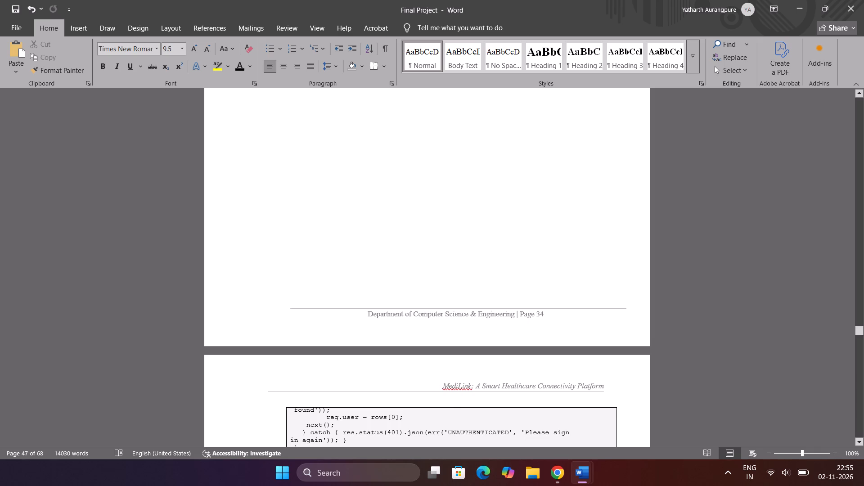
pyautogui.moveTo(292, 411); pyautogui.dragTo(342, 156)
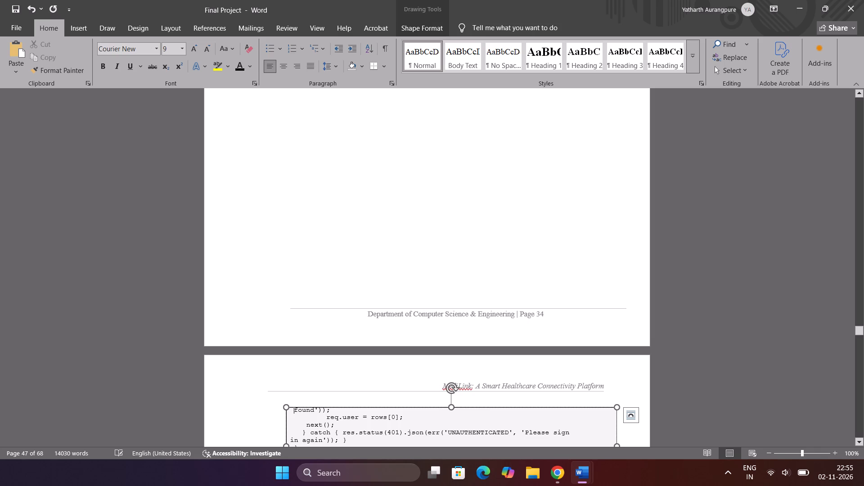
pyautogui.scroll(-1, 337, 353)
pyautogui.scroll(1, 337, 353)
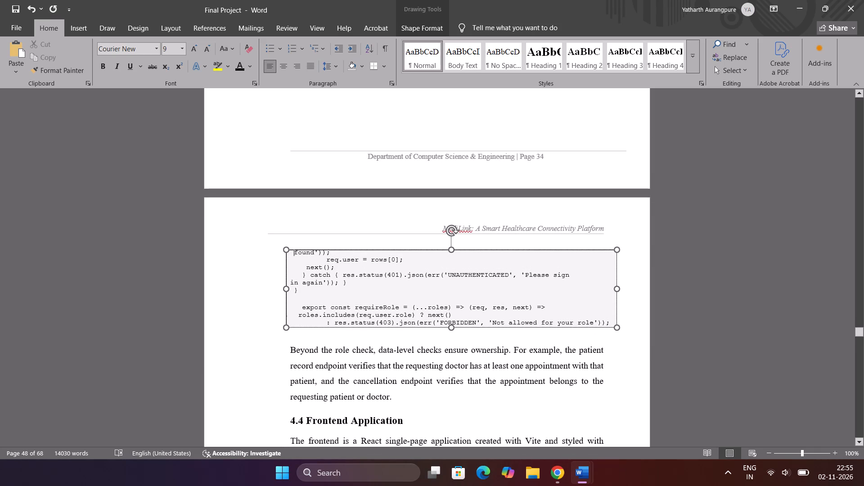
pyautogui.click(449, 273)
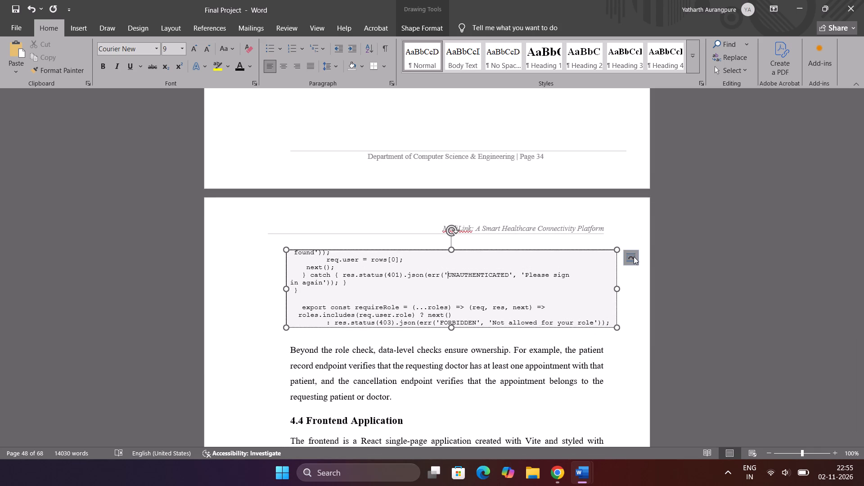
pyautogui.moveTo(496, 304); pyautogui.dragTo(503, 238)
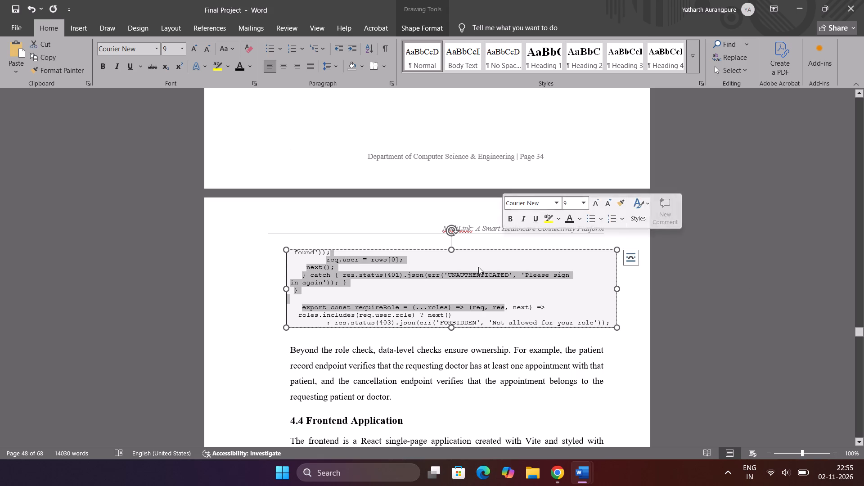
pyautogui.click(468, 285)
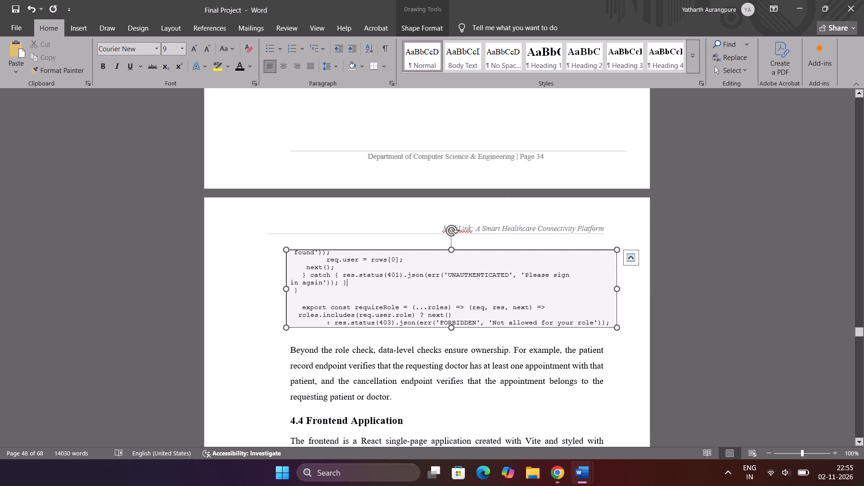
# Replace the leading spaces before "found'));" with a tab indent at the start of Listing 4.3's continued code box.
pyautogui.click(294, 263)
pyautogui.press('BackSpace')
pyautogui.press('BackSpace')
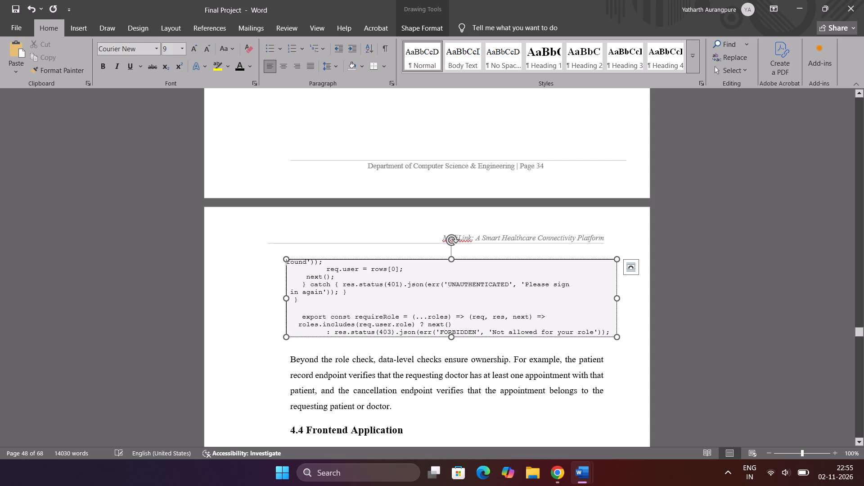
pyautogui.press('BackSpace')
pyautogui.press('Tab')
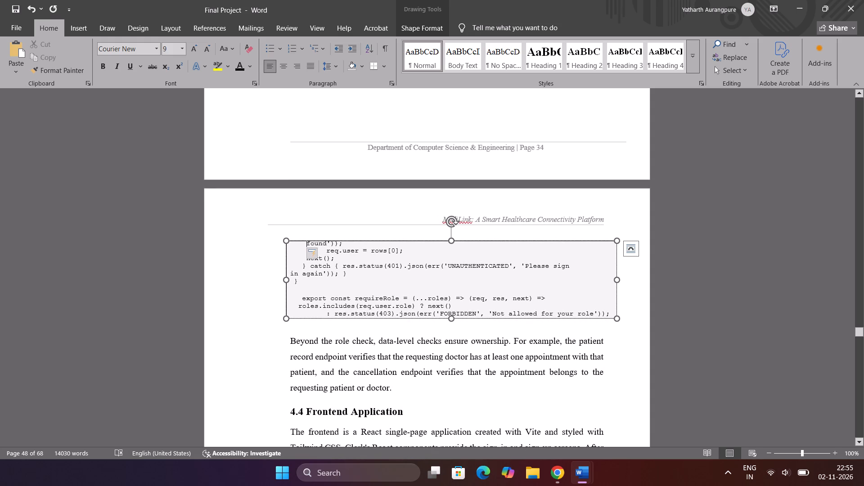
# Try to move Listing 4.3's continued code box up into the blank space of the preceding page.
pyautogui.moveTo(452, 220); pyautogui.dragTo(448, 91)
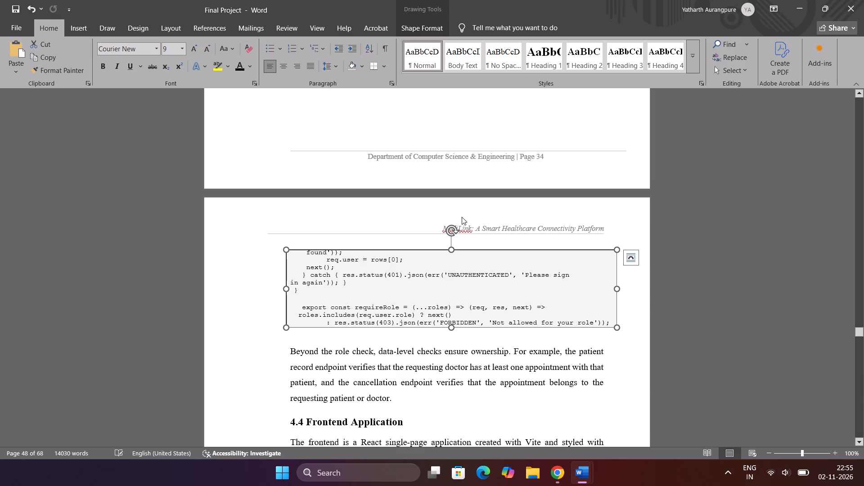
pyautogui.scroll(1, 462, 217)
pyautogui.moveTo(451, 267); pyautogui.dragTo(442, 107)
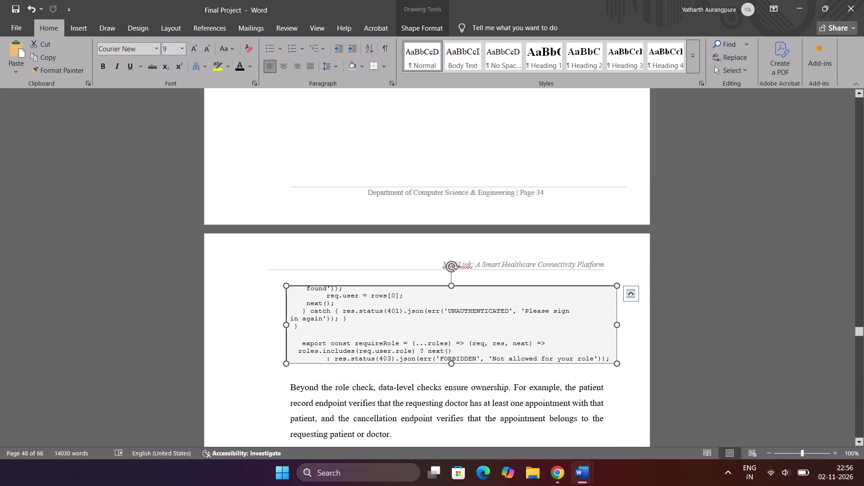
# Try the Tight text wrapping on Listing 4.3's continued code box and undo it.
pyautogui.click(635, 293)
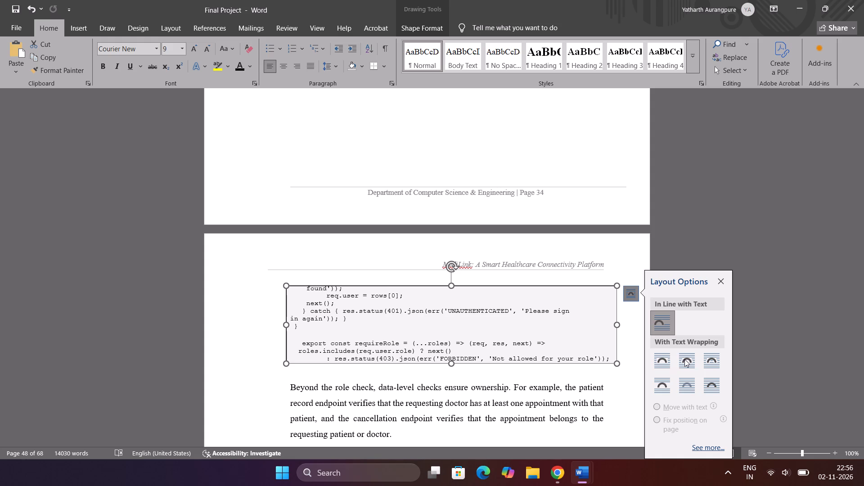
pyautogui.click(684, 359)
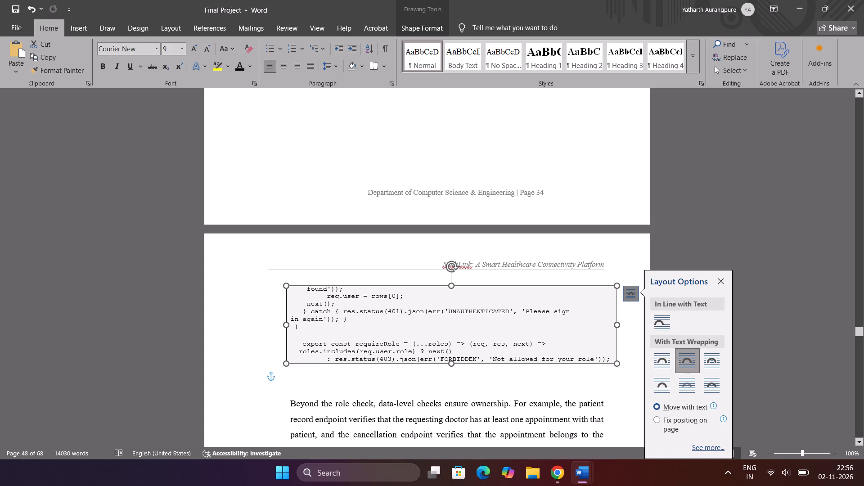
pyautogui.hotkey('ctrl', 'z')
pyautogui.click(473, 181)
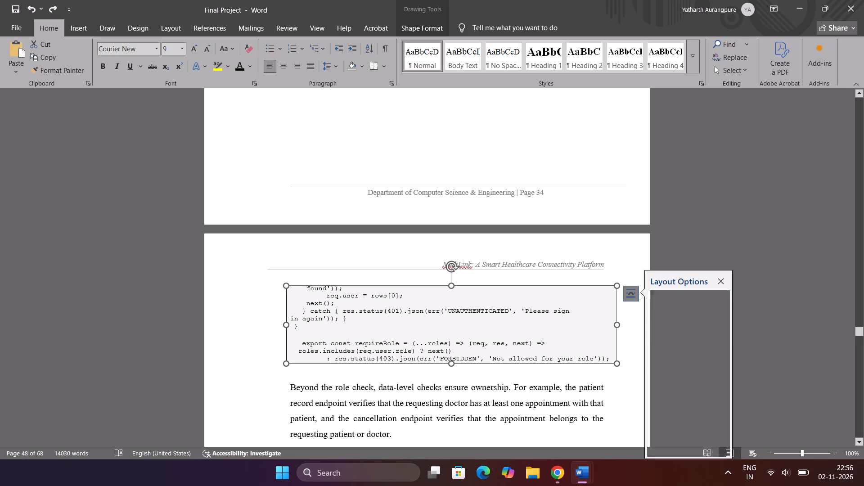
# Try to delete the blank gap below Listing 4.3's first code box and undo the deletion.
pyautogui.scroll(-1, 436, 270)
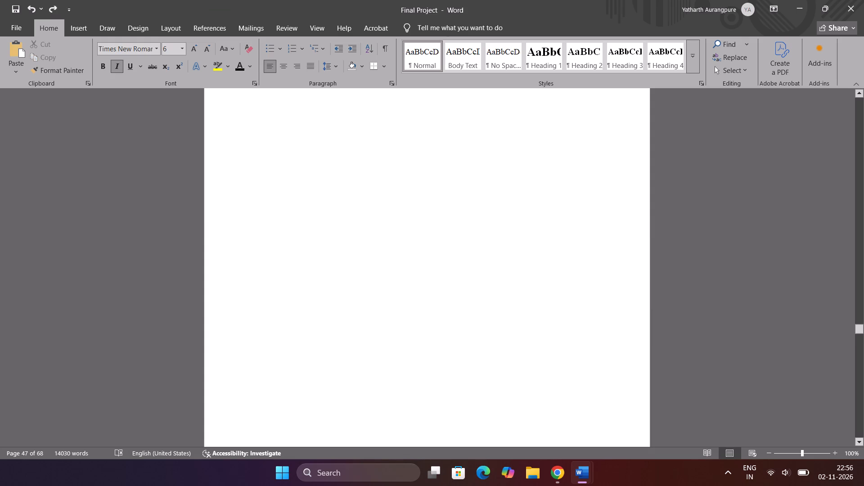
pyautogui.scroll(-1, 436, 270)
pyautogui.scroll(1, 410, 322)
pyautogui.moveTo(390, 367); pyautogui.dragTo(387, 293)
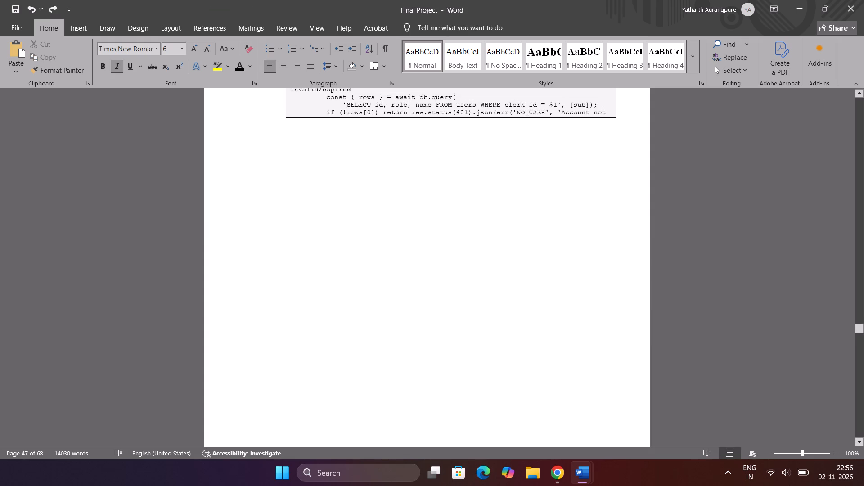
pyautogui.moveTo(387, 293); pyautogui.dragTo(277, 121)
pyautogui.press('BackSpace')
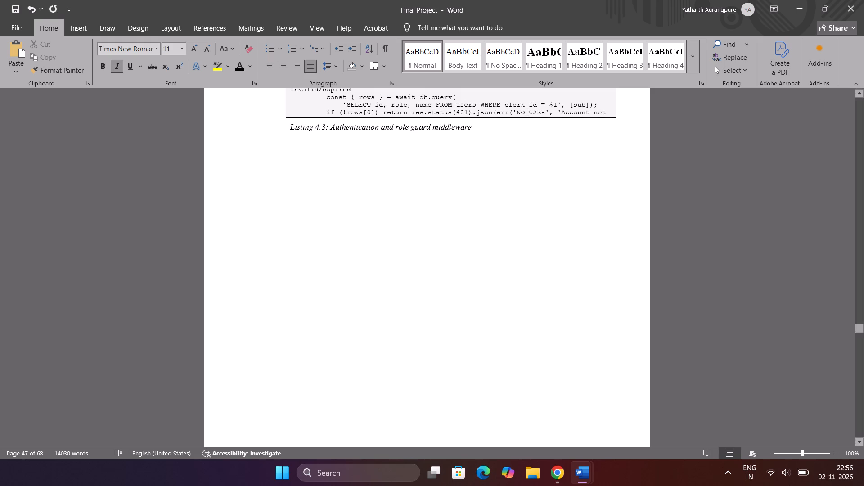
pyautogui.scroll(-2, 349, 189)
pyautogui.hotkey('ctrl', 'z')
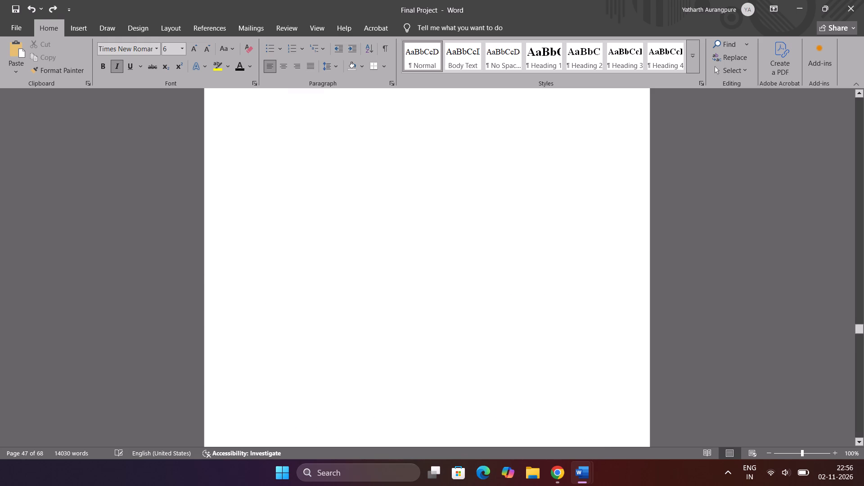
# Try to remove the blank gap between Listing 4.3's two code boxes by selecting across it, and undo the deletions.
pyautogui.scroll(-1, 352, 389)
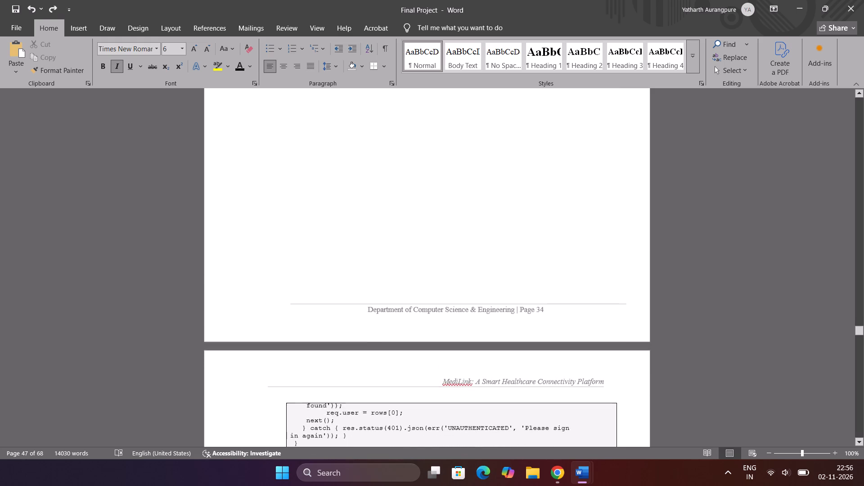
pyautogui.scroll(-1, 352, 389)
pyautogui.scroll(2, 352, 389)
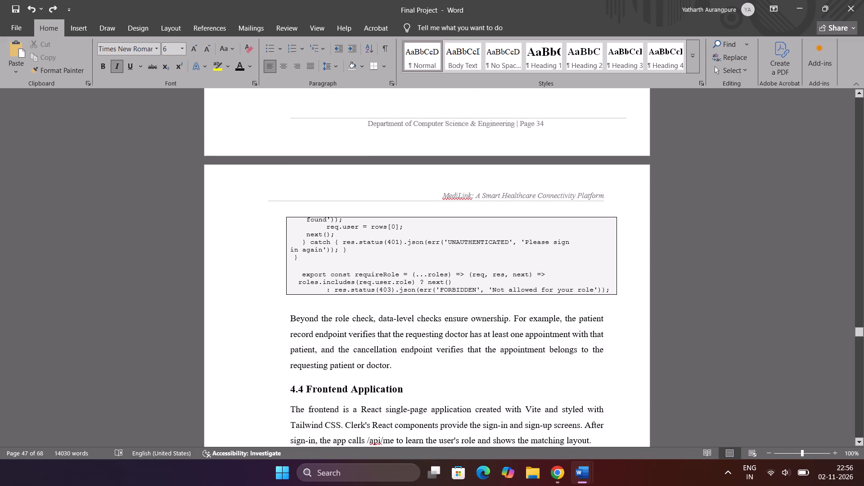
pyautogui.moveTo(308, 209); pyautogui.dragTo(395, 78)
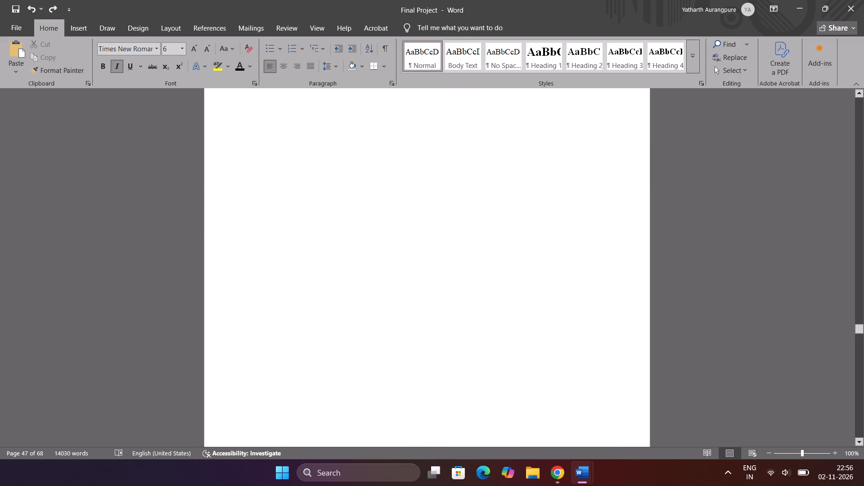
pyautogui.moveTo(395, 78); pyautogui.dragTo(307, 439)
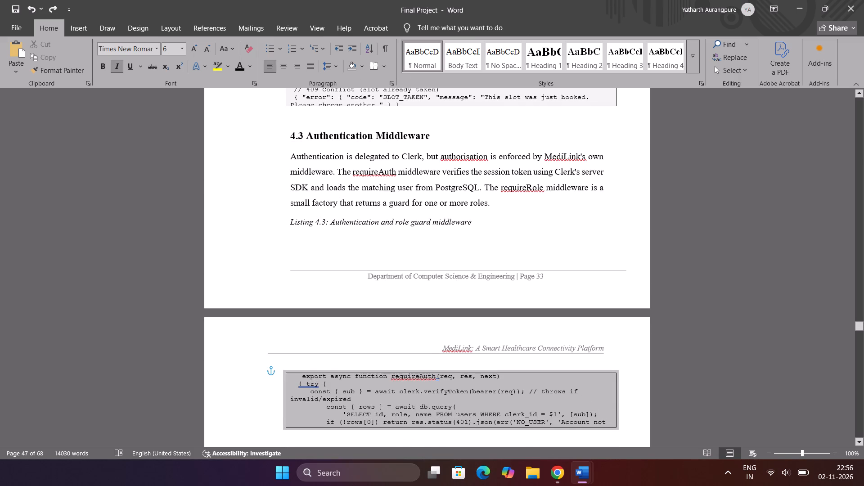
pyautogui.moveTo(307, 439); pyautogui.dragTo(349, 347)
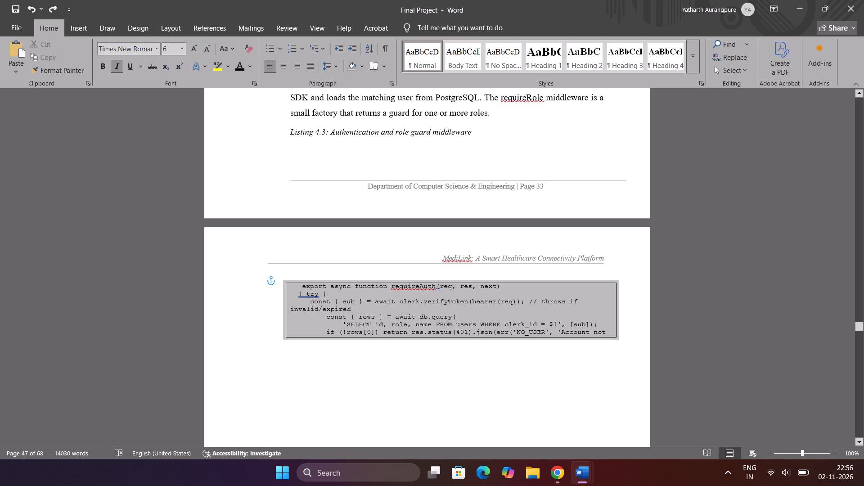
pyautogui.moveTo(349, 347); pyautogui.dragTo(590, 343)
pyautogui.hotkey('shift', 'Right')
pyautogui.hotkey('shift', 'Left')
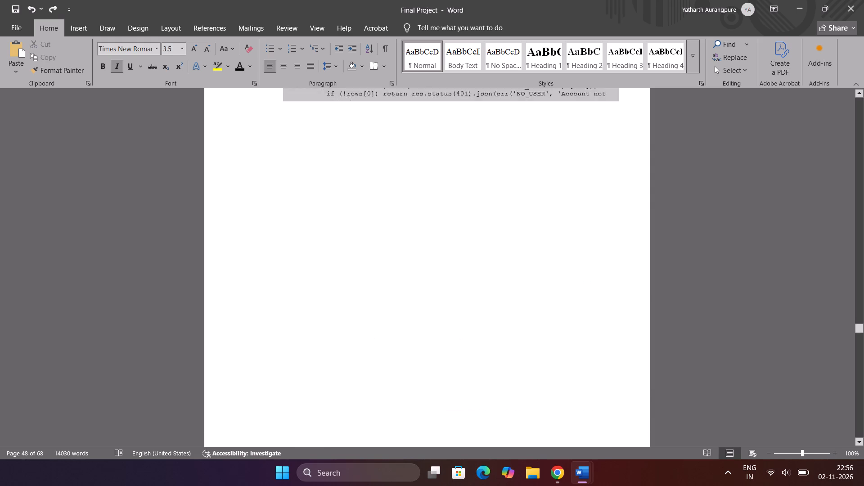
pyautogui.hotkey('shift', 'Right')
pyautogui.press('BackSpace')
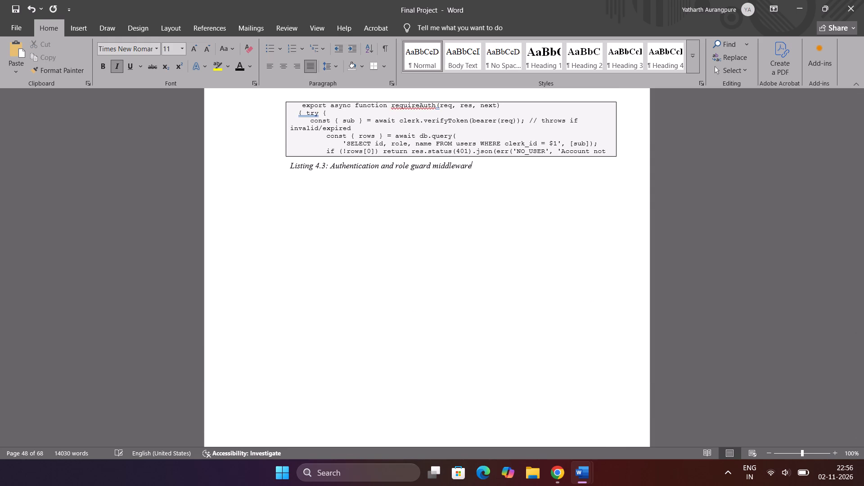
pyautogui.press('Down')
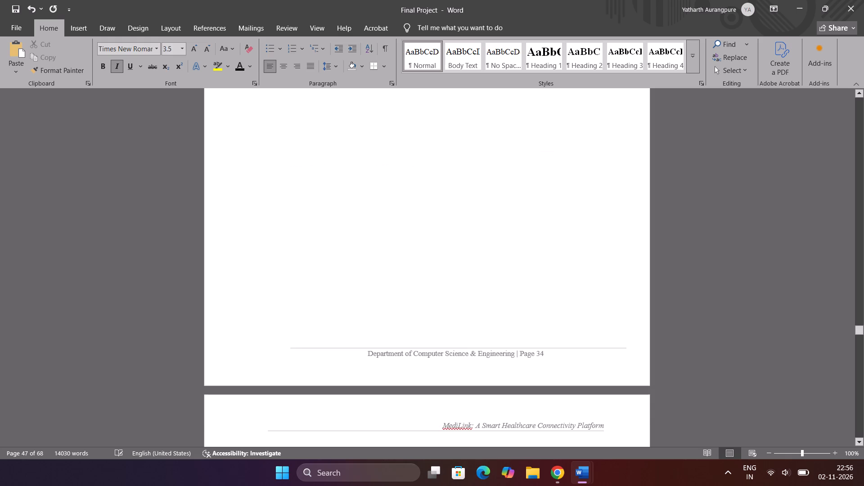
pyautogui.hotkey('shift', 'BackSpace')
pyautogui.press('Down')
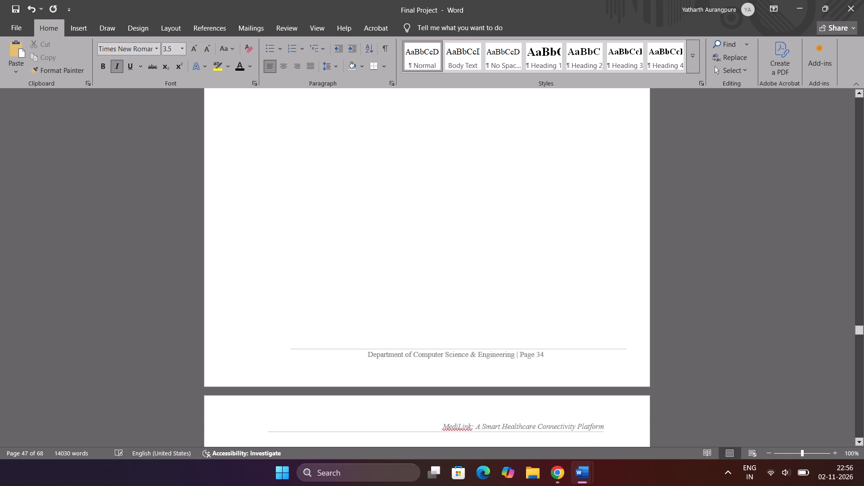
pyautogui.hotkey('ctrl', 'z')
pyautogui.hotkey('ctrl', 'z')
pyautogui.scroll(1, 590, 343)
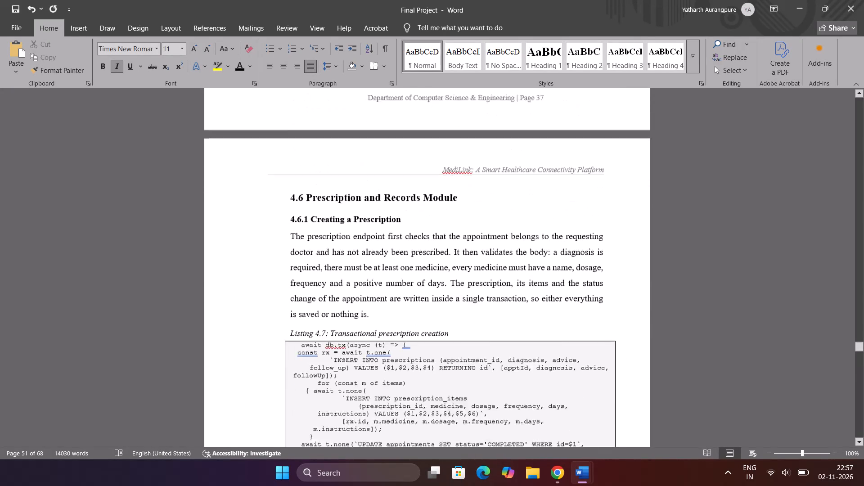
pyautogui.scroll(3, 290, 277)
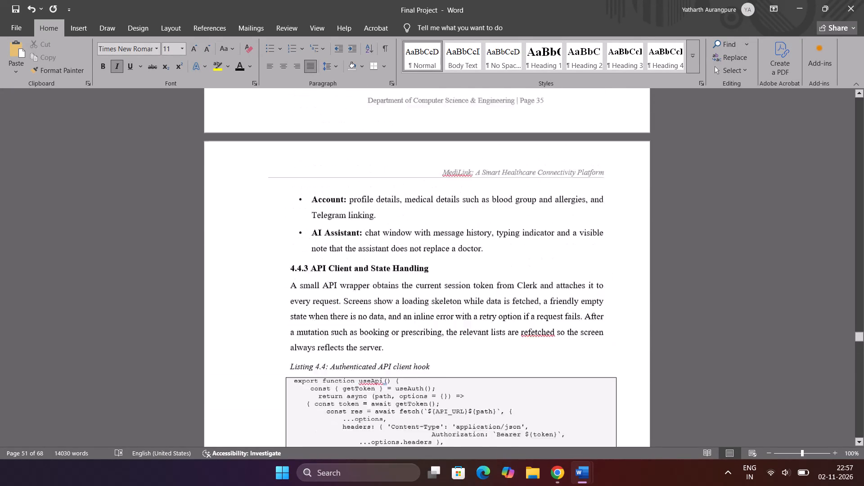
pyautogui.scroll(2, 290, 277)
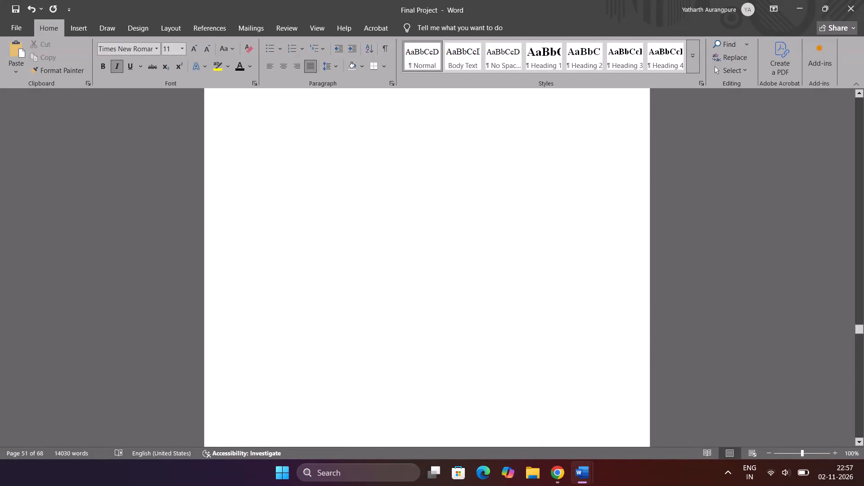
pyautogui.scroll(1, 290, 277)
# Delete the blank gap between "contained" and "exactly one active appointment" above section 5.1.5, joining the split paragraph.
pyautogui.scroll(-2, 290, 277)
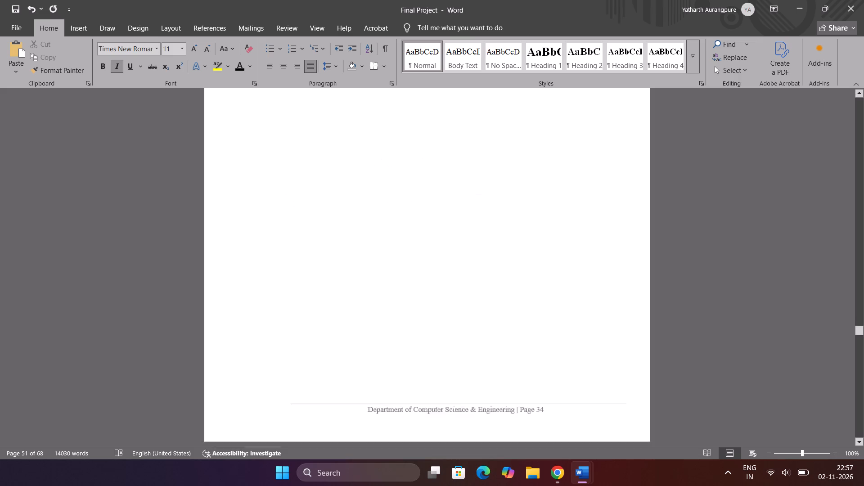
pyautogui.scroll(-3, 290, 277)
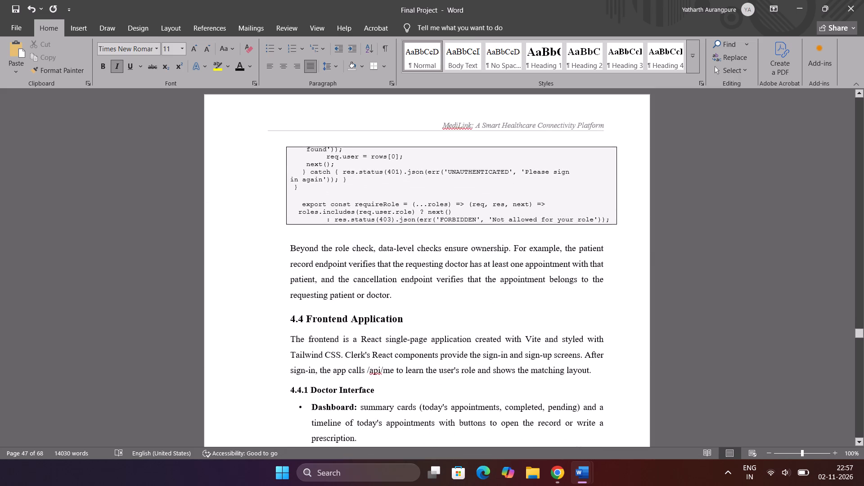
pyautogui.scroll(-11, 290, 277)
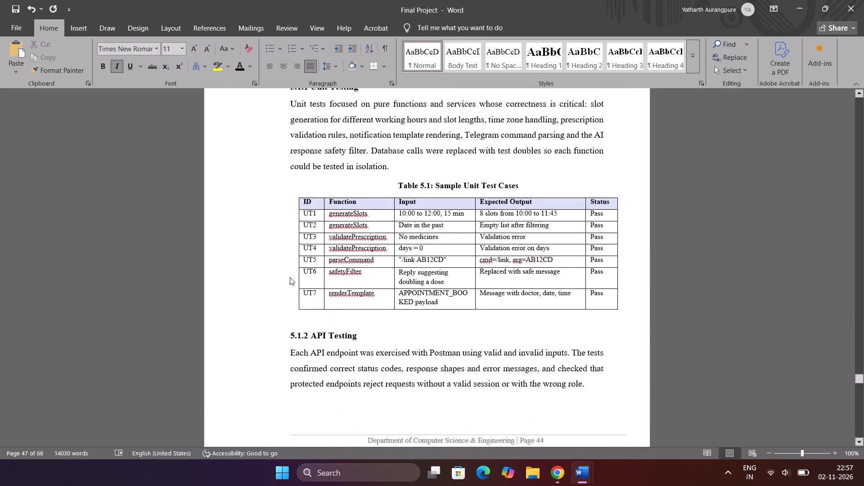
pyautogui.scroll(-4, 290, 277)
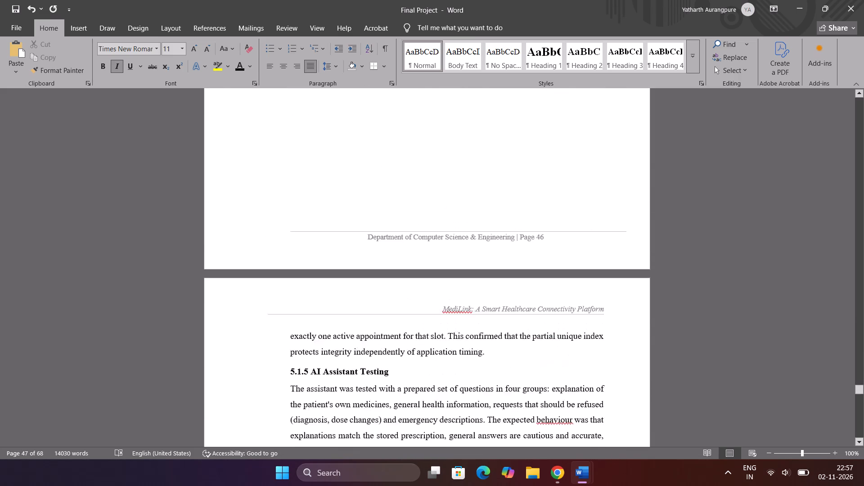
pyautogui.scroll(1, 290, 277)
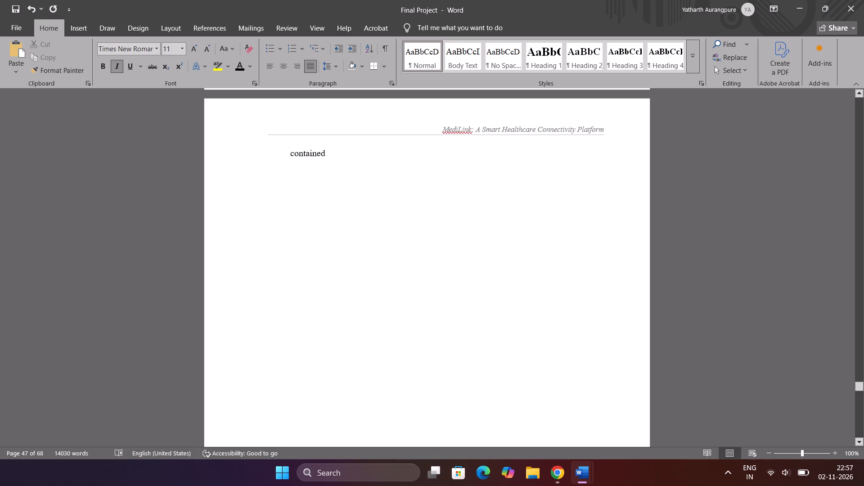
pyautogui.moveTo(336, 152); pyautogui.dragTo(319, 418)
pyautogui.moveTo(319, 418); pyautogui.dragTo(301, 180)
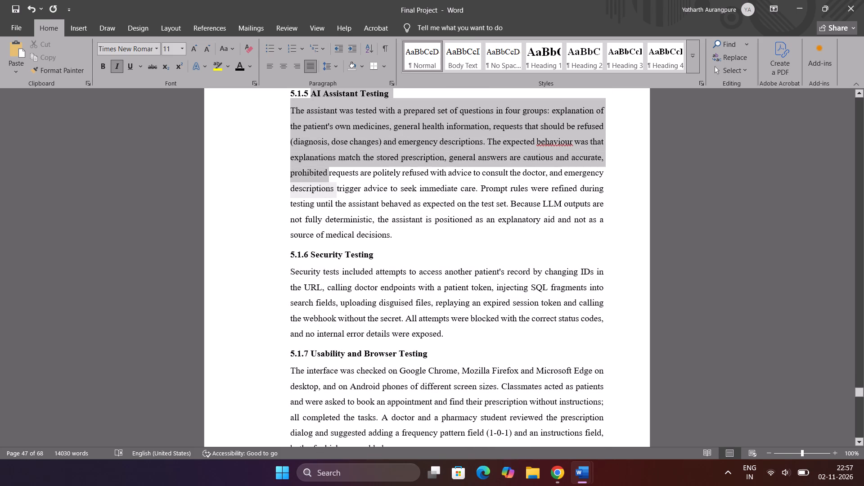
pyautogui.moveTo(301, 180); pyautogui.dragTo(306, 166)
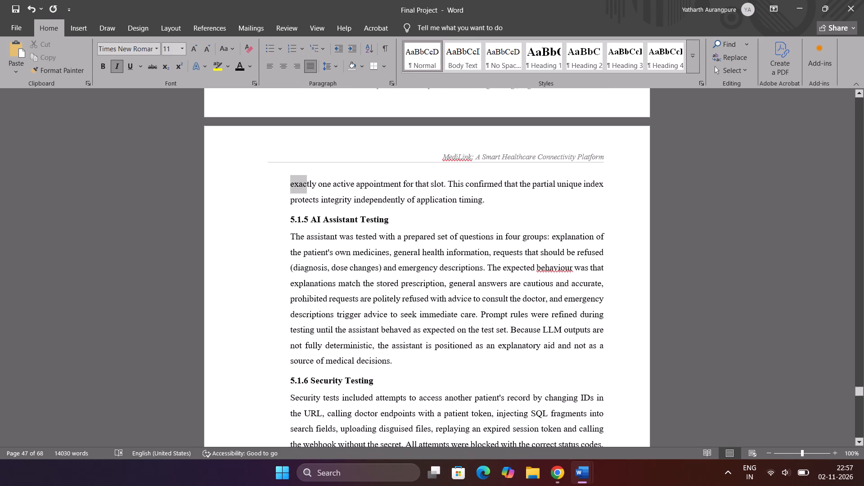
pyautogui.moveTo(306, 166); pyautogui.dragTo(294, 181)
pyautogui.press('BackSpace')
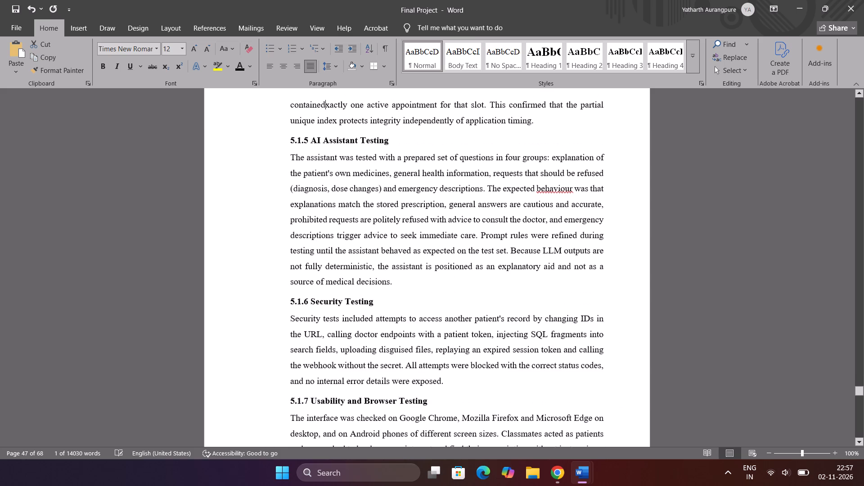
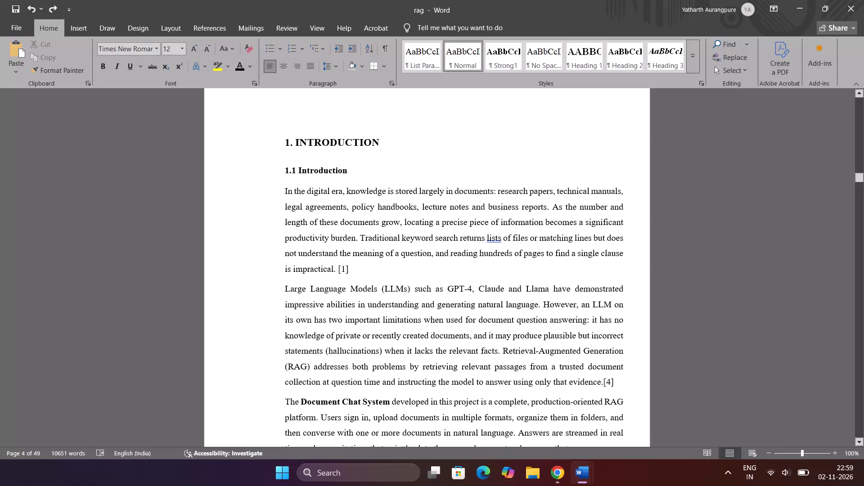
# Switch to the Final Project document and delete the extra blank line space above the ACKNOWLEDGEMENT heading.
pyautogui.hotkey('alt', 'Tab')
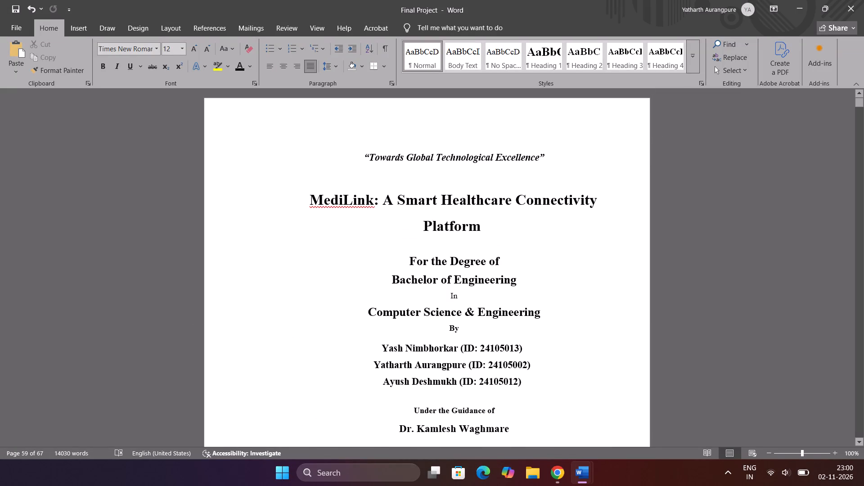
pyautogui.scroll(-2, 482, 247)
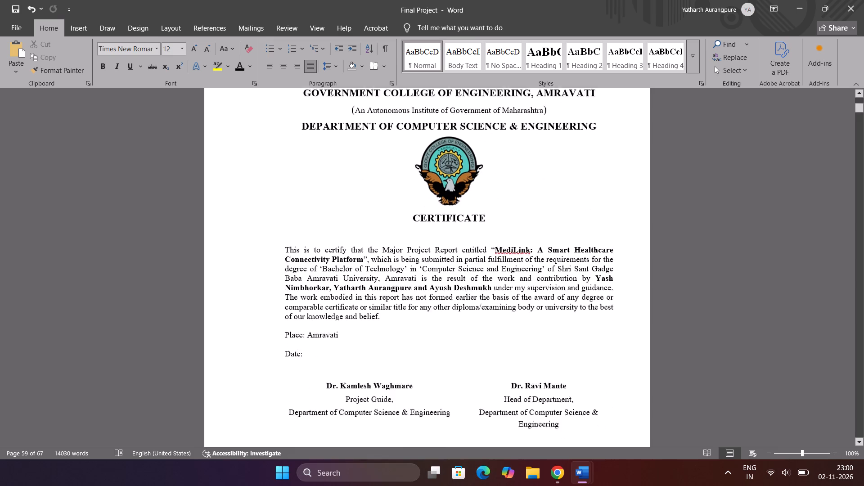
pyautogui.scroll(-3, 482, 247)
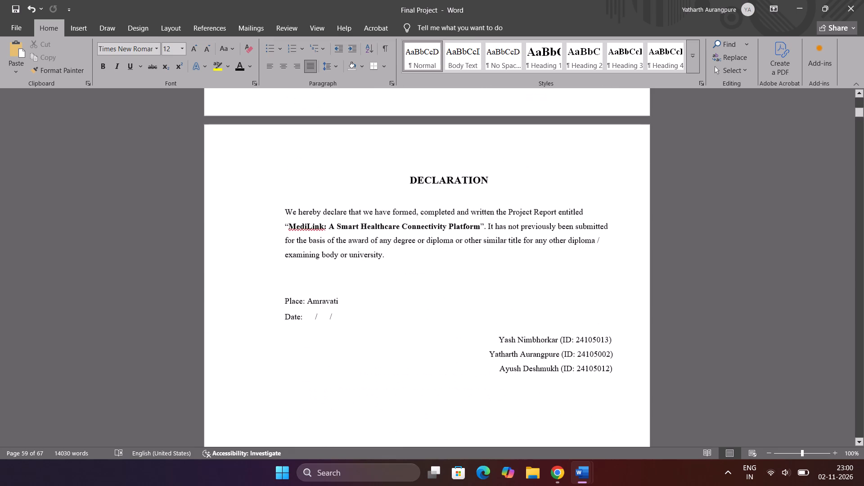
pyautogui.scroll(-3, 482, 247)
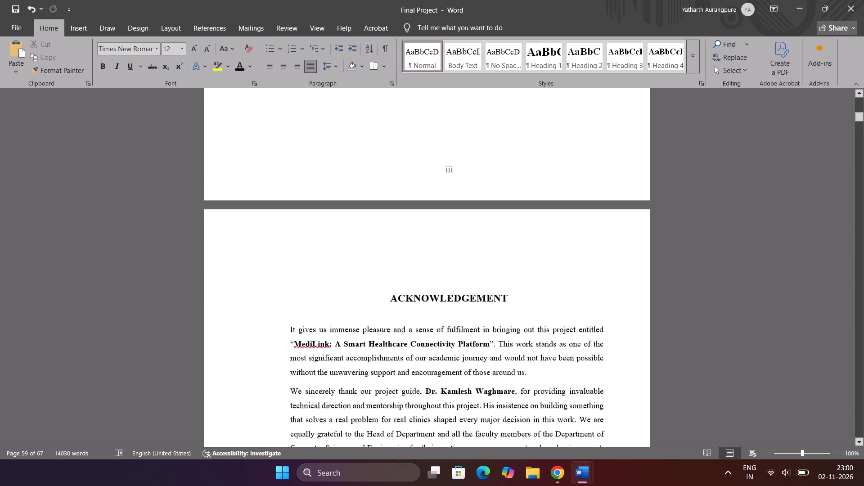
pyautogui.scroll(-1, 482, 247)
pyautogui.scroll(1, 482, 247)
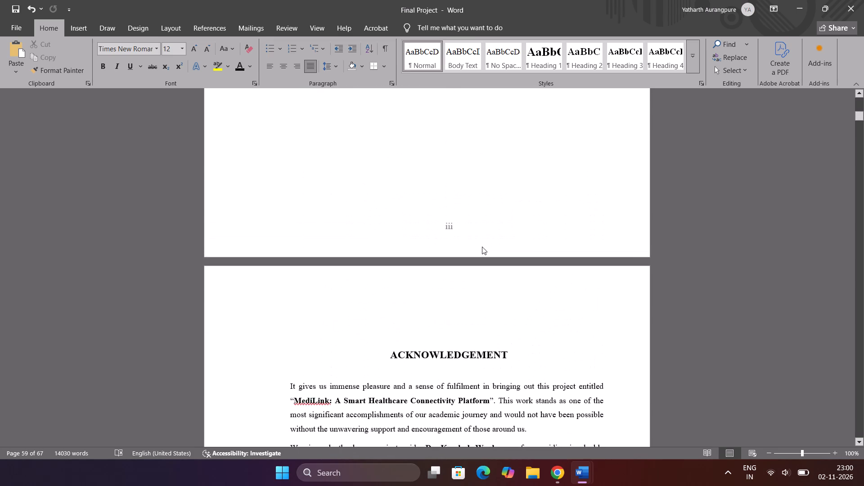
pyautogui.click(440, 334)
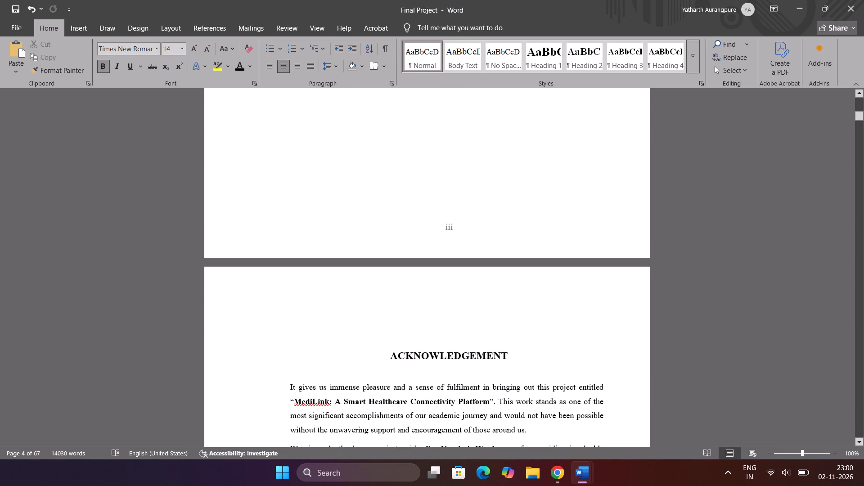
pyautogui.press('BackSpace')
pyautogui.press('BackSpace')
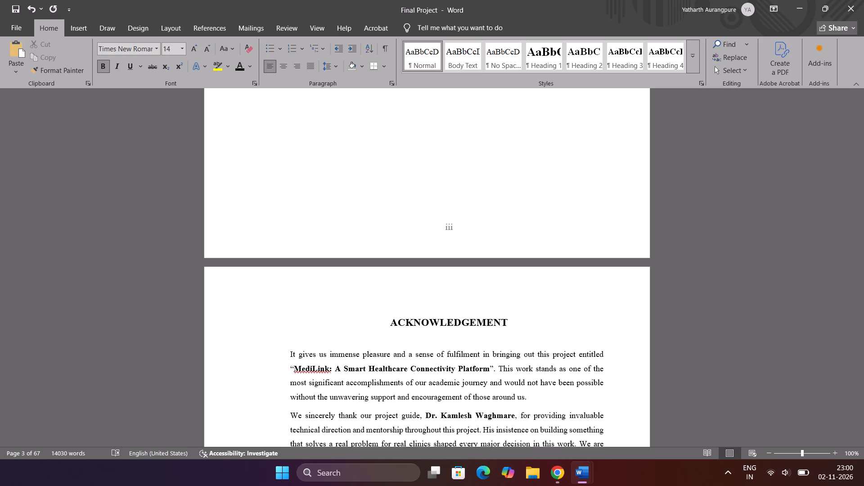
# Examine the layout and blank gaps from the Acknowledgement through the Abstract and Table of Contents pages.
pyautogui.scroll(-1, 483, 373)
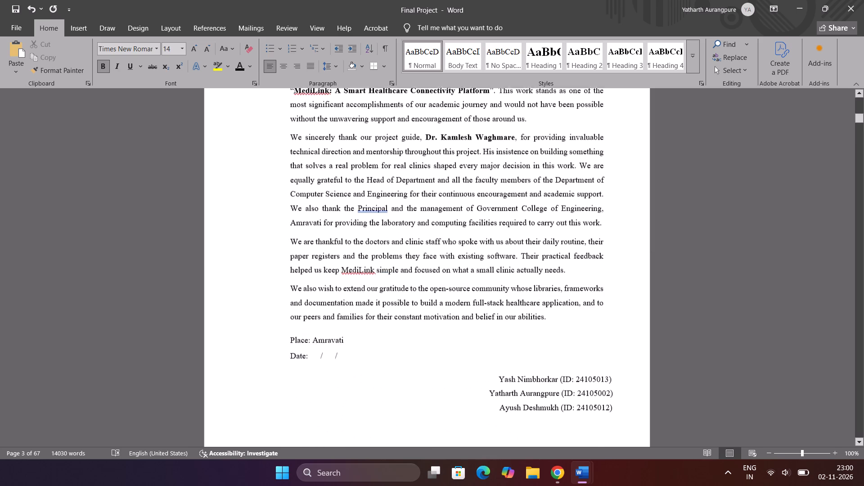
pyautogui.scroll(-2, 483, 373)
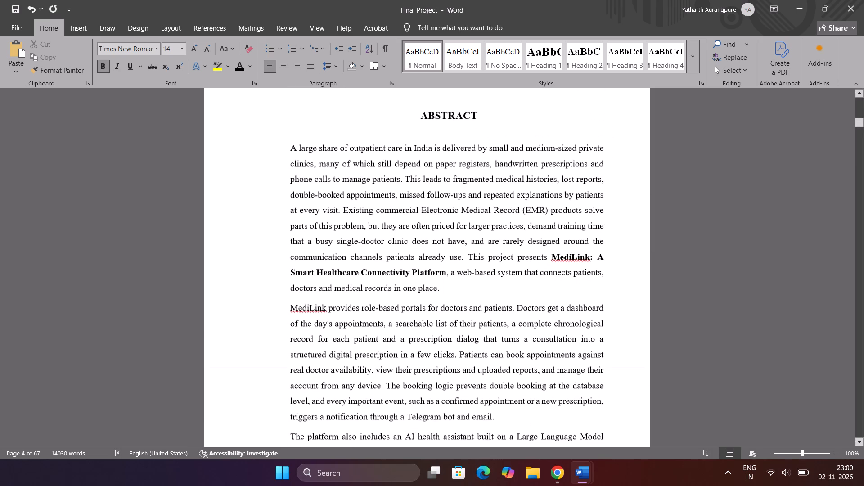
pyautogui.scroll(-3, 483, 373)
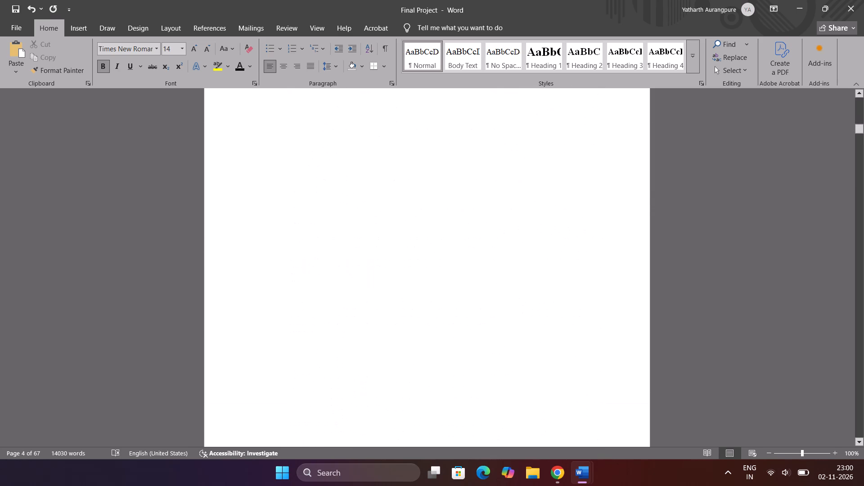
pyautogui.scroll(-3, 483, 373)
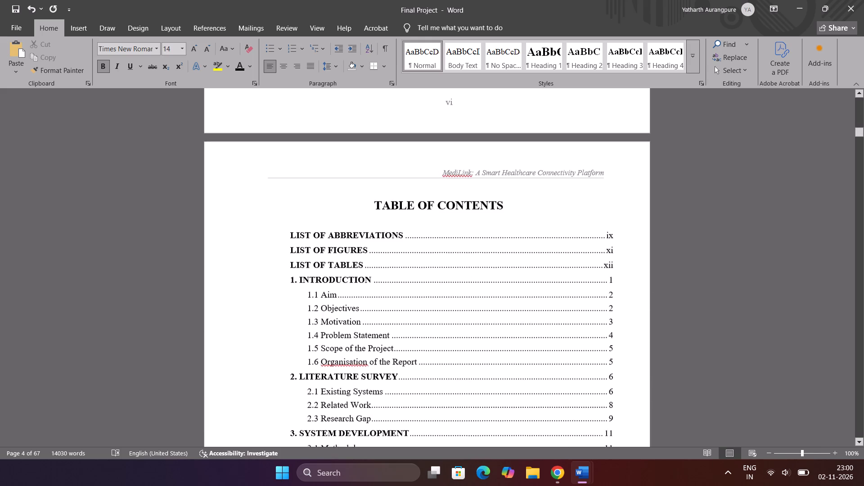
pyautogui.scroll(-2, 483, 373)
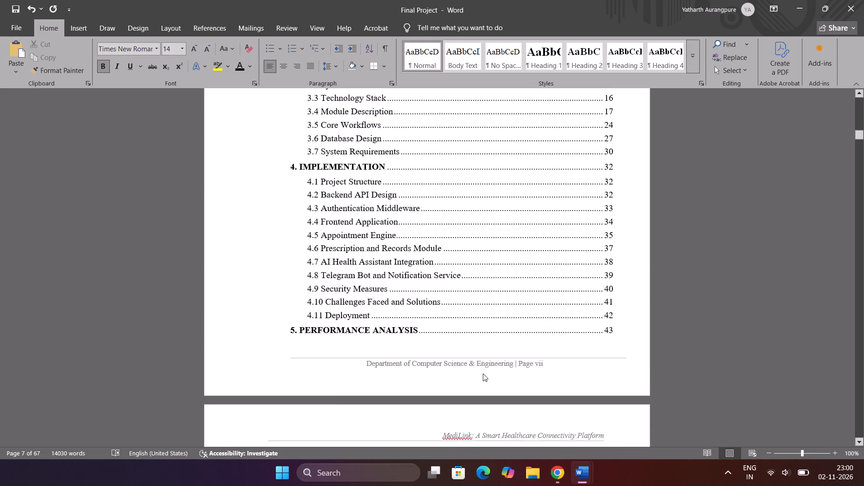
pyautogui.scroll(-3, 483, 373)
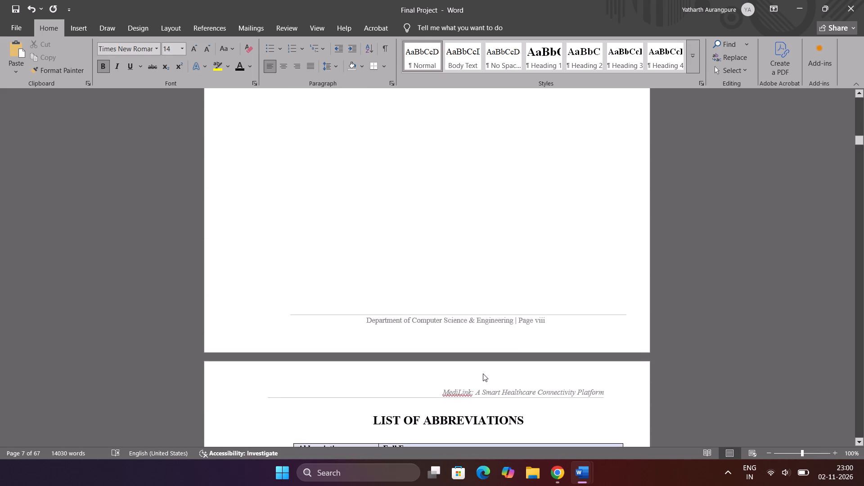
# Delete the empty row above SQL in the List of Abbreviations table, using the Shift cells left option.
pyautogui.scroll(-3, 483, 373)
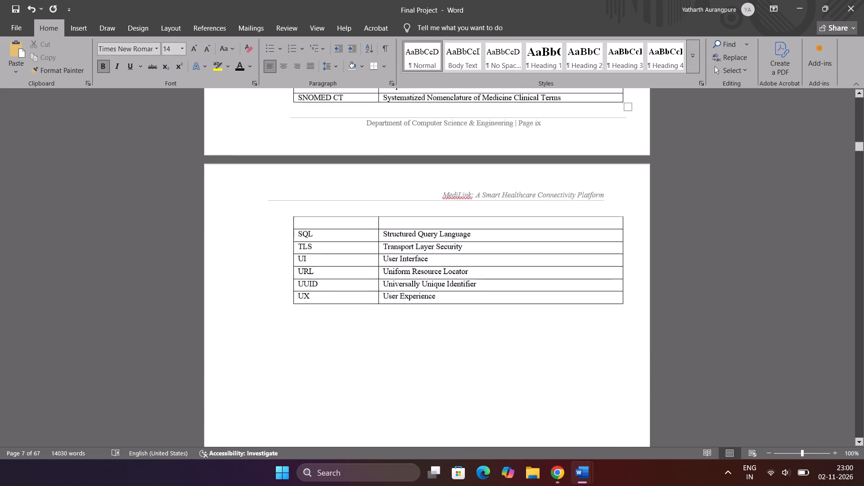
pyautogui.scroll(-1, 483, 373)
pyautogui.scroll(3, 483, 373)
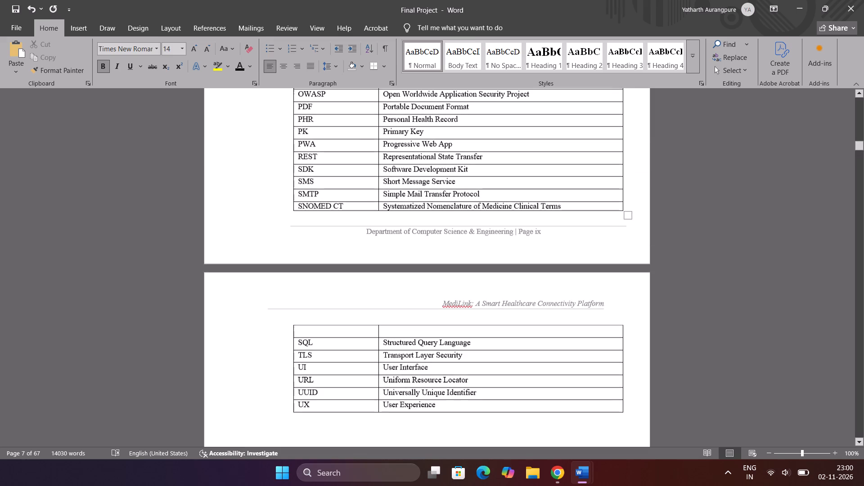
pyautogui.click(504, 337)
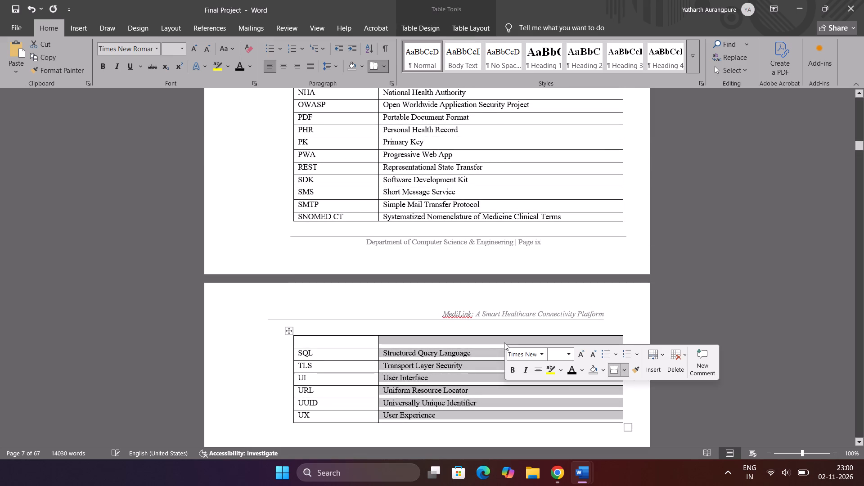
pyautogui.click(504, 342)
pyautogui.moveTo(499, 340); pyautogui.dragTo(482, 340)
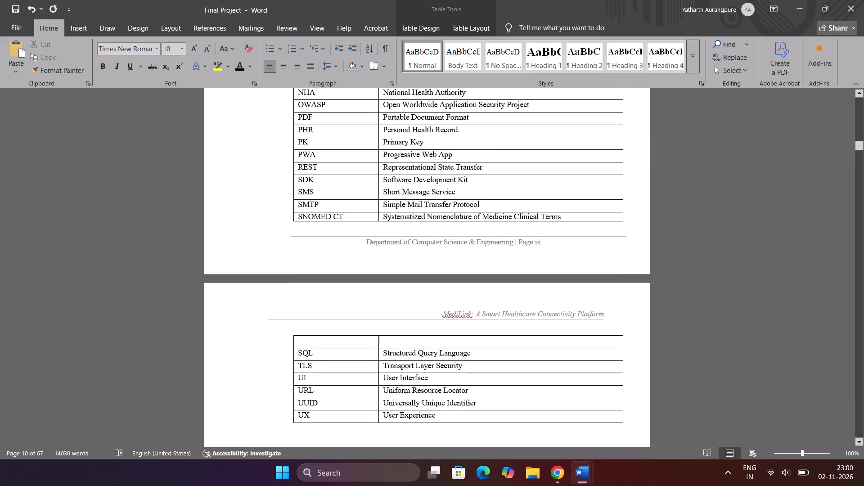
pyautogui.moveTo(482, 340); pyautogui.dragTo(323, 339)
pyautogui.press('BackSpace')
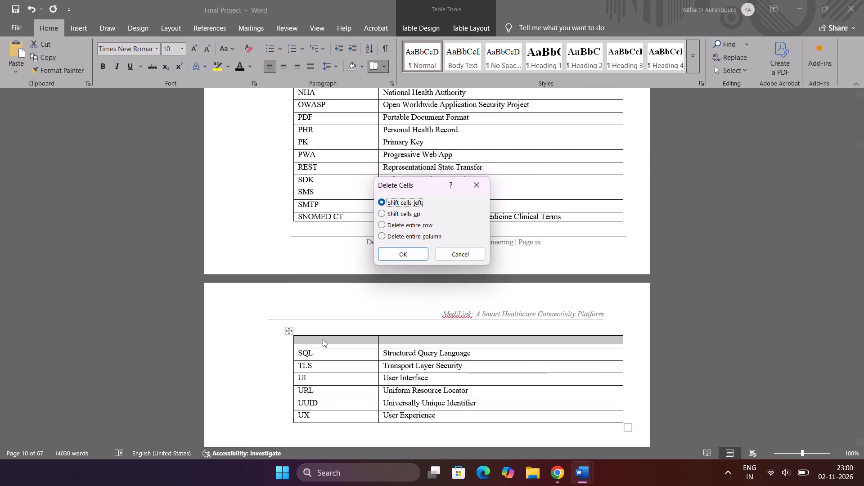
pyautogui.press('Return')
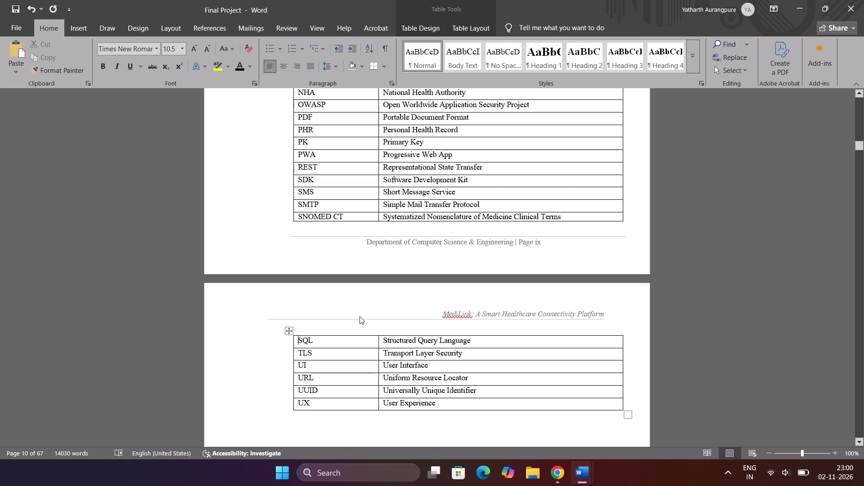
# Examine the List of Figures, List of Tables and start of the Introduction, checking against the rag report's front matter.
pyautogui.scroll(-4, 360, 316)
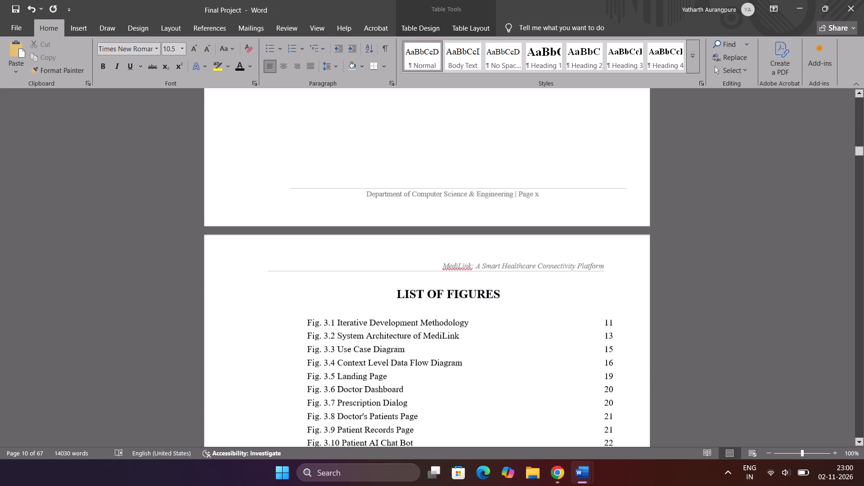
pyautogui.scroll(-1, 360, 316)
pyautogui.scroll(1, 360, 316)
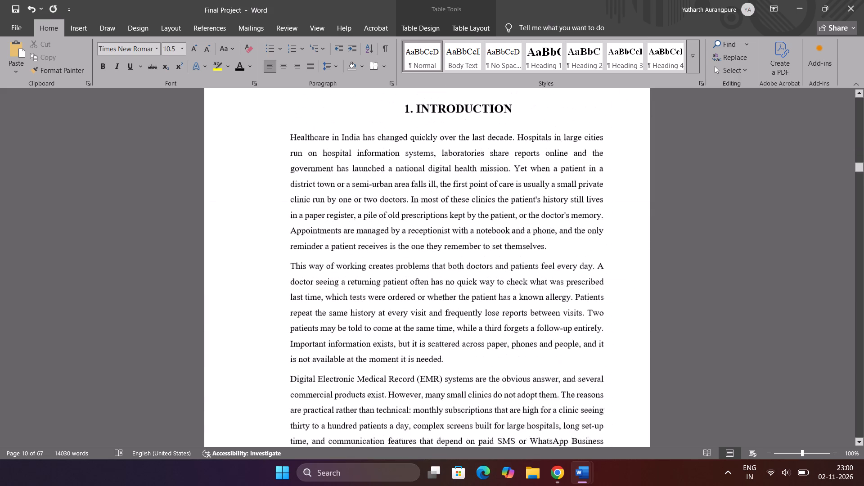
pyautogui.scroll(2, 360, 316)
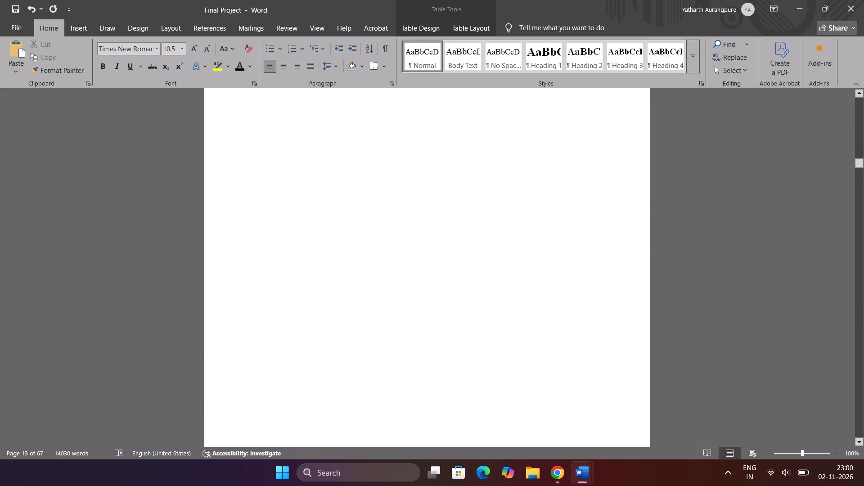
pyautogui.scroll(4, 360, 316)
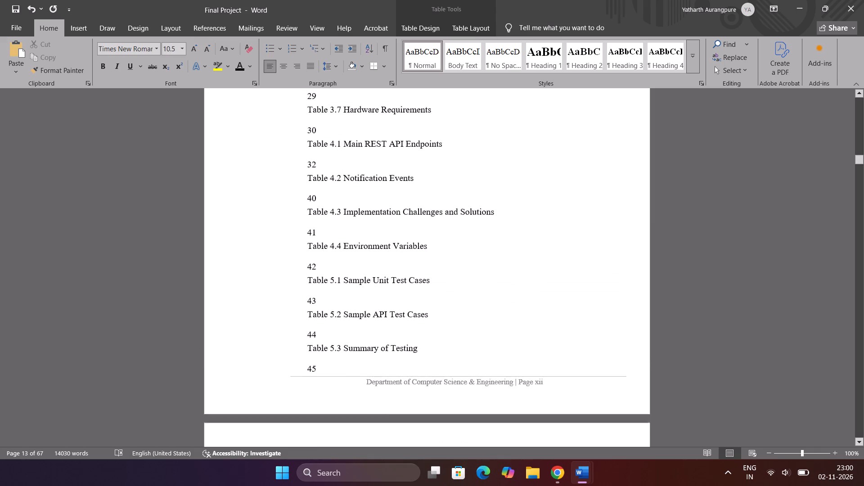
pyautogui.scroll(2, 360, 316)
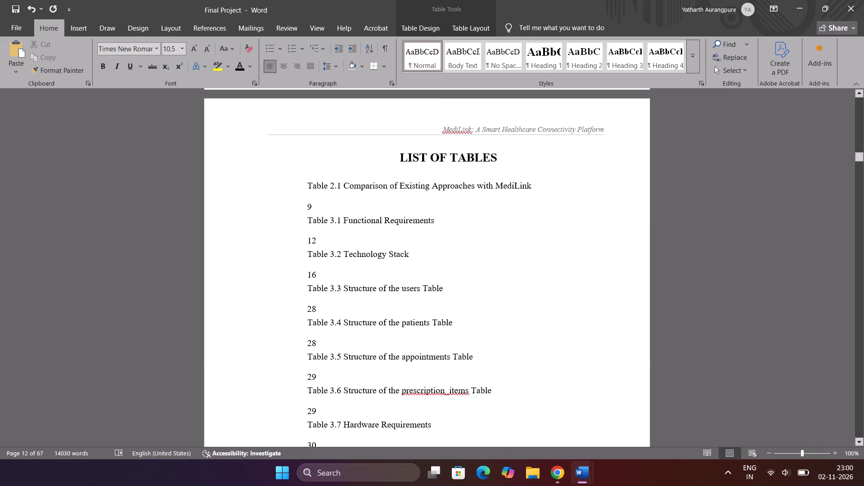
pyautogui.hotkey('alt', 'Tab')
pyautogui.scroll(2, 372, 208)
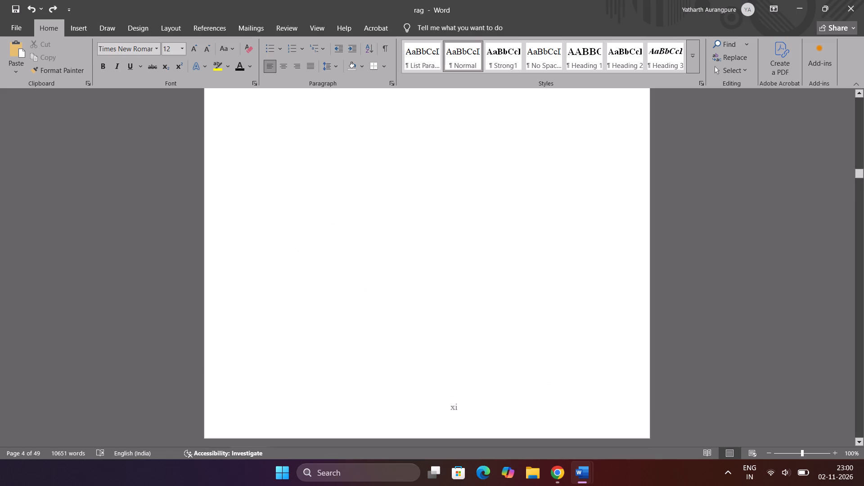
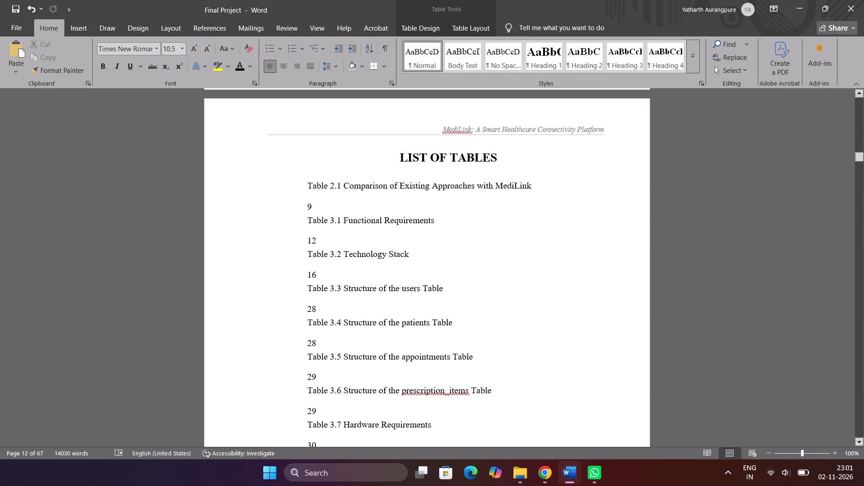
pyautogui.hotkey('alt', 'Tab')
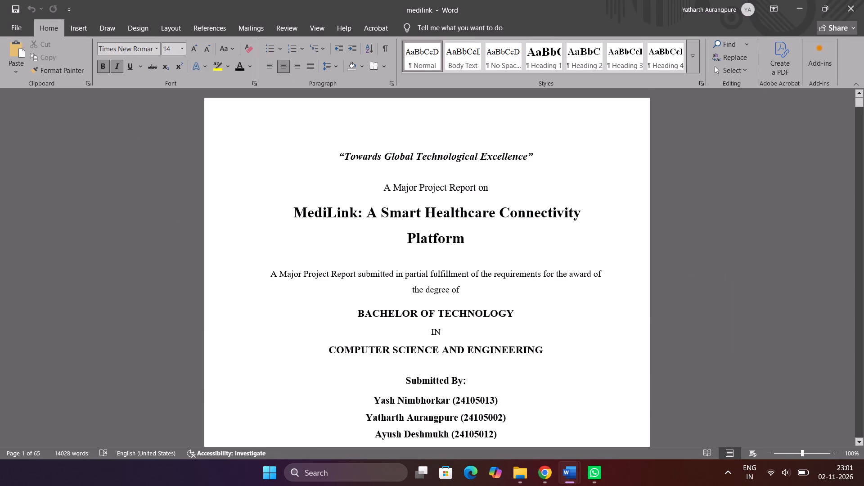
# Examine the medilink report's front matter from the title page through the List of Figures.
pyautogui.scroll(-4, 338, 142)
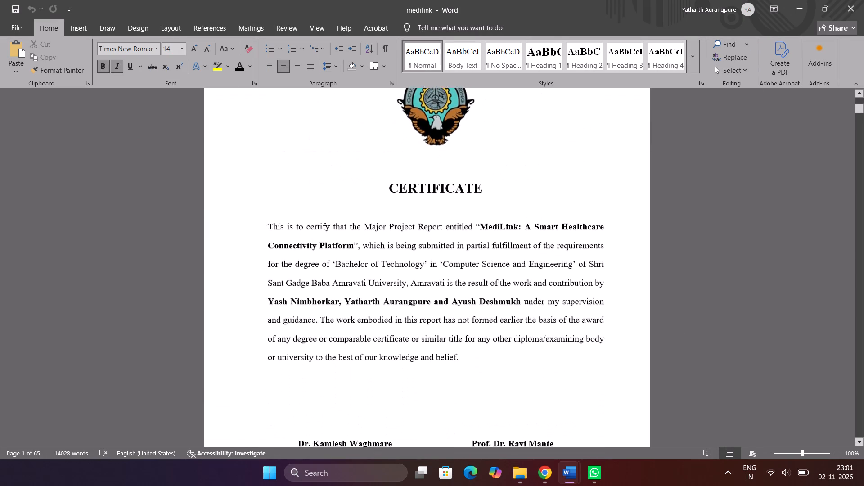
pyautogui.scroll(-2, 338, 142)
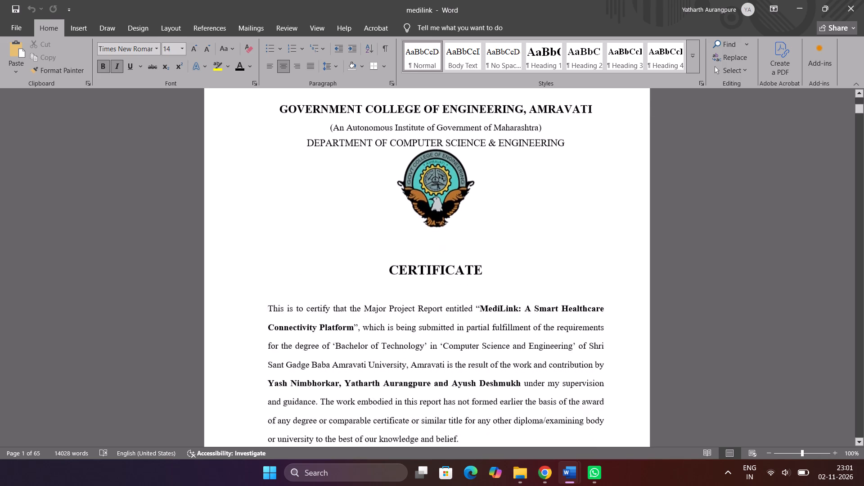
pyautogui.scroll(-3, 338, 142)
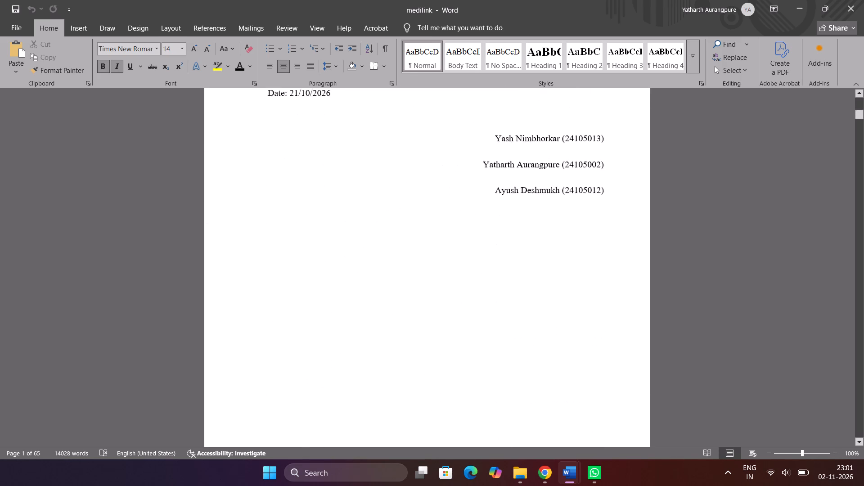
pyautogui.scroll(-3, 338, 142)
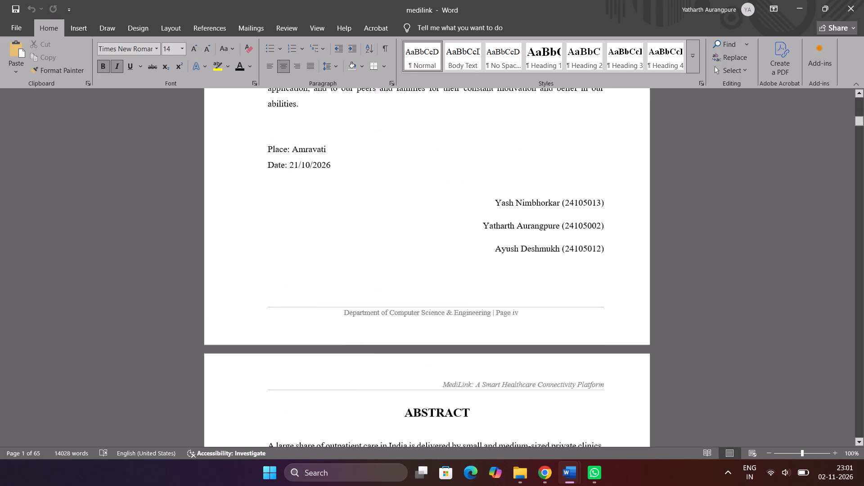
pyautogui.scroll(-4, 338, 142)
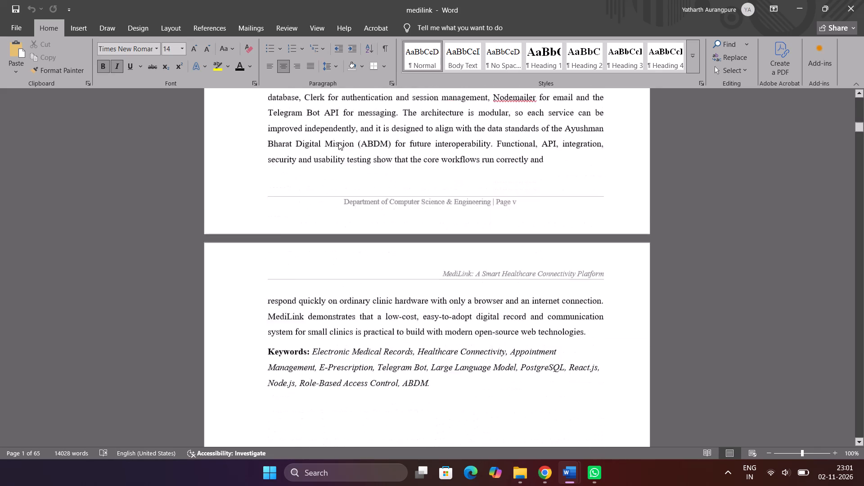
pyautogui.scroll(-3, 338, 142)
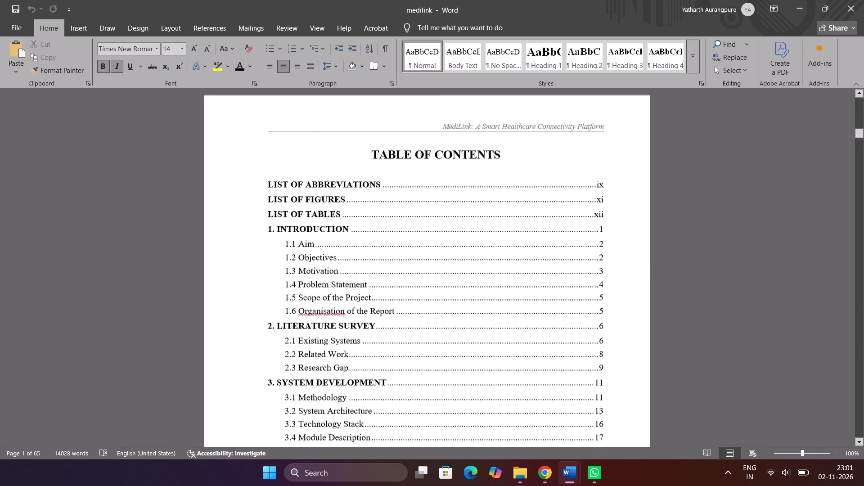
pyautogui.scroll(-2, 338, 142)
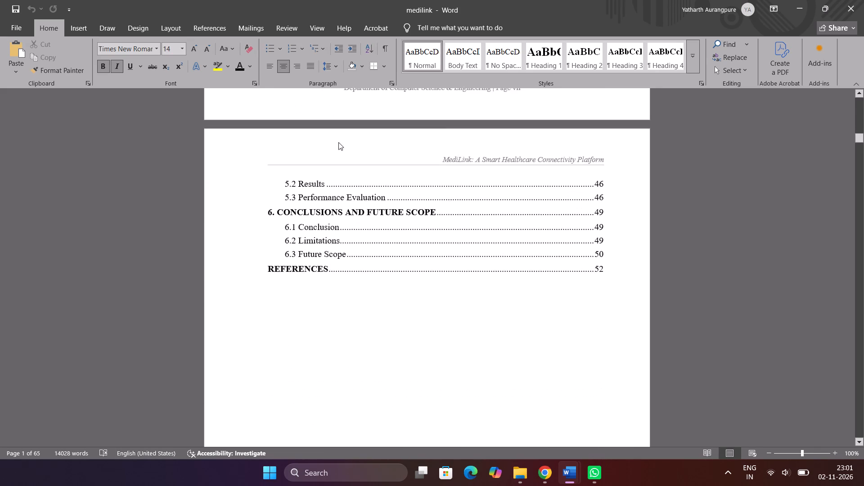
pyautogui.scroll(-4, 338, 142)
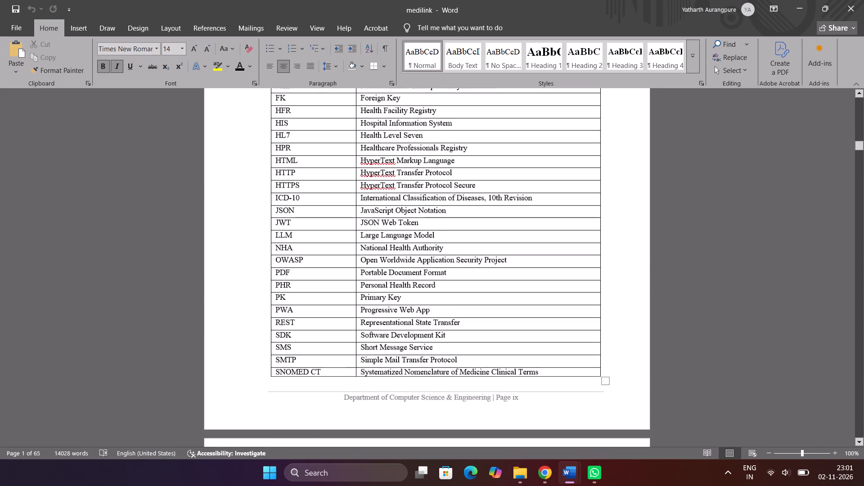
pyautogui.scroll(-4, 338, 142)
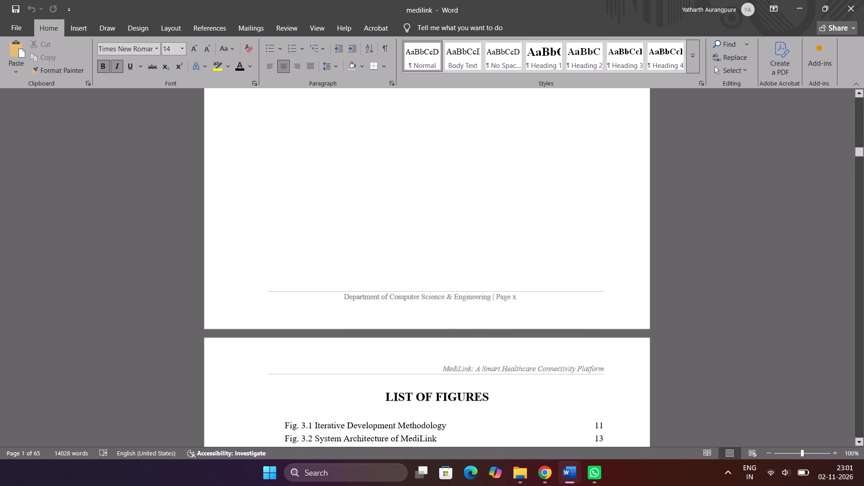
pyautogui.scroll(-2, 338, 142)
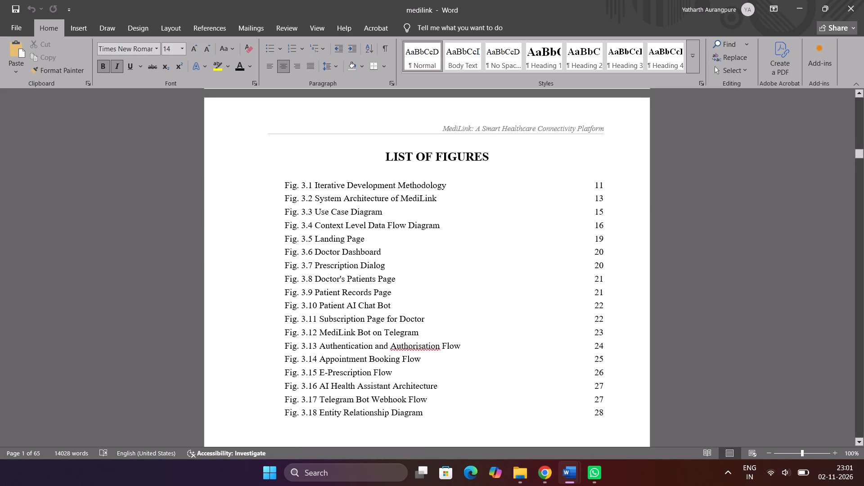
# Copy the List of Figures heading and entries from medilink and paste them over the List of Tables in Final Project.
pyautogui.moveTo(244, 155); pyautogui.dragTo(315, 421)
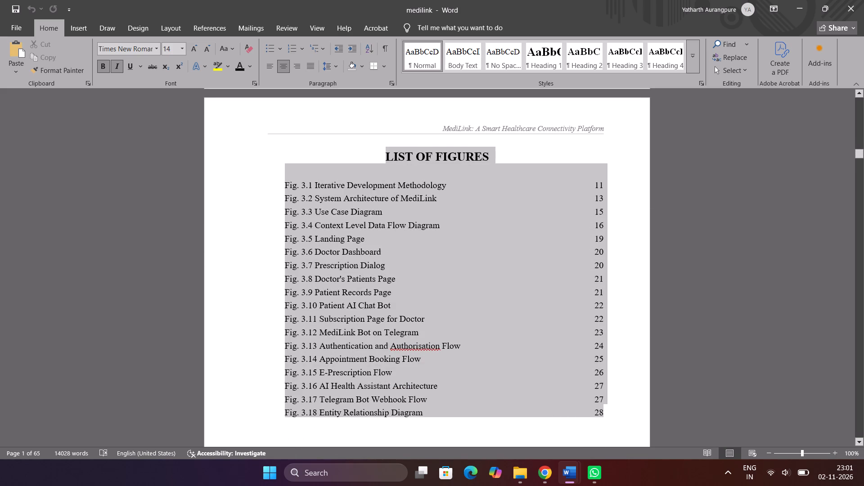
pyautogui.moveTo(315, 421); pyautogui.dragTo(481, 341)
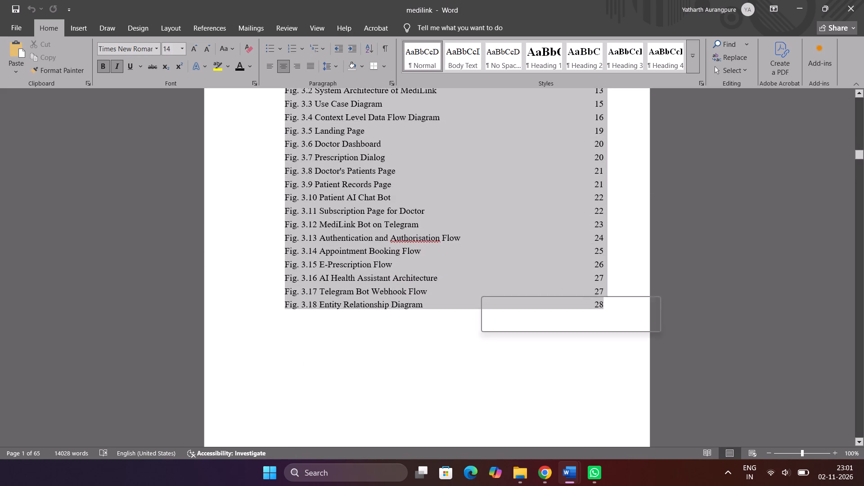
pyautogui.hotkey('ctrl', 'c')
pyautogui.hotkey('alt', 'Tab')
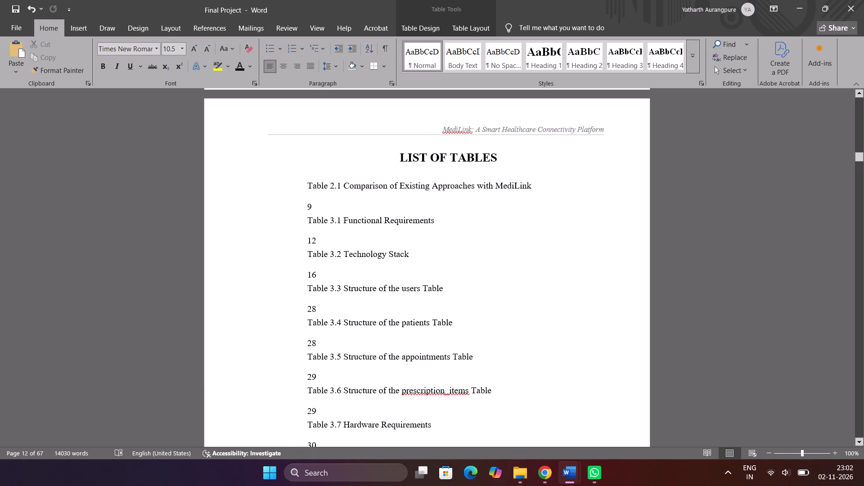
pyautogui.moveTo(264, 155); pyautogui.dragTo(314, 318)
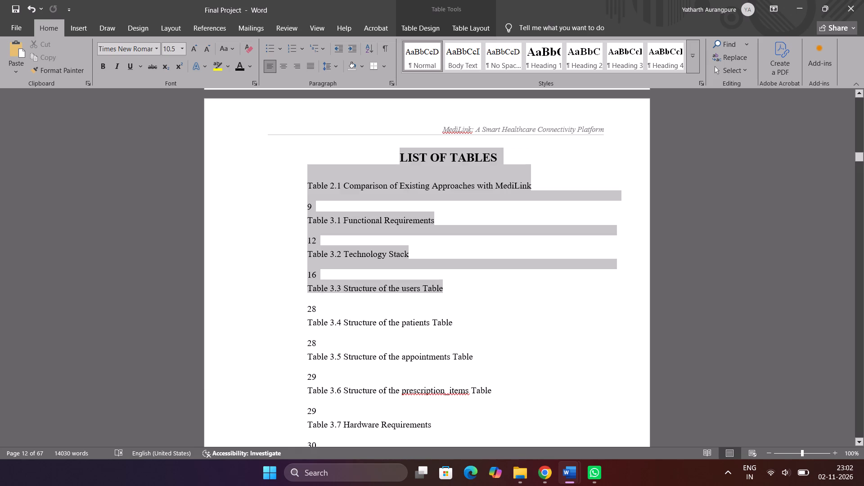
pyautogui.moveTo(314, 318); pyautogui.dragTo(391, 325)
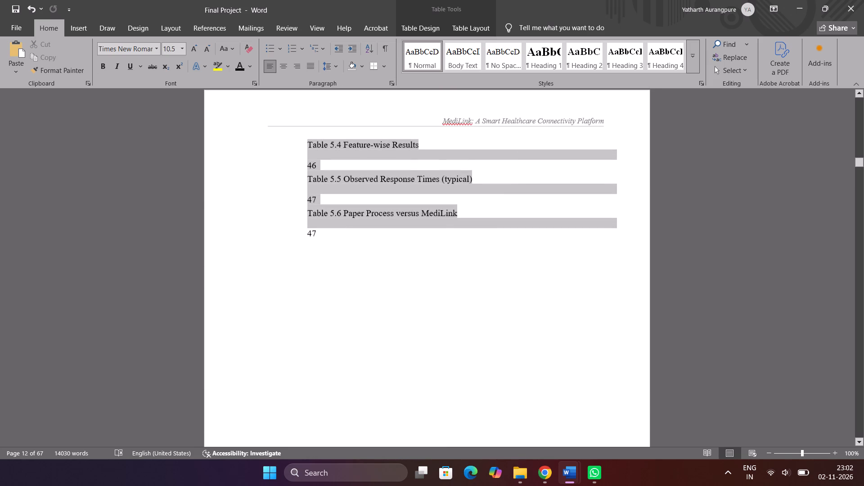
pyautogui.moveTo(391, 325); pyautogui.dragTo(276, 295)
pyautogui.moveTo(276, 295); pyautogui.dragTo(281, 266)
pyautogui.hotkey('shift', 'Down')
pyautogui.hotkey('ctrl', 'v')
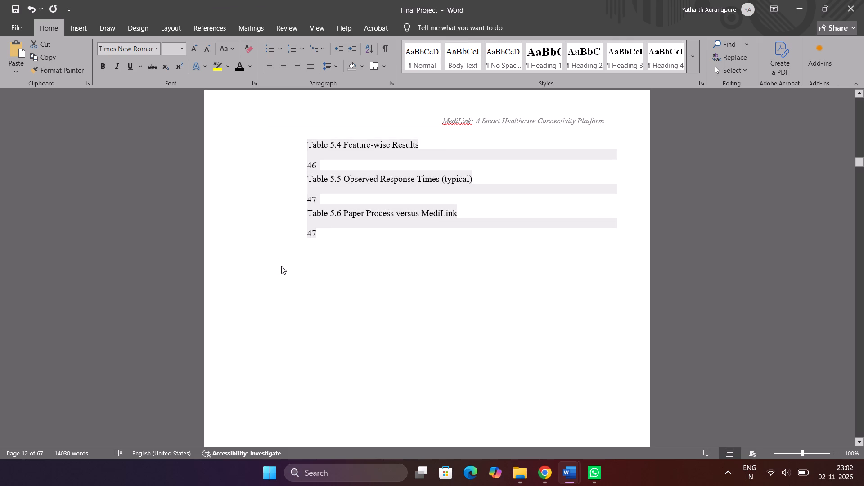
# Examine Final Project's front matter from the Table of Contents through the List of Figures and the pasted list after it.
pyautogui.scroll(2, 348, 238)
pyautogui.scroll(-1, 348, 238)
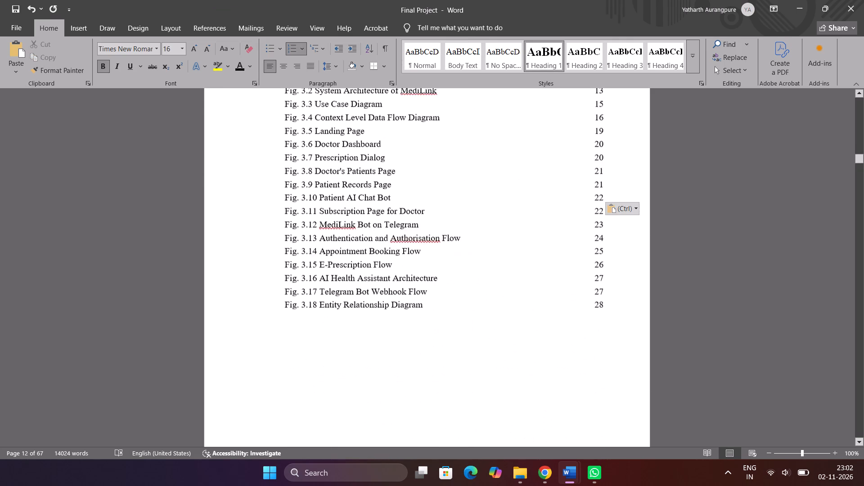
pyautogui.scroll(-4, 348, 238)
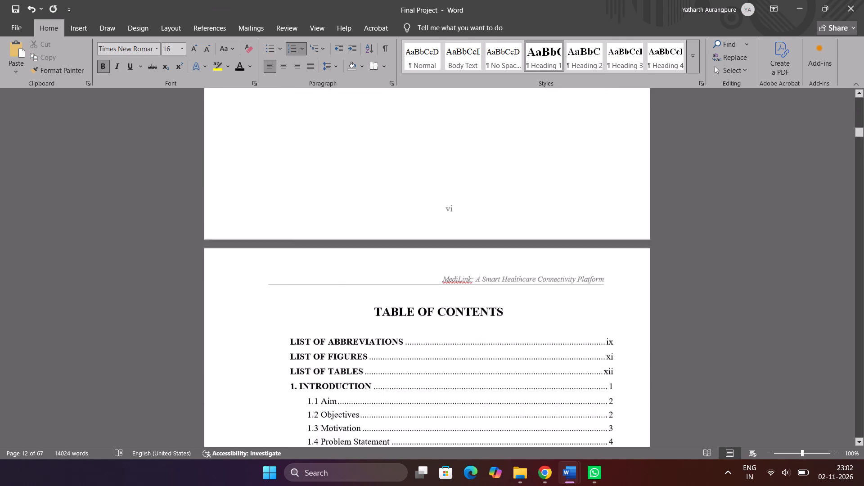
pyautogui.scroll(-1, 348, 238)
pyautogui.scroll(1, 348, 238)
pyautogui.scroll(-1, 348, 238)
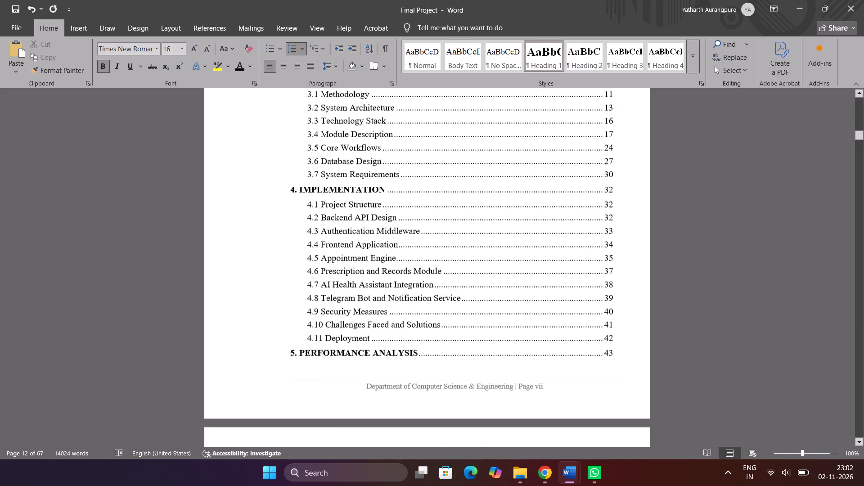
pyautogui.scroll(-3, 348, 238)
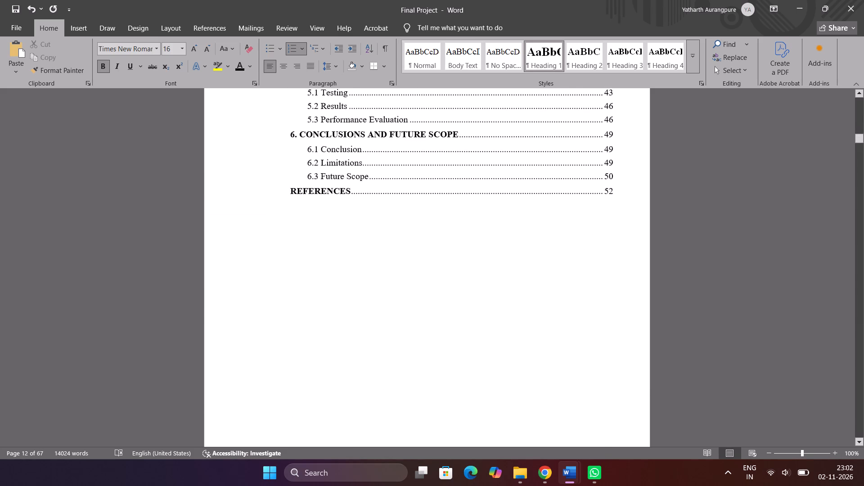
pyautogui.scroll(-4, 348, 238)
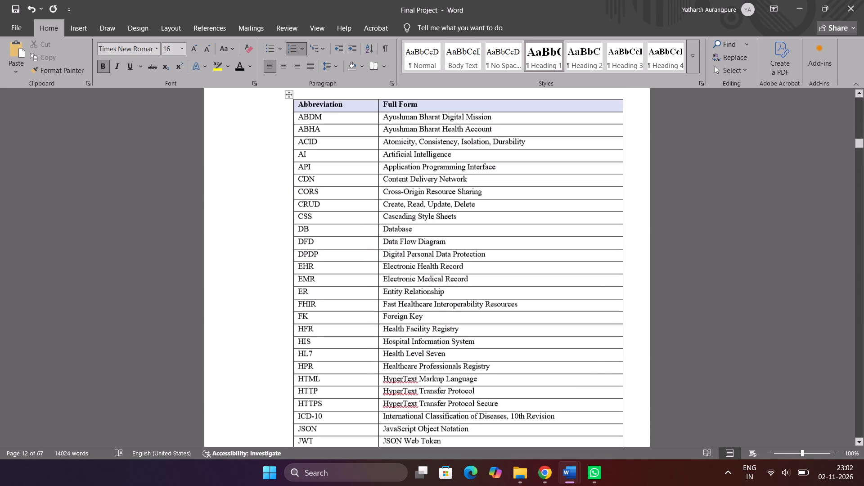
pyautogui.scroll(-3, 348, 238)
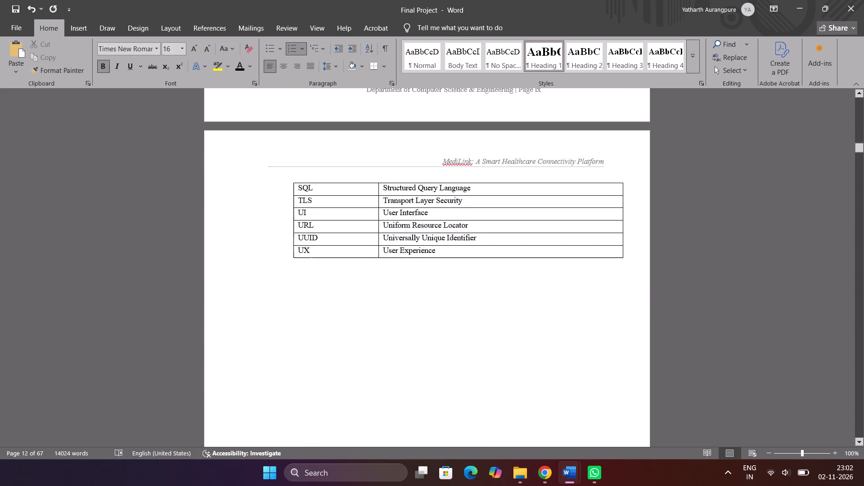
pyautogui.scroll(-4, 348, 238)
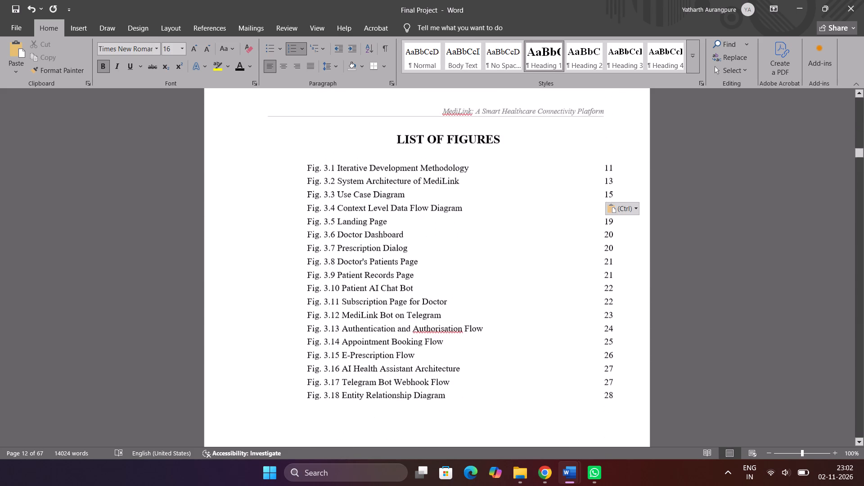
pyautogui.scroll(-1, 348, 238)
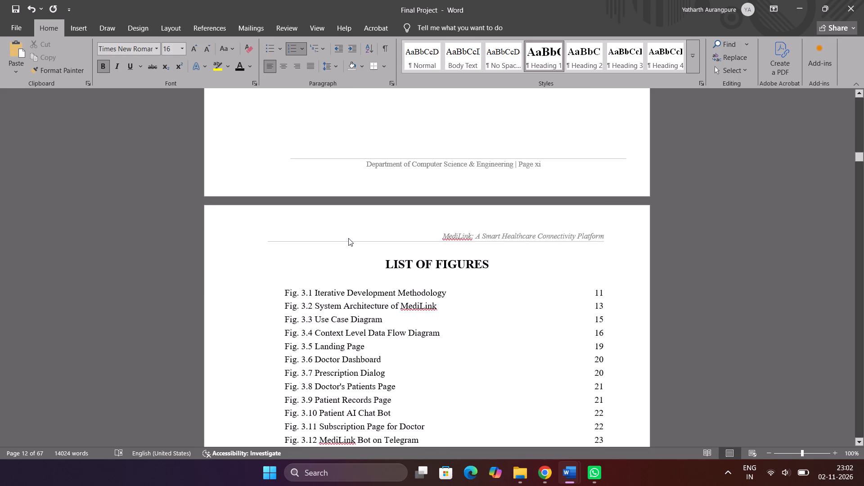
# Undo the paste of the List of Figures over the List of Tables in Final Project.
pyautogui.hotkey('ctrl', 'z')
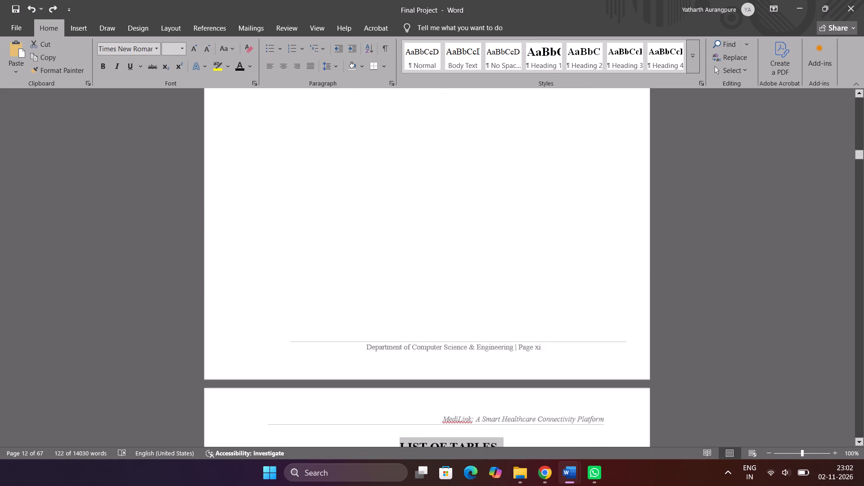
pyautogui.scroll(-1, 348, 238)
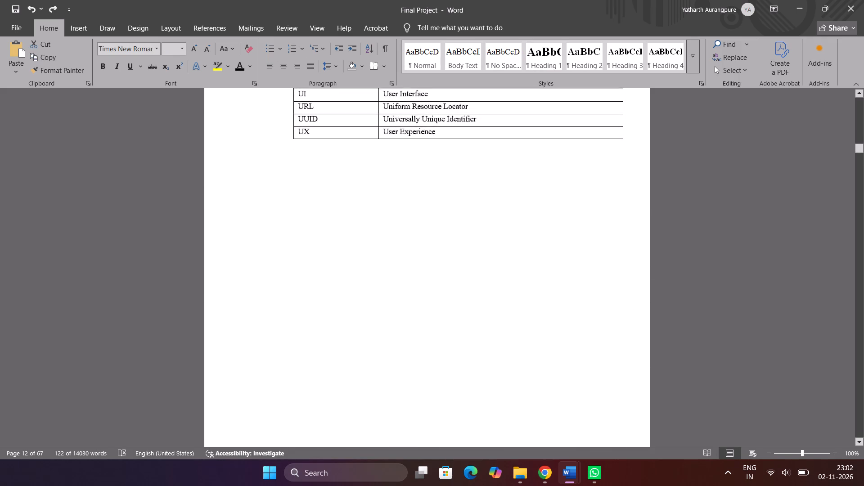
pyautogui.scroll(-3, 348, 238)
# Switch to the medilink document and copy its List of Tables heading with all entries from Table 2.1 through Table 5.6.
pyautogui.hotkey('alt', 'Tab')
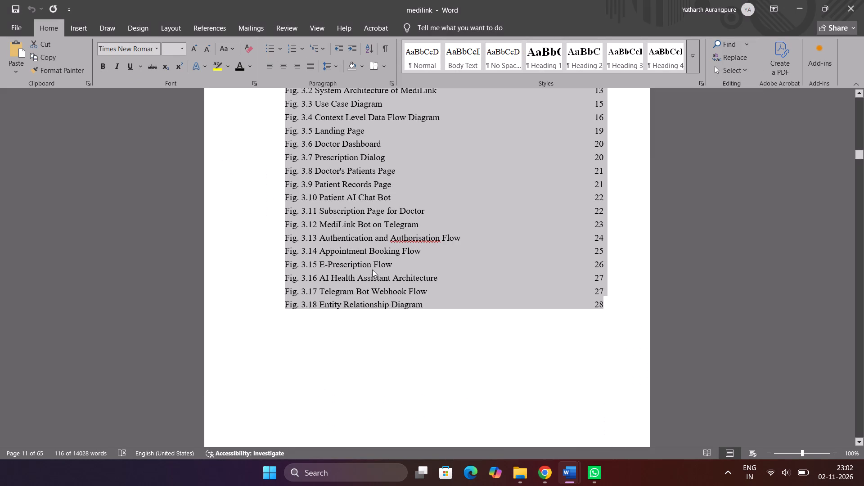
pyautogui.scroll(-2, 372, 270)
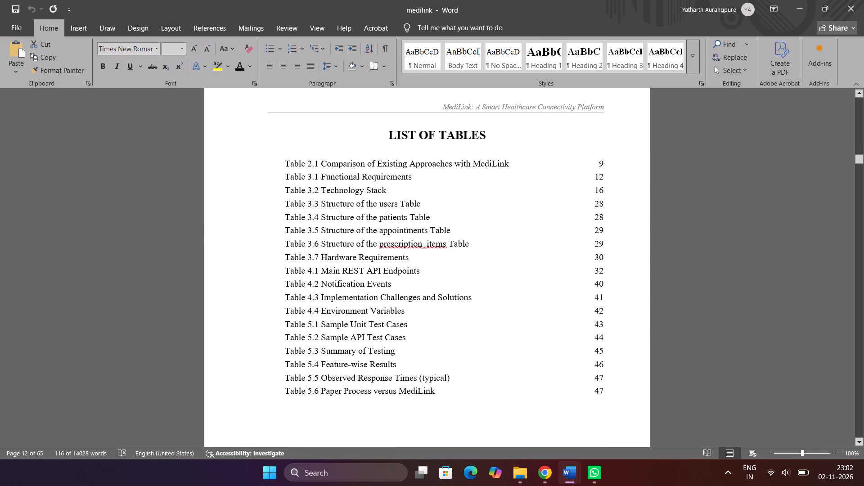
pyautogui.moveTo(247, 136); pyautogui.dragTo(305, 357)
pyautogui.moveTo(249, 126); pyautogui.dragTo(253, 211)
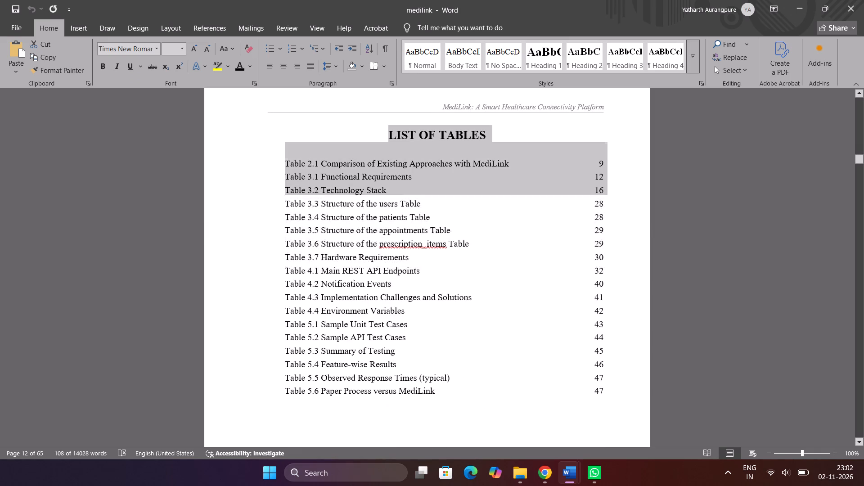
pyautogui.moveTo(253, 211); pyautogui.dragTo(276, 434)
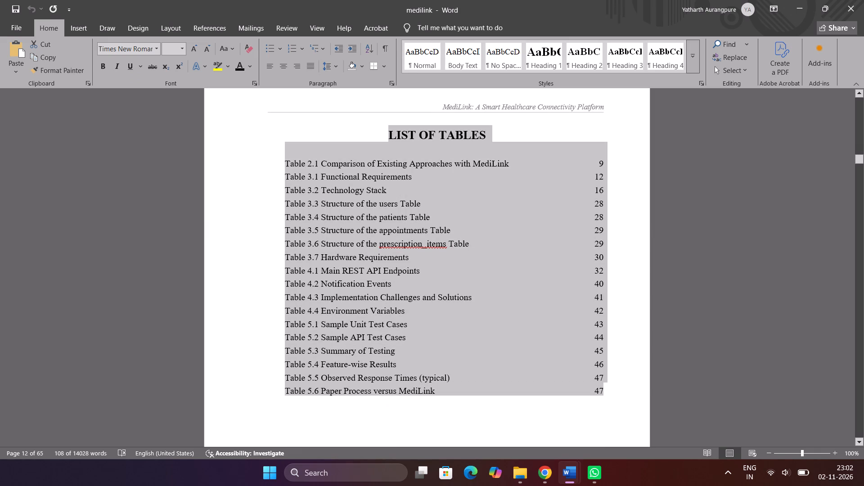
pyautogui.moveTo(276, 434); pyautogui.dragTo(279, 405)
pyautogui.hotkey('ctrl', 'c')
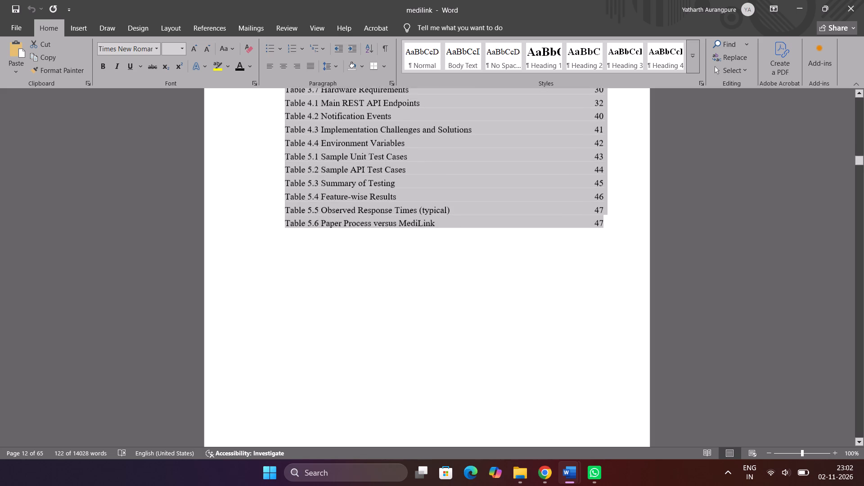
pyautogui.scroll(1, 279, 405)
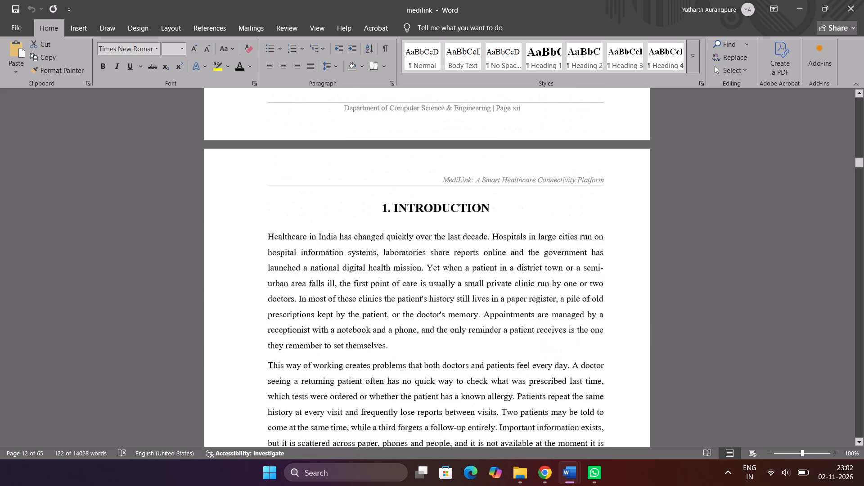
pyautogui.scroll(4, 279, 405)
# In Final Project, replace the broken List of Tables, from its heading through the Table 5.6 entry, with the copied medilink list.
pyautogui.hotkey('alt', 'Tab')
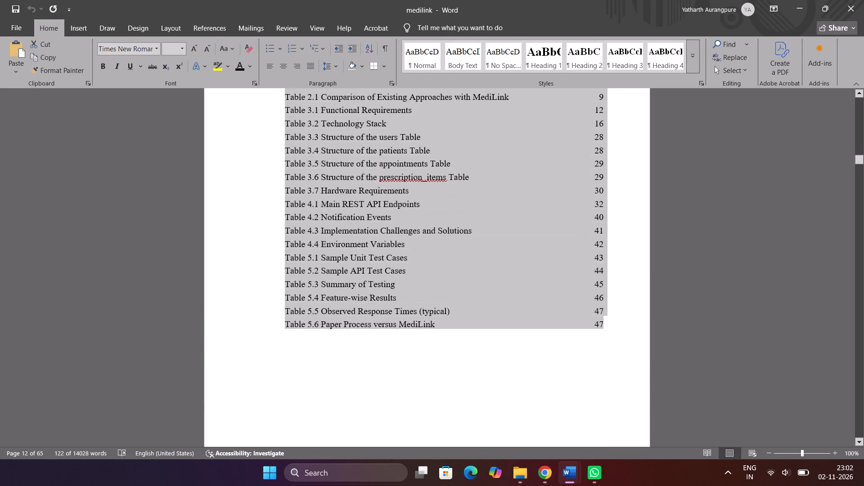
pyautogui.scroll(-2, 357, 209)
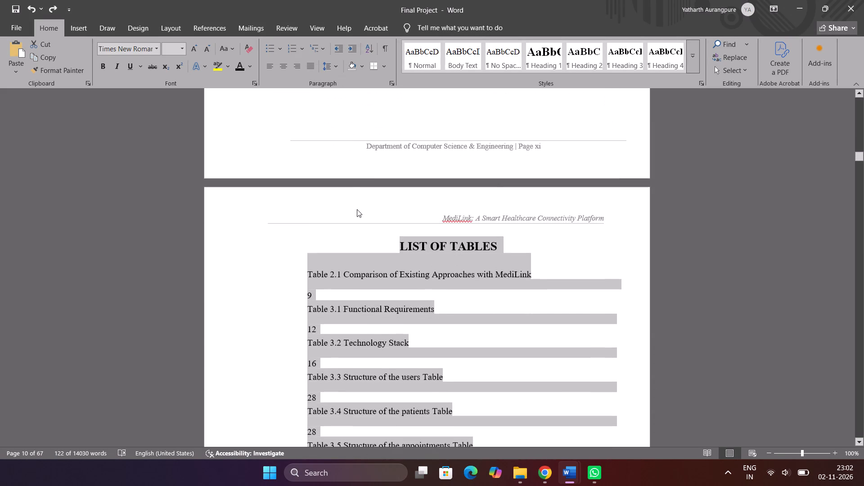
pyautogui.scroll(-1, 357, 209)
pyautogui.click(262, 239)
pyautogui.moveTo(262, 239); pyautogui.dragTo(278, 429)
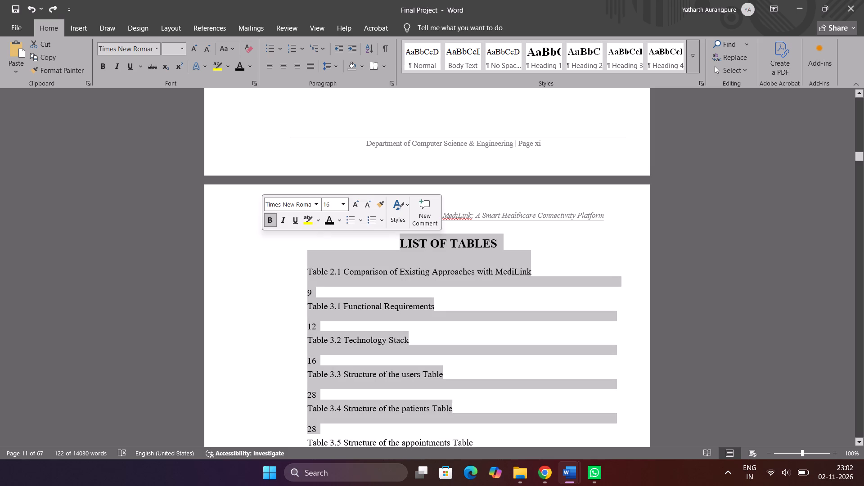
pyautogui.moveTo(278, 429); pyautogui.dragTo(282, 446)
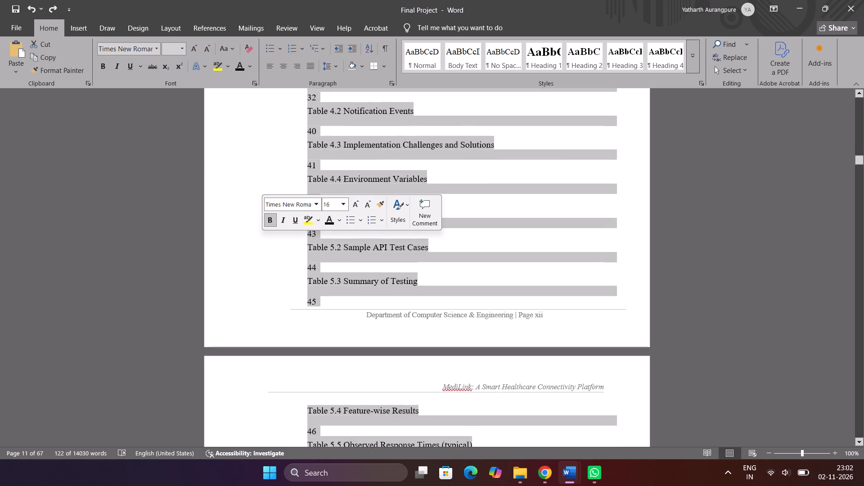
pyautogui.moveTo(282, 446); pyautogui.dragTo(297, 404)
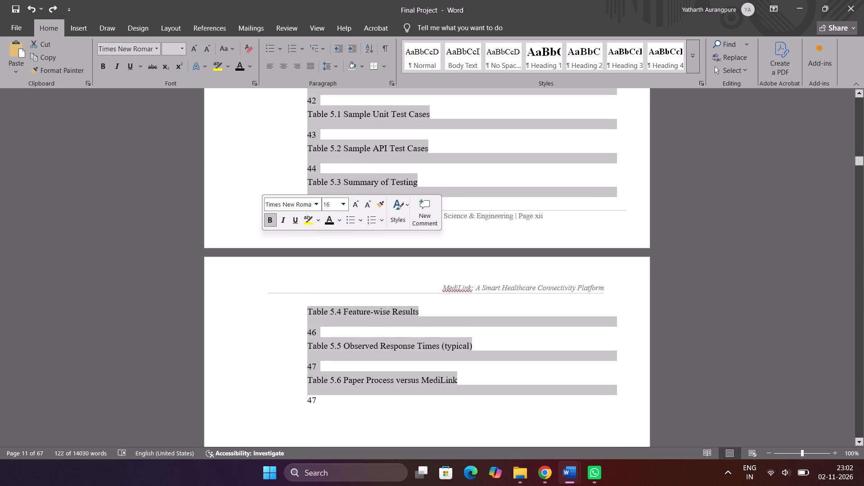
pyautogui.moveTo(297, 404); pyautogui.dragTo(319, 399)
pyautogui.hotkey('ctrl', 'v')
pyautogui.scroll(1, 319, 399)
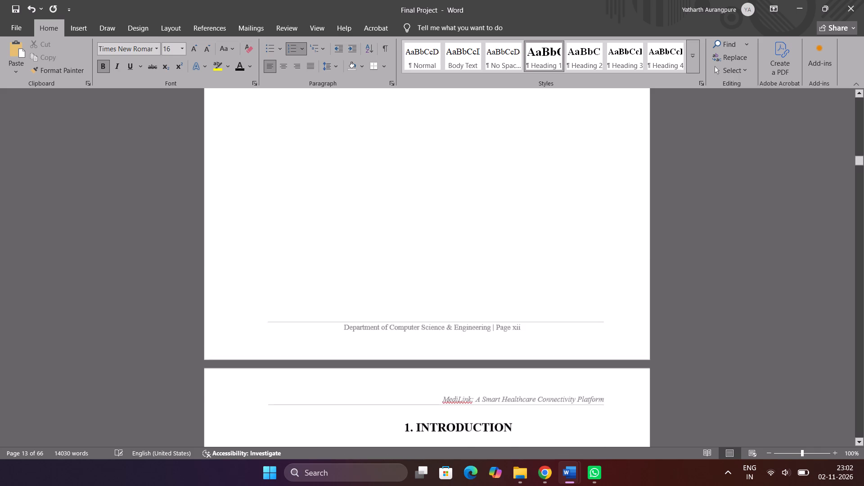
pyautogui.scroll(1, 319, 399)
pyautogui.click(394, 312)
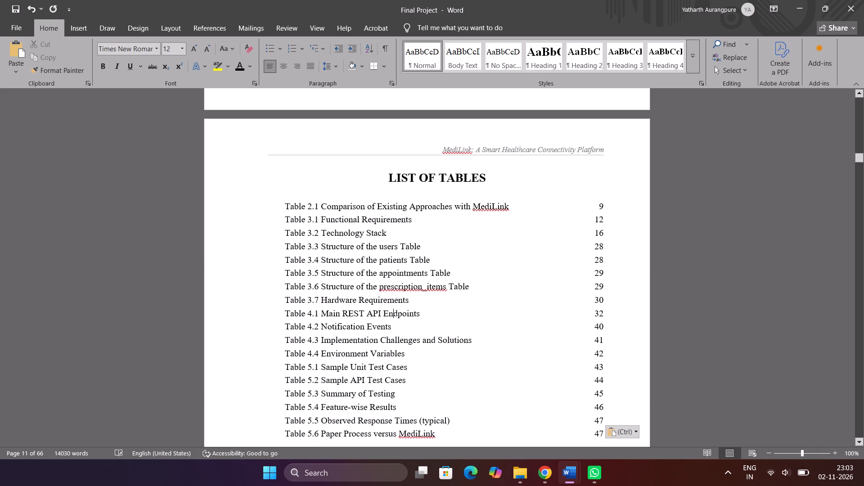
# Save the Final Project document.
pyautogui.hotkey('ctrl', 's')
pyautogui.hotkey('ctrl', 's')
# Examine the Final Project body pages from the Introduction through the literature review for formatting and layout problems.
pyautogui.scroll(-6, 427, 258)
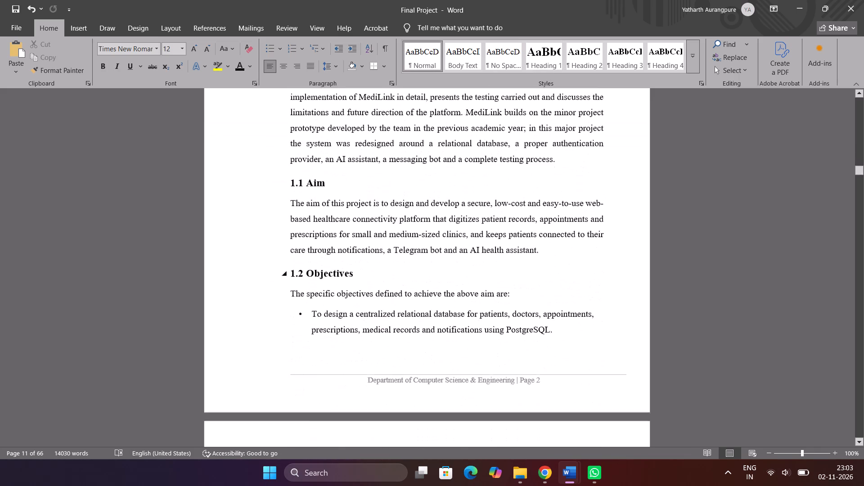
pyautogui.scroll(-5, 427, 258)
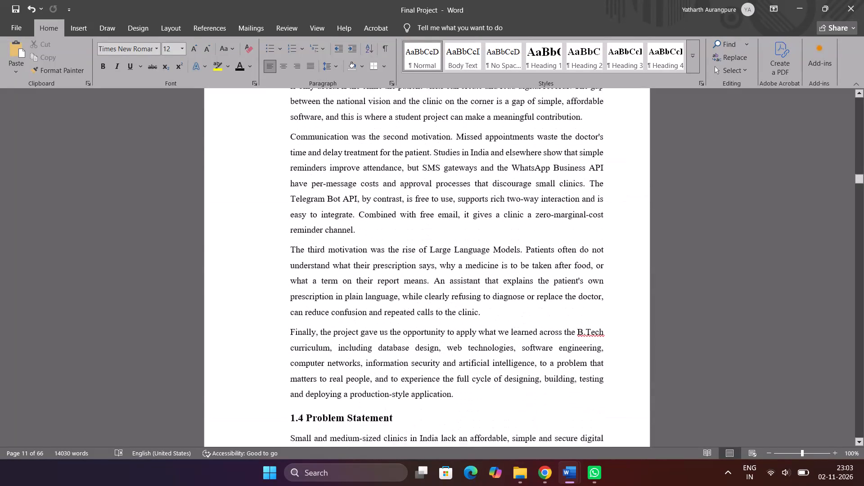
pyautogui.scroll(-5, 427, 258)
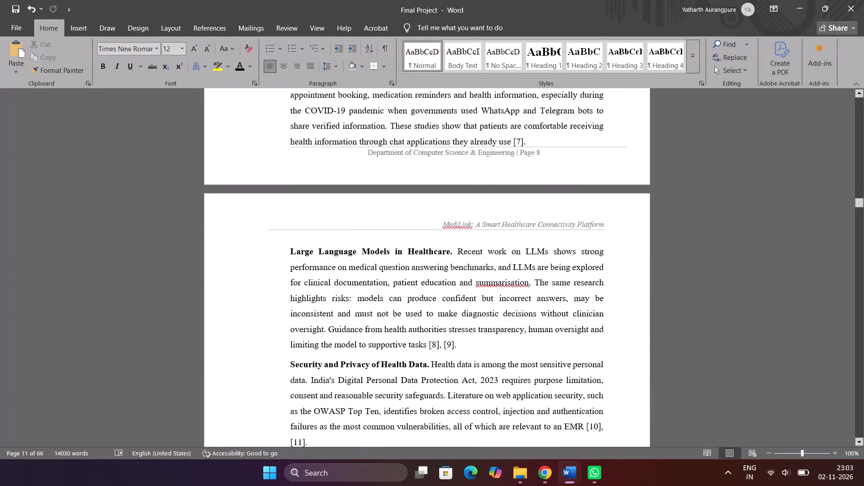
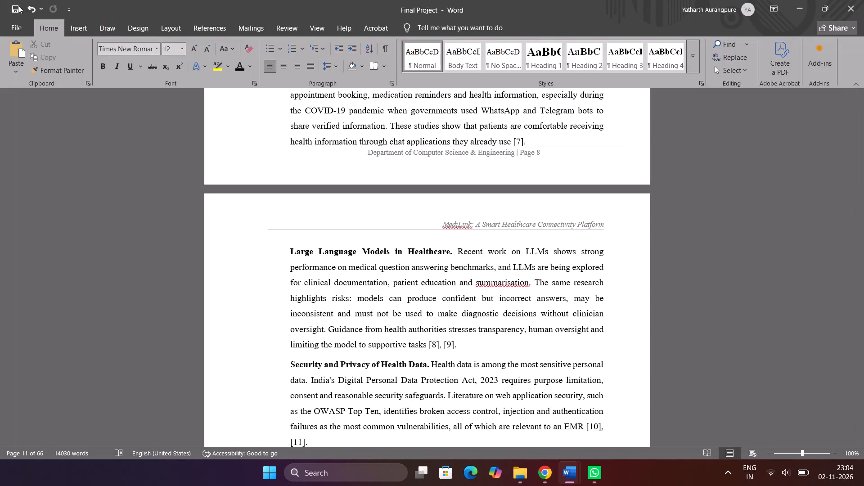
# Save the Final Project document.
pyautogui.tripleClick(18, 7)
pyautogui.moveTo(18, 7); pyautogui.dragTo(329, 239)
# Examine the Final Project pages from the end of the literature review through section 3.1 Methodology for layout problems.
pyautogui.scroll(-1, 329, 239)
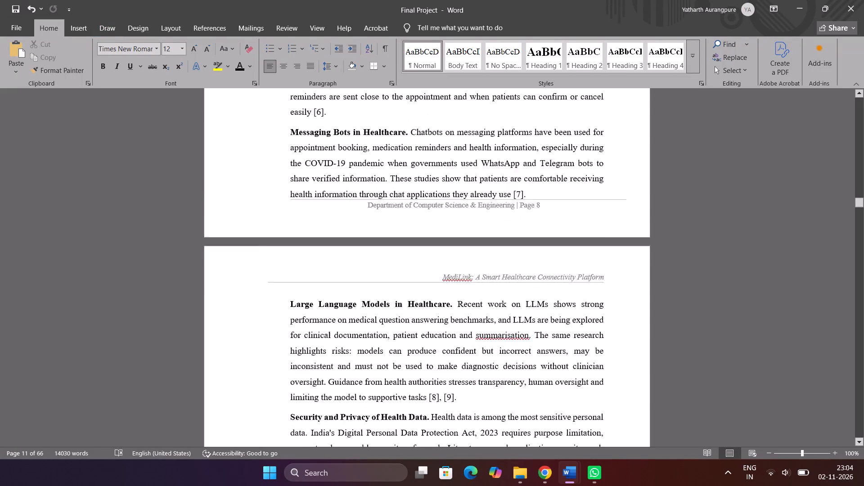
pyautogui.scroll(-3, 329, 239)
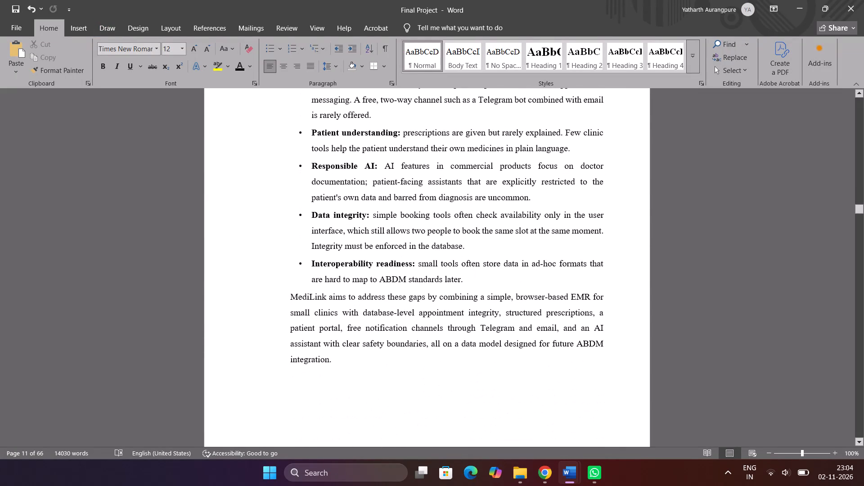
pyautogui.scroll(-1, 348, 321)
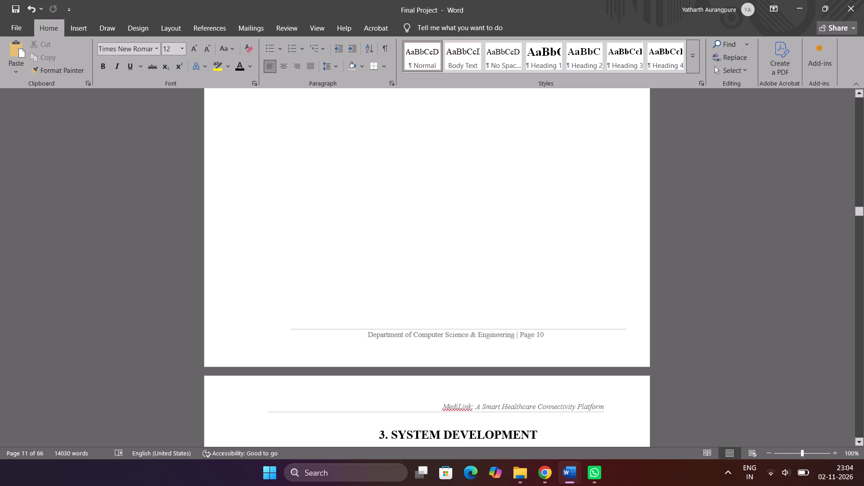
pyautogui.scroll(-1, 348, 321)
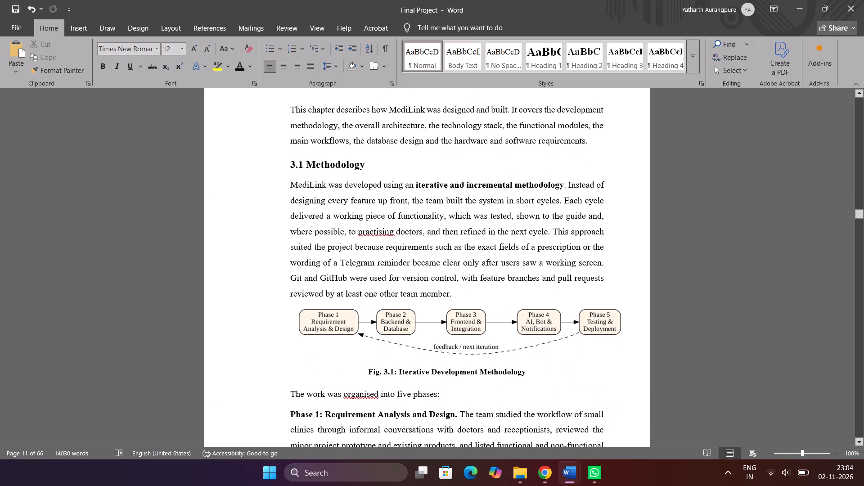
pyautogui.scroll(-1, 348, 321)
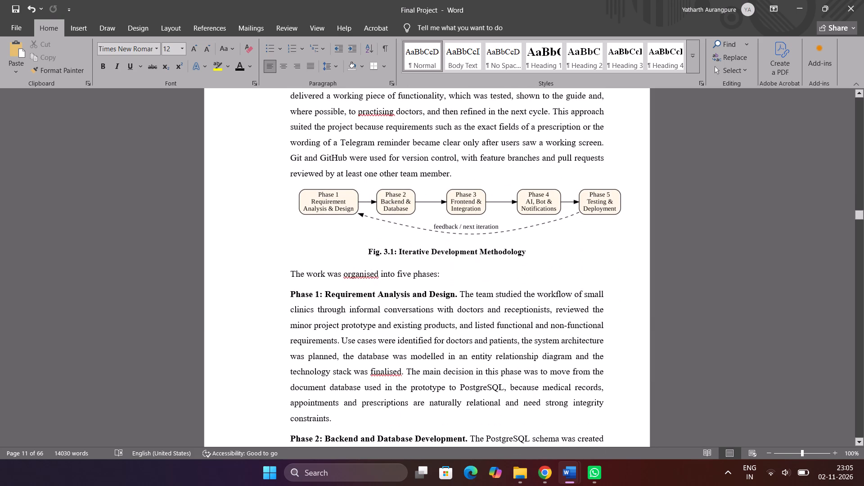
# Switch to the medilink document and undo its last edit.
pyautogui.hotkey('alt', 'Tab')
pyautogui.press('Tab')
pyautogui.hotkey('ctrl', 'z')
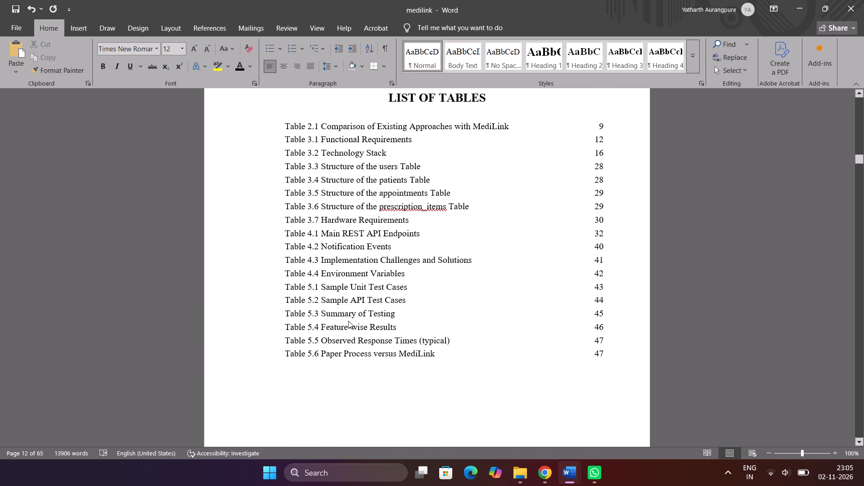
pyautogui.click(427, 336)
# Glance over the medilink pages after its List of Tables and close the medilink document.
pyautogui.scroll(-1, 427, 336)
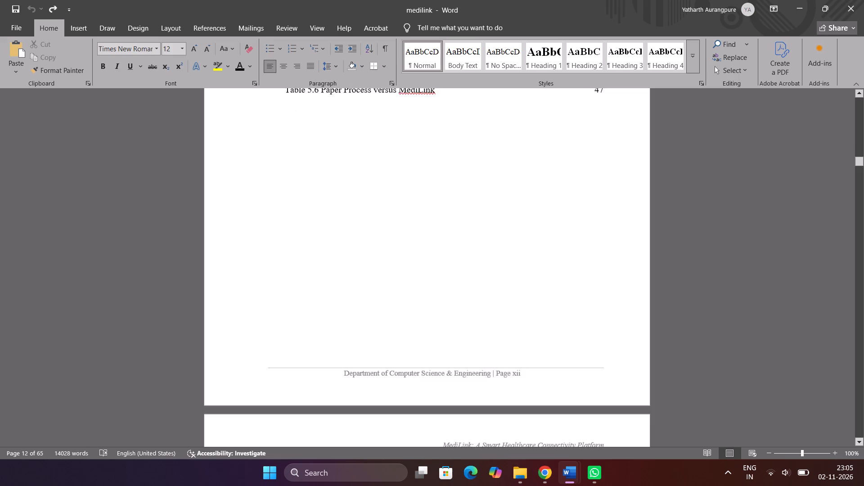
pyautogui.scroll(-1, 427, 336)
pyautogui.hotkey('alt', 'Tab')
pyautogui.hotkey('alt', 'Tab')
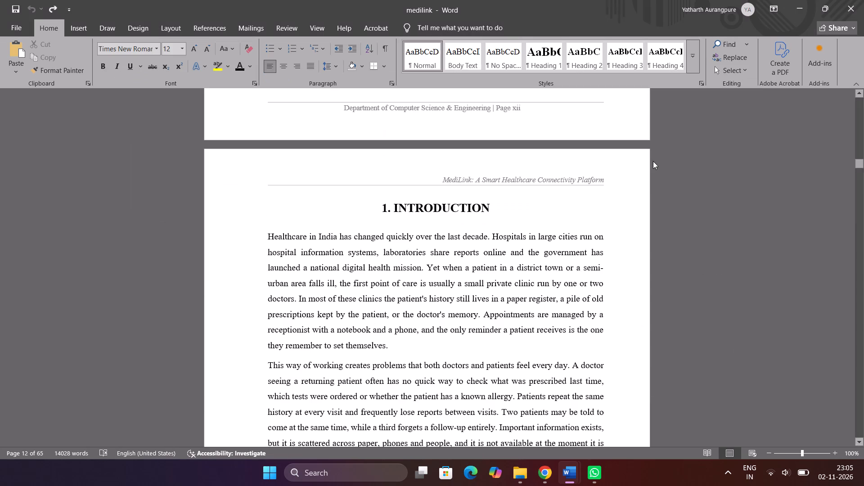
pyautogui.click(863, 9)
# Switch to the major project folder and rename the Final Project file, inserting "Year" before "Project".
pyautogui.hotkey('alt', 'Tab')
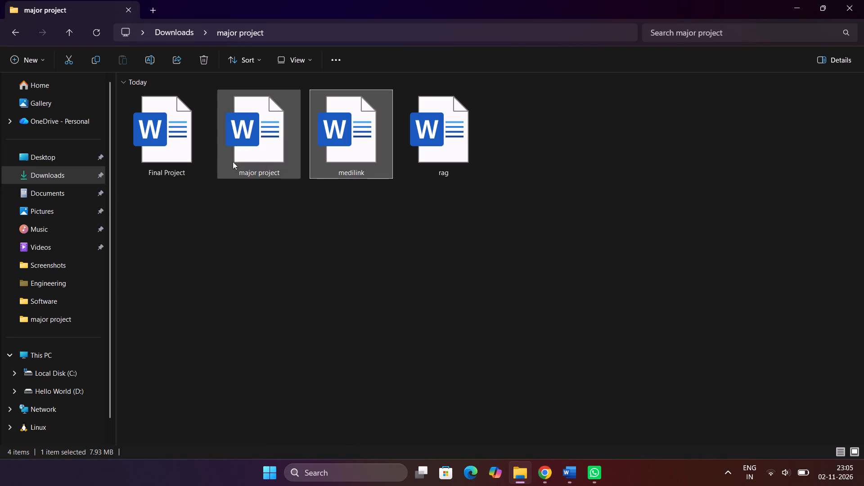
pyautogui.click(168, 147)
pyautogui.press('F2')
pyautogui.press('Left')
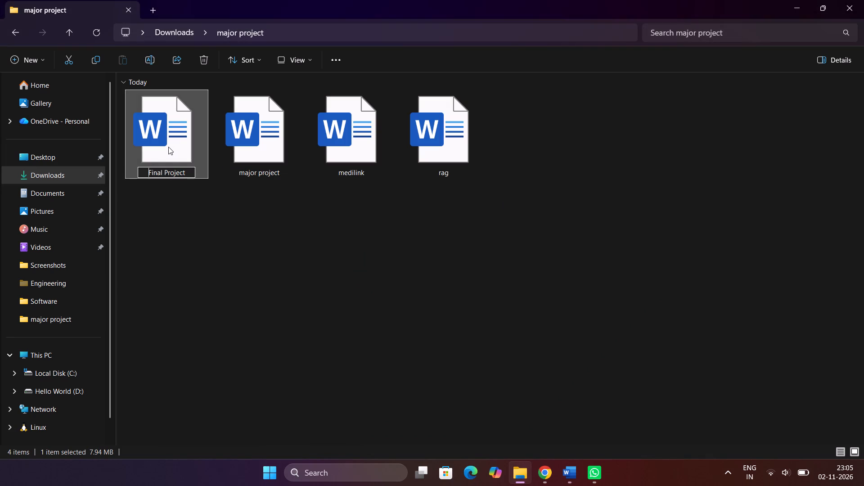
pyautogui.hotkey('ctrl', 'Right')
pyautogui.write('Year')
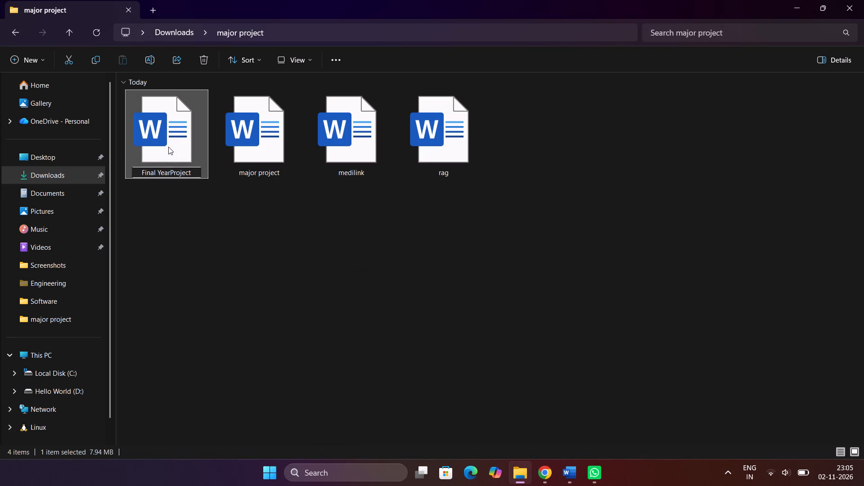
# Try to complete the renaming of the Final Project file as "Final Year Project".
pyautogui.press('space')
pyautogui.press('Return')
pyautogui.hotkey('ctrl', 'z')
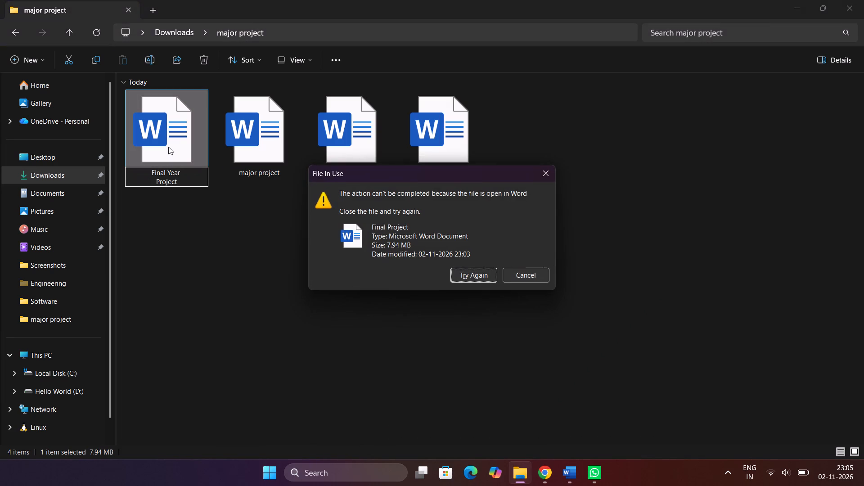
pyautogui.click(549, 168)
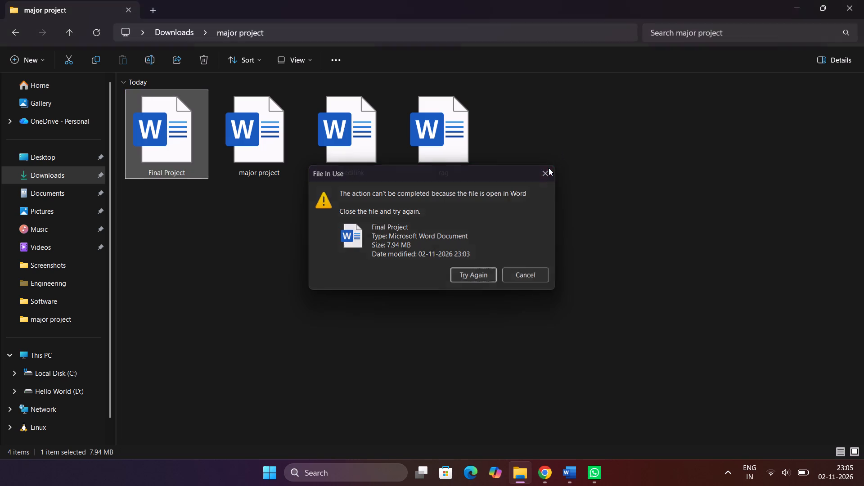
# Switch to the Final Project document in Word, save it and close it.
pyautogui.hotkey('alt', 'Tab')
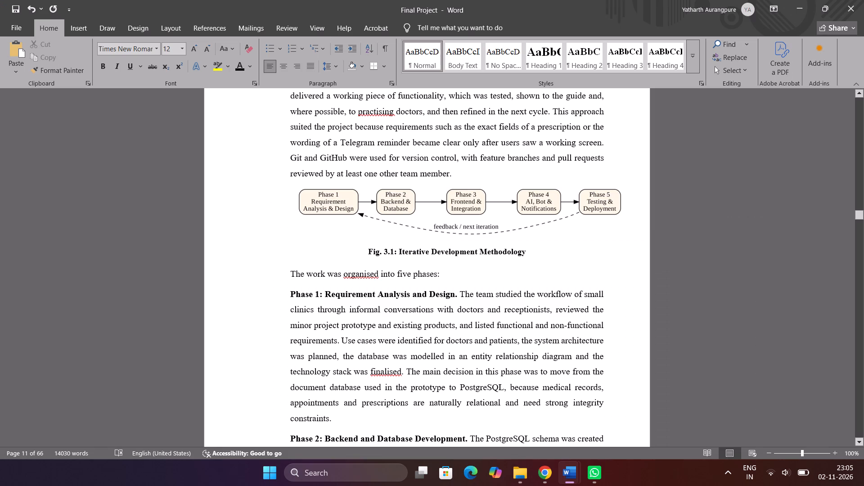
pyautogui.click(499, 235)
pyautogui.hotkey('ctrl', 's')
pyautogui.hotkey('ctrl', 's')
pyautogui.hotkey('ctrl', 's')
pyautogui.click(856, 0)
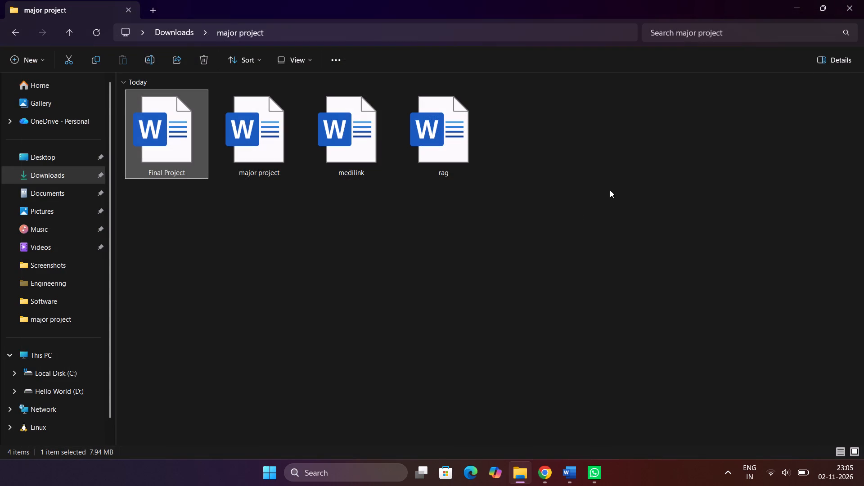
# Rename the Final Project file in the major project folder as "Final Year Project".
pyautogui.press('F2')
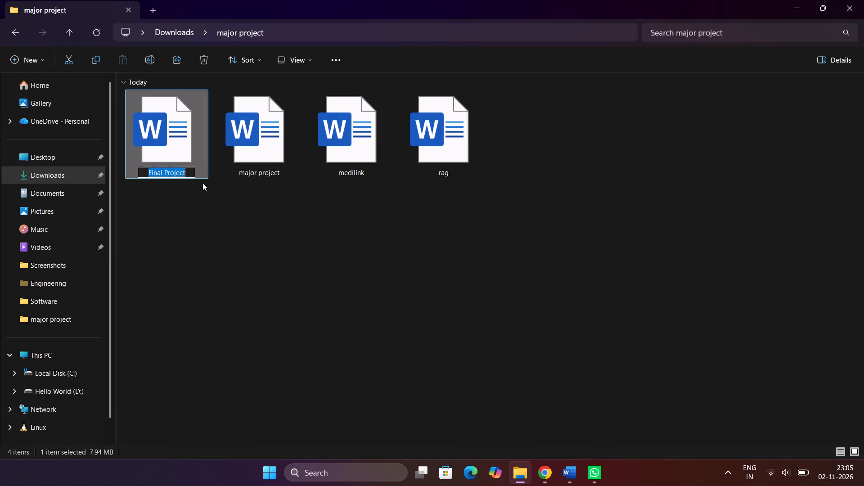
pyautogui.press('Right')
pyautogui.hotkey('ctrl', 'Left')
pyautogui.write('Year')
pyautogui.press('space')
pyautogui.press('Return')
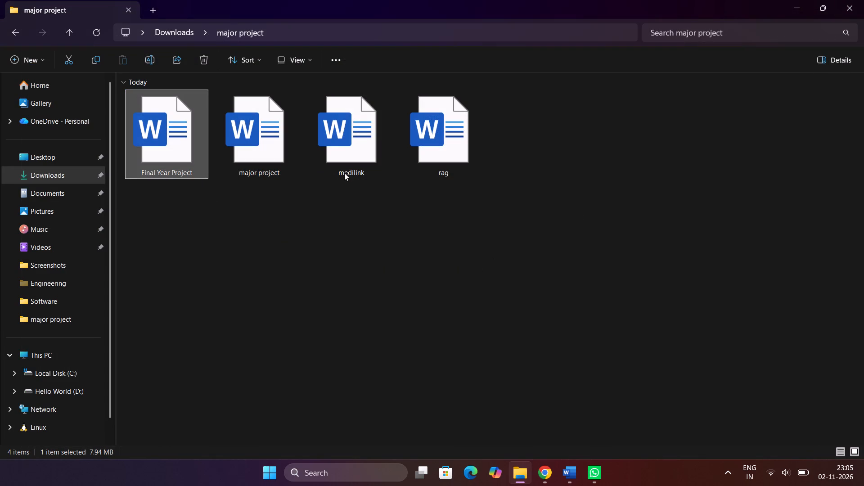
# Copy the Final Year Project file from the major project folder.
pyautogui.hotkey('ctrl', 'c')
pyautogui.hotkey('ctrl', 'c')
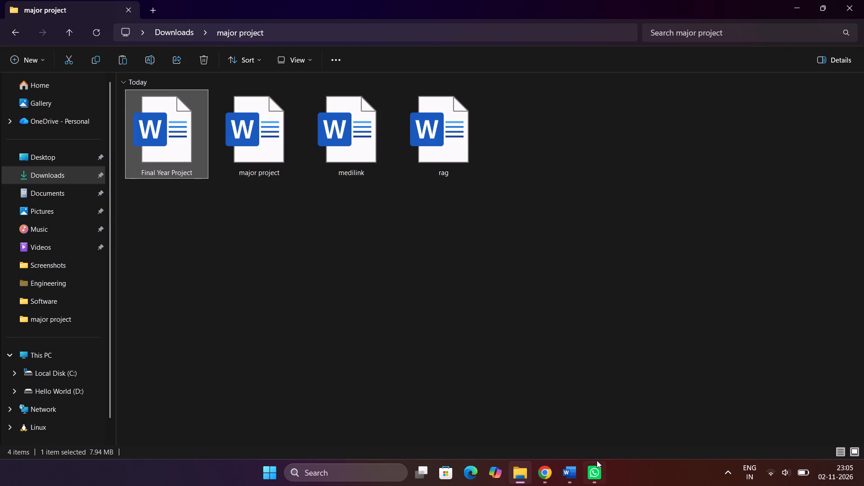
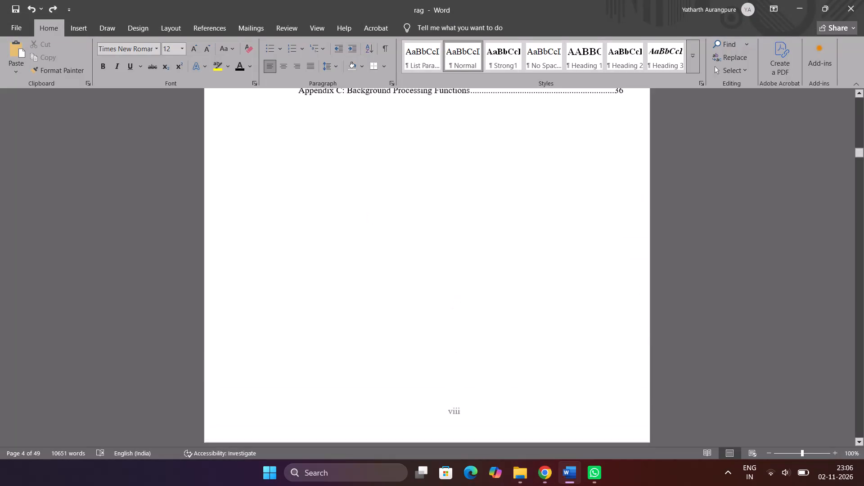
# Copy the word INDEX from the INDEX/CONTENTS heading of the rag document.
pyautogui.scroll(2, 366, 213)
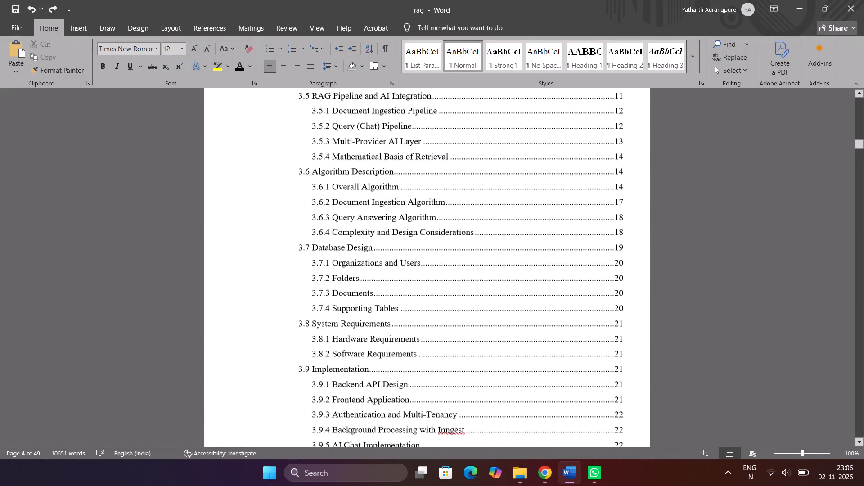
pyautogui.scroll(3, 366, 213)
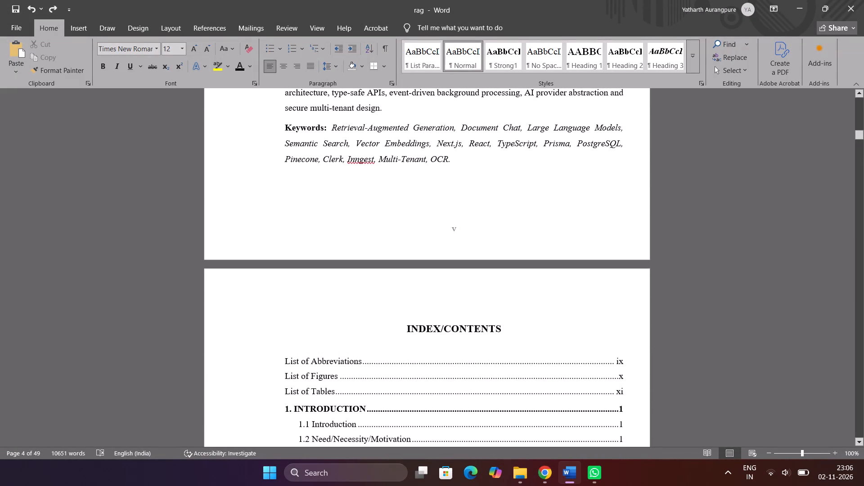
pyautogui.scroll(1, 366, 213)
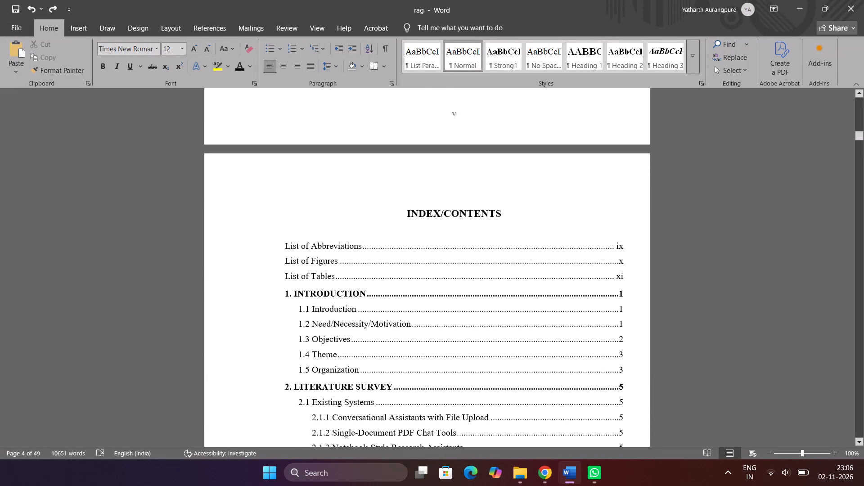
pyautogui.doubleClick(412, 216)
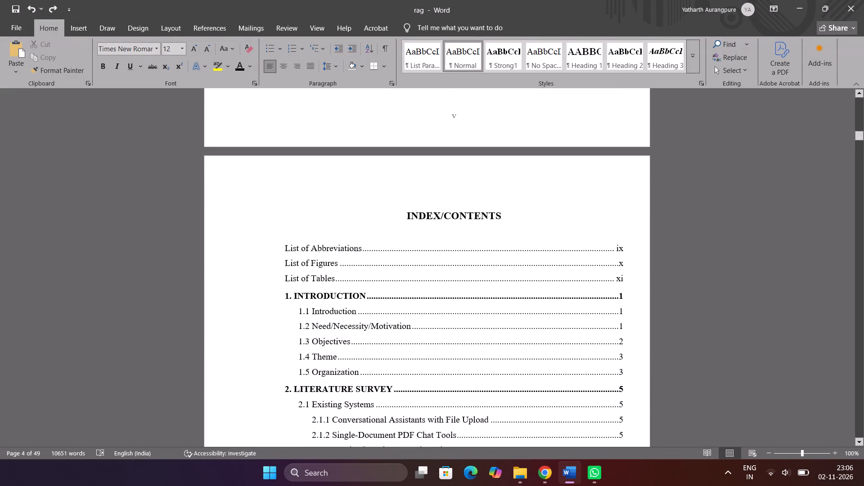
pyautogui.hotkey('ctrl', 'c')
# Switch away from the rag document, going between the Grok project report chat and the major project folder.
pyautogui.hotkey('alt', 'Tab')
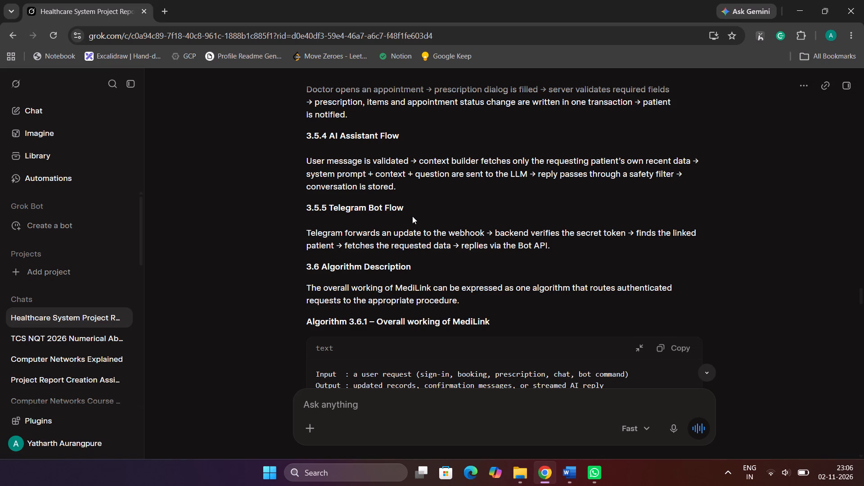
pyautogui.hotkey('alt', 'Tab')
pyautogui.hotkey('alt', 'Tab')
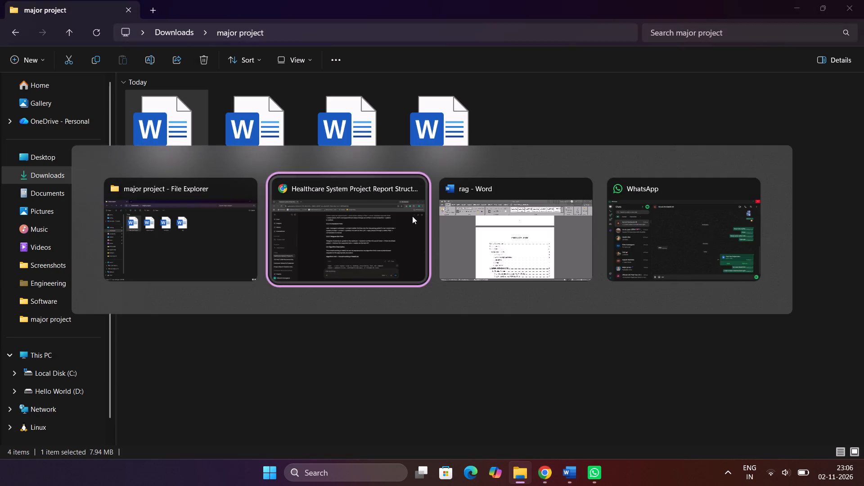
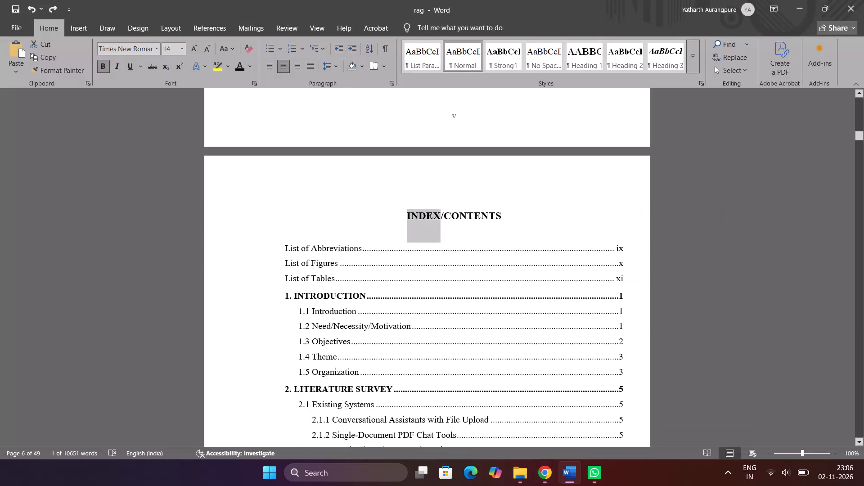
# Find the abbreviations page after the contents in the rag report and copy its "LIST OF ABBREVIATIONS" heading.
pyautogui.scroll(-2, 413, 228)
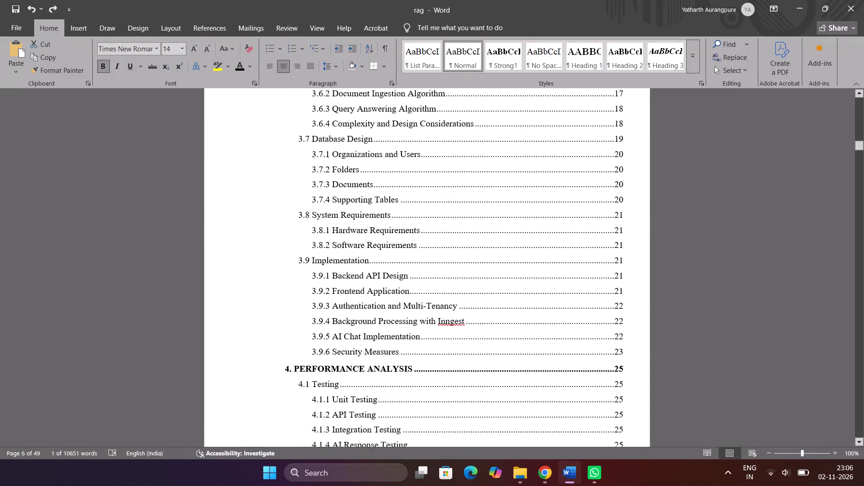
pyautogui.scroll(-4, 413, 228)
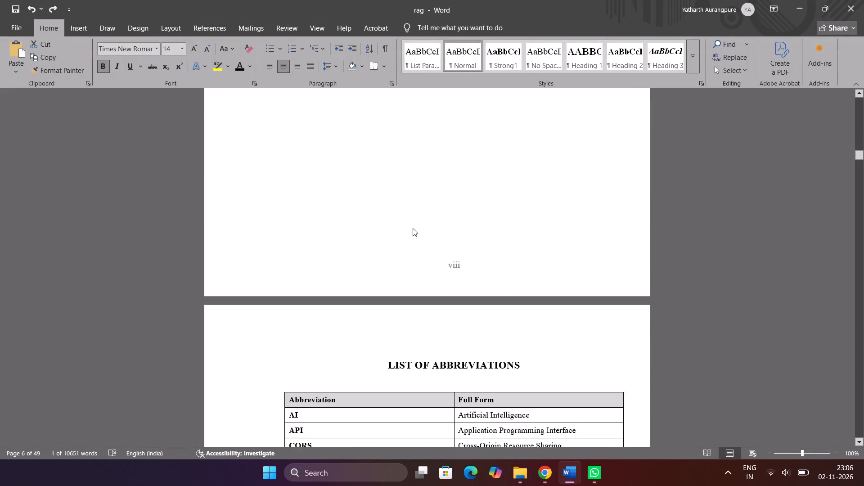
pyautogui.scroll(-1, 413, 228)
pyautogui.moveTo(404, 188); pyautogui.dragTo(464, 185)
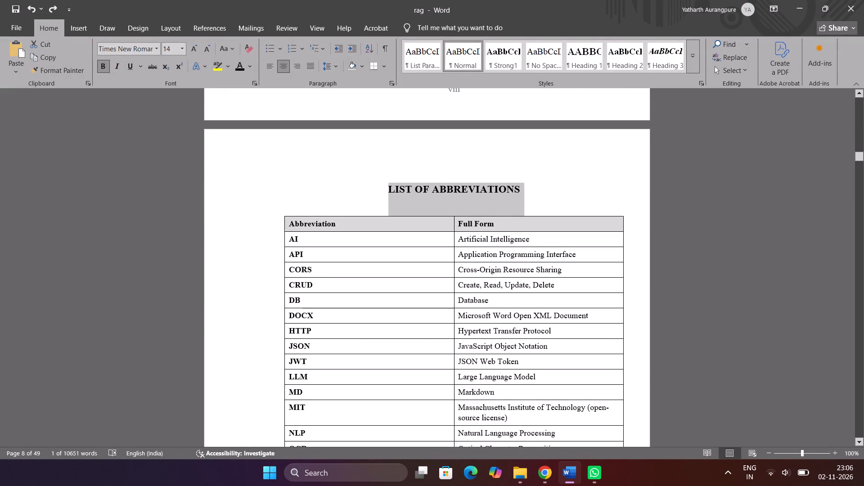
pyautogui.moveTo(464, 185); pyautogui.dragTo(466, 185)
pyautogui.hotkey('ctrl', 'c')
pyautogui.hotkey('alt', 'Tab')
pyautogui.hotkey('alt', 'Tab')
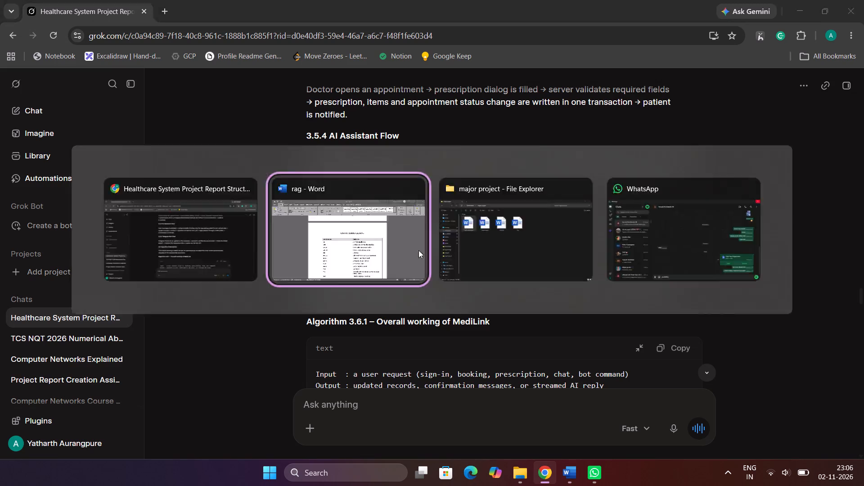
# Glance over the rag report's List of Figures and List of Photographs page and close the document without saving changes.
pyautogui.scroll(-2, 418, 250)
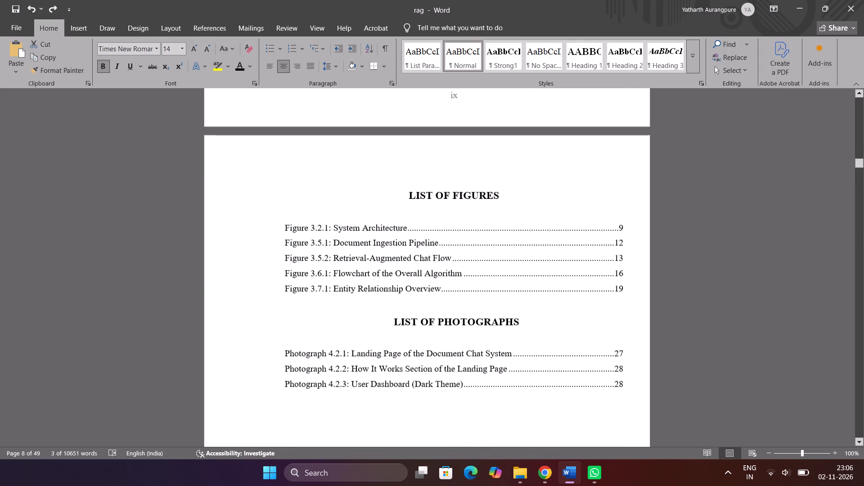
pyautogui.hotkey('alt', 'Tab')
pyautogui.hotkey('alt', 'Tab')
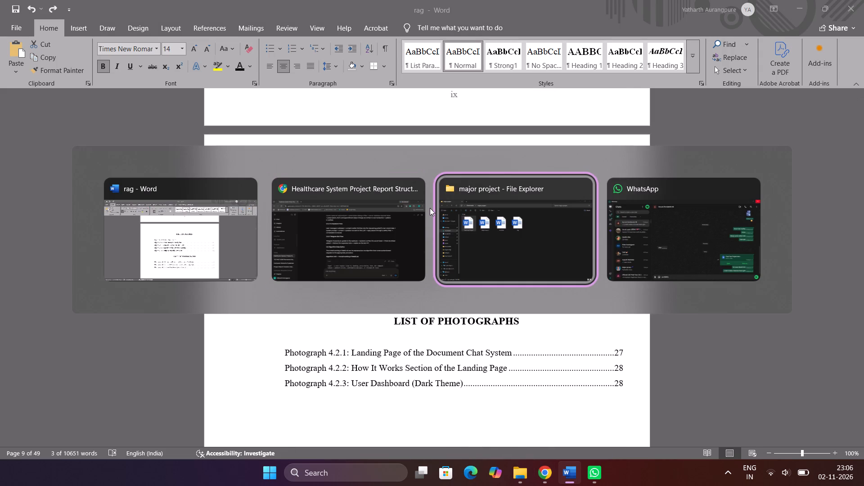
pyautogui.keyDown('alt'); pyautogui.click(215, 239); pyautogui.keyUp('alt')
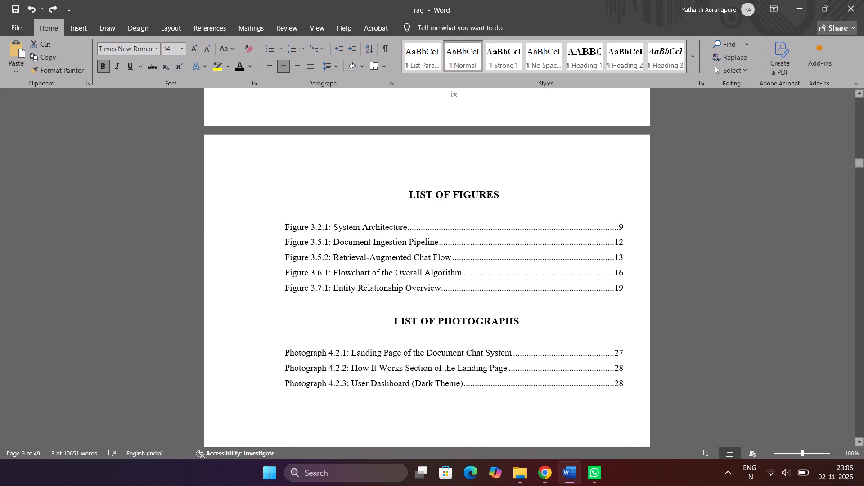
pyautogui.click(863, 0)
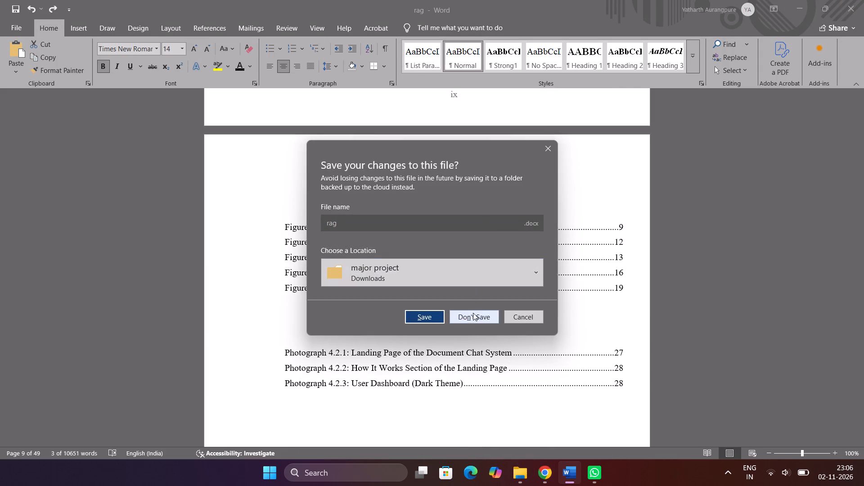
pyautogui.click(473, 318)
# Switch to the major project folder and open the Final Year Project document in Word.
pyautogui.hotkey('alt', 'Tab')
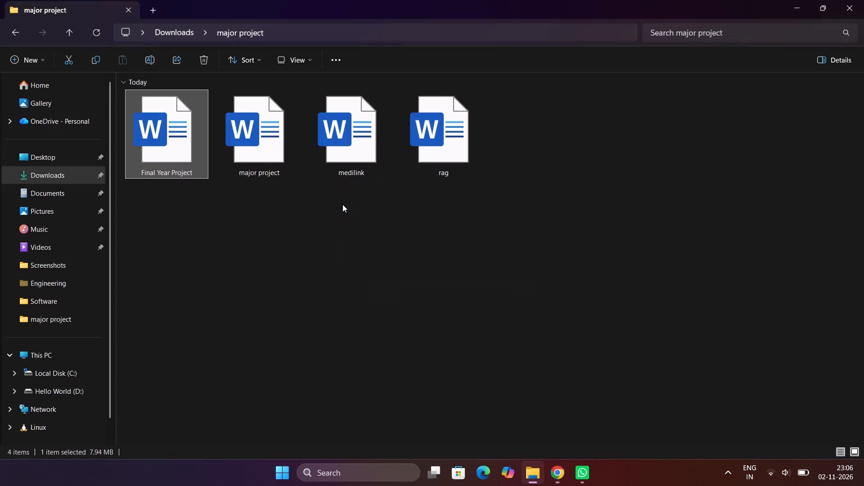
pyautogui.doubleClick(198, 153)
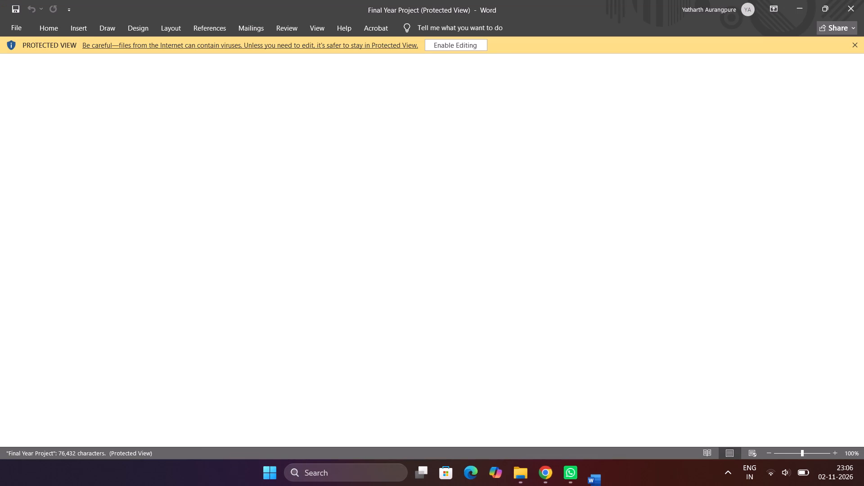
# Copy the "TABLE OF CONTENTS" heading text from the Final Year Project document.
pyautogui.scroll(-4, 468, 224)
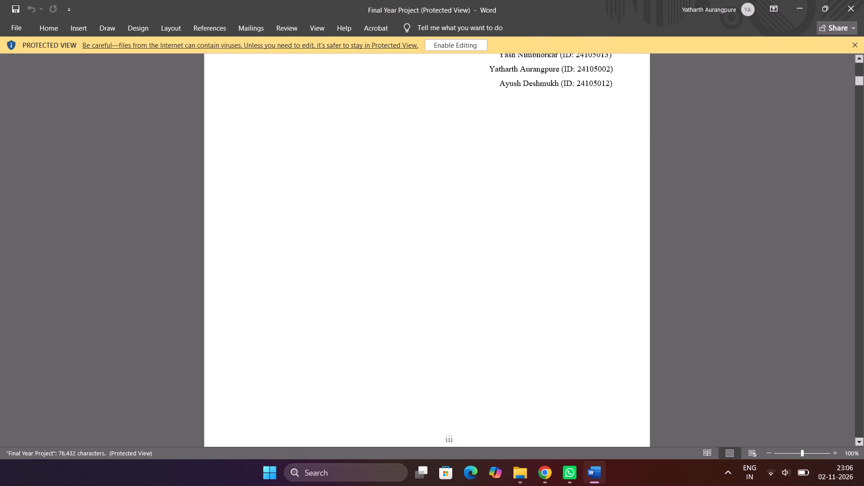
pyautogui.scroll(-4, 468, 224)
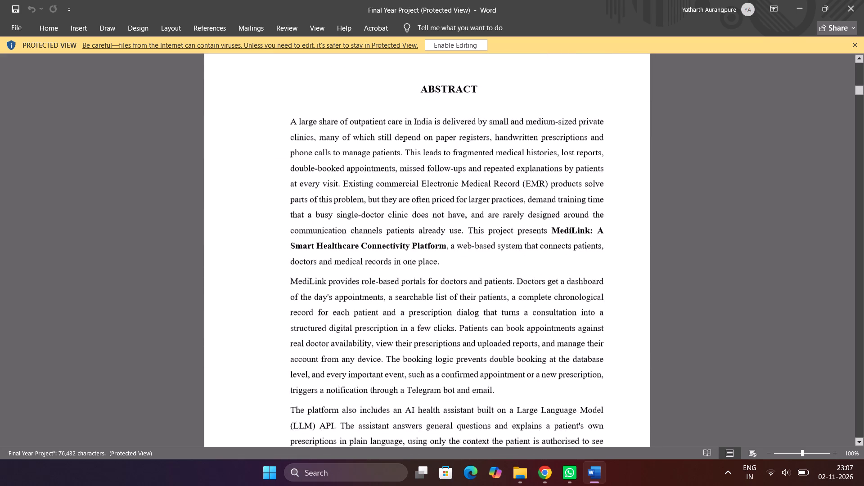
pyautogui.scroll(-3, 468, 224)
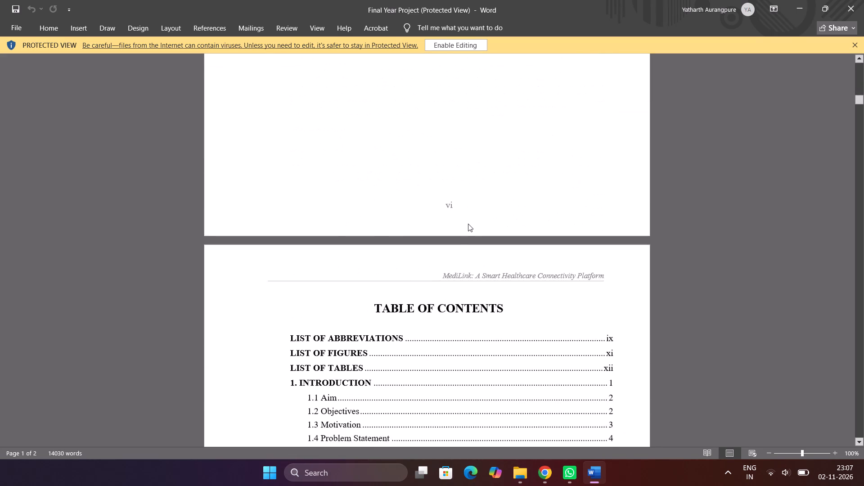
pyautogui.scroll(-1, 468, 224)
pyautogui.moveTo(394, 103); pyautogui.dragTo(461, 98)
pyautogui.hotkey('ctrl', 'c')
# Enable editing for the protected Final Year Project document.
pyautogui.hotkey('alt', 'Tab')
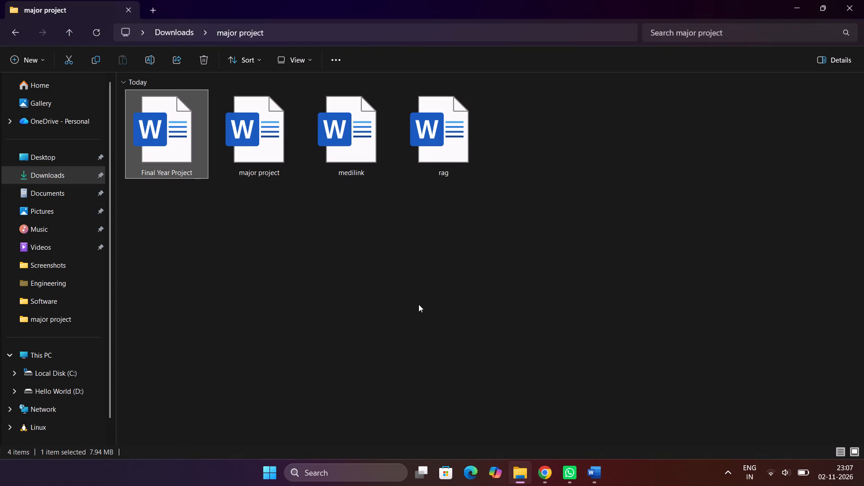
pyautogui.hotkey('alt', 'Tab')
pyautogui.click(455, 43)
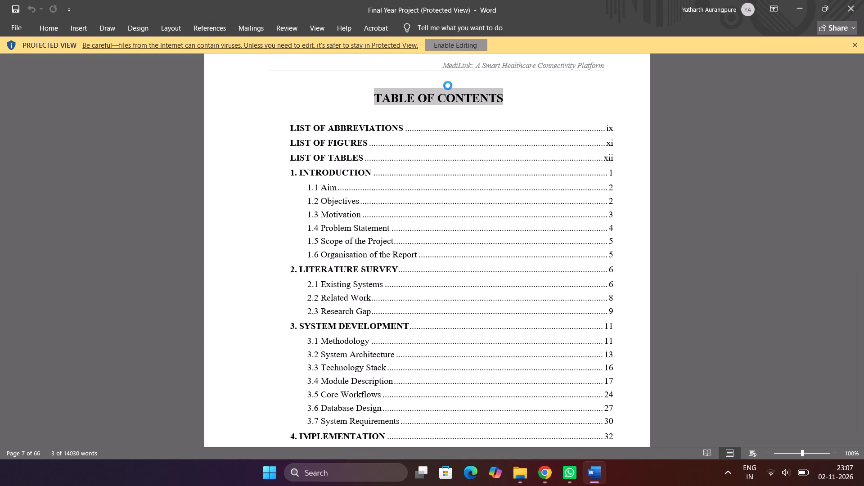
# Switch to the Healthcare System Project page in Chrome.
pyautogui.hotkey('alt', 'Tab')
pyautogui.hotkey('alt', 'Tab')
pyautogui.hotkey('alt', 'Tab')
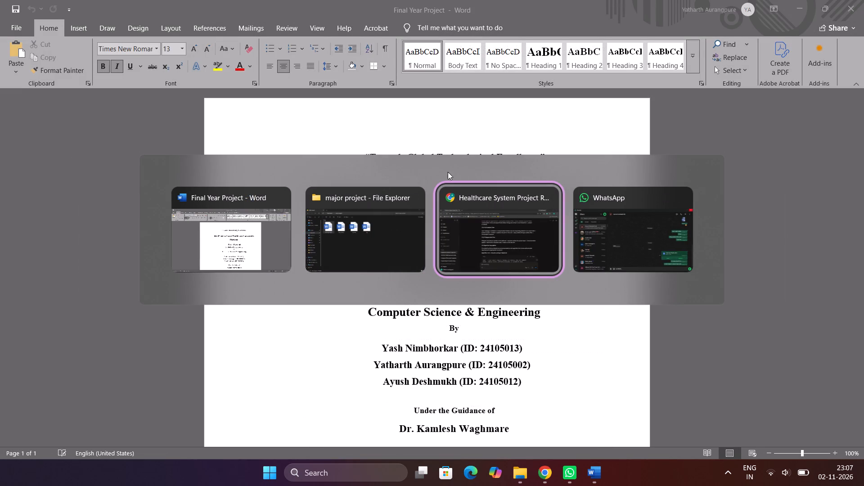
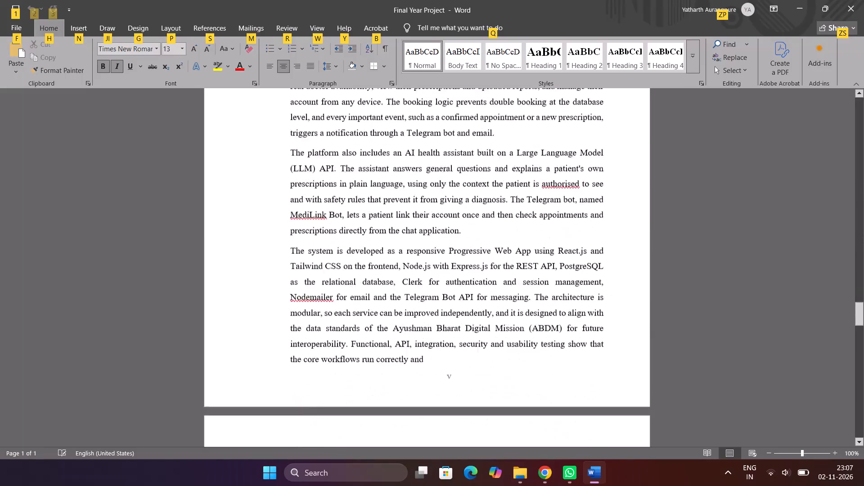
# Look through the Final Year Project report's front matter, from the abstract's keywords through the table of contents, abbreviations and figure list.
pyautogui.click(414, 381)
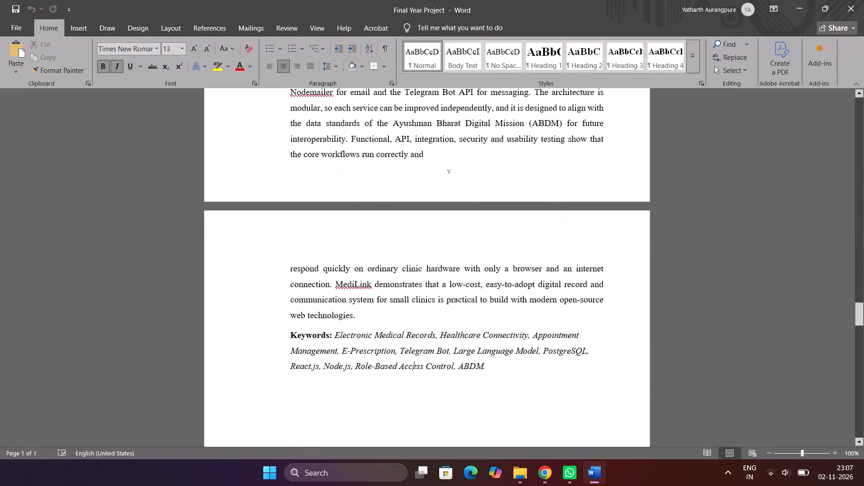
pyautogui.scroll(-6, 414, 381)
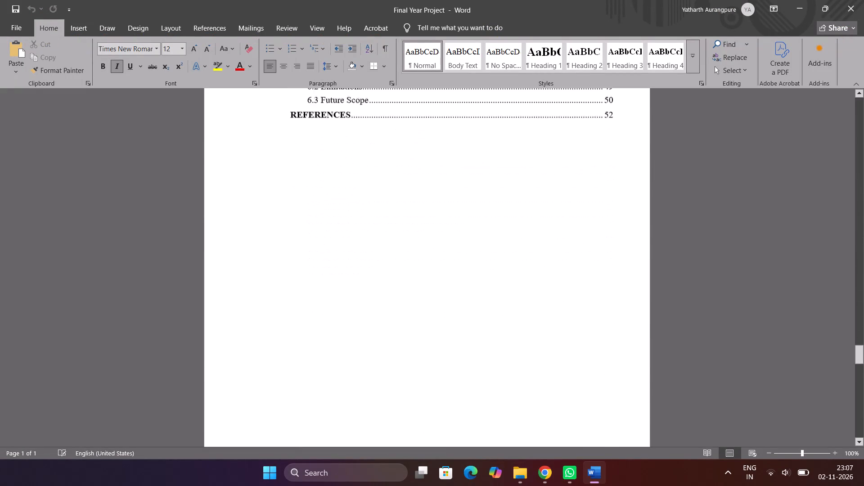
pyautogui.scroll(-1, 414, 381)
pyautogui.scroll(-1, 399, 256)
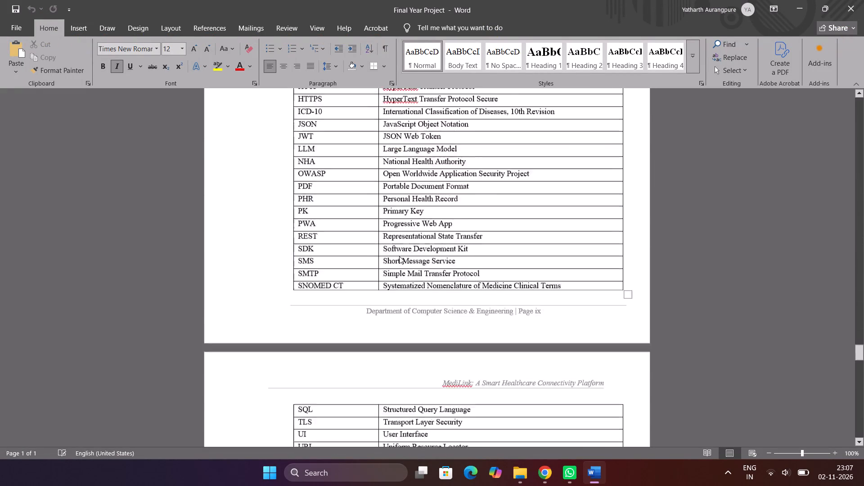
pyautogui.scroll(-4, 399, 256)
# Select the "LIST OF FIGURES" heading text in the Final Year Project document.
pyautogui.scroll(1, 399, 256)
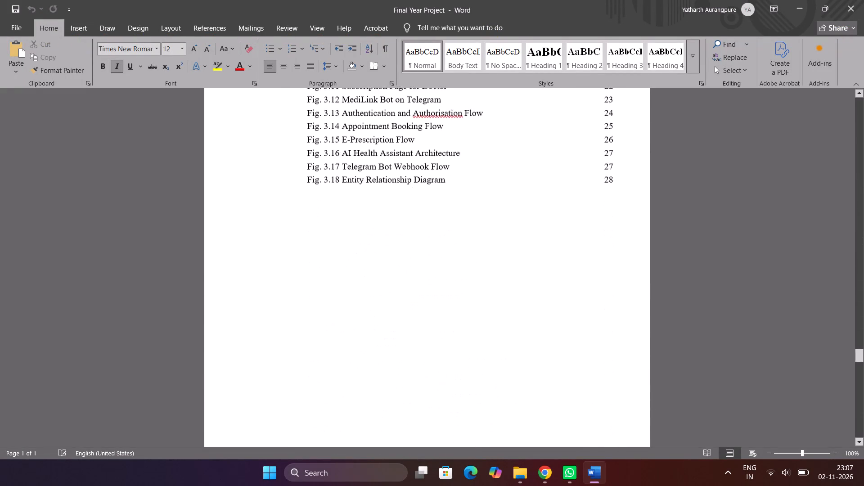
pyautogui.scroll(2, 399, 256)
pyautogui.moveTo(413, 114); pyautogui.dragTo(458, 120)
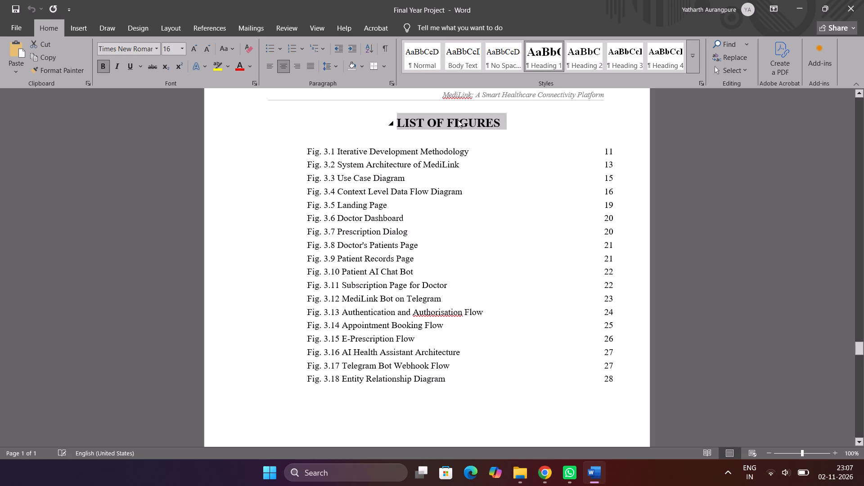
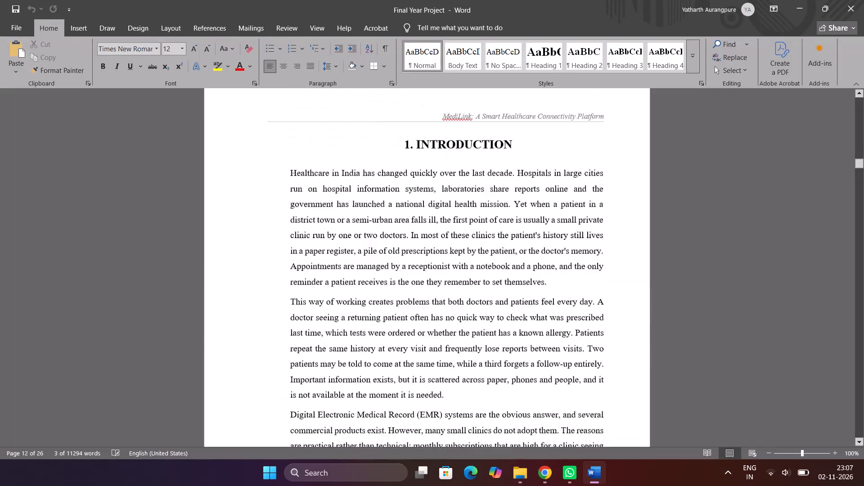
# Look through the report's body chapters, from 1. Introduction through the methodology, design figures and application screenshots to 4.4 Frontend Application.
pyautogui.scroll(-3, 429, 381)
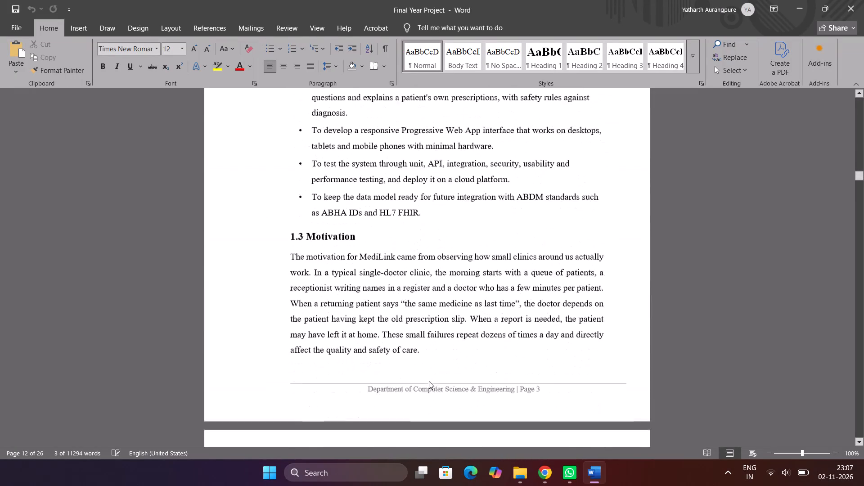
pyautogui.scroll(-3, 429, 381)
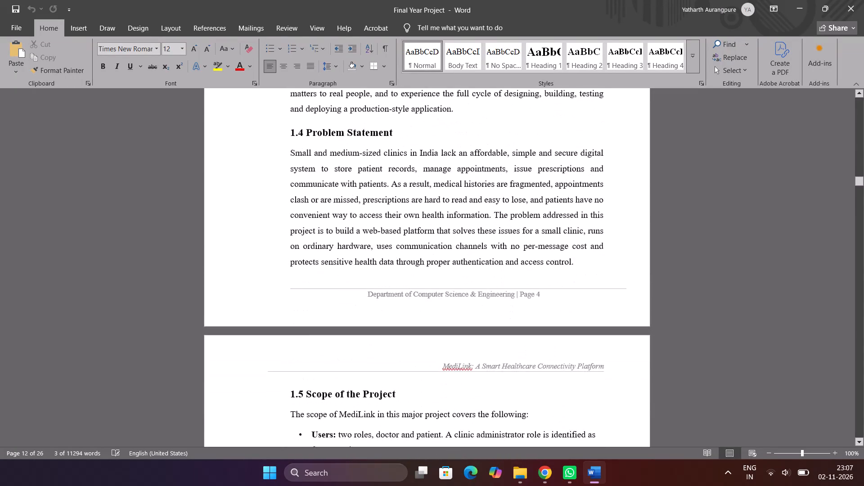
pyautogui.scroll(-3, 429, 381)
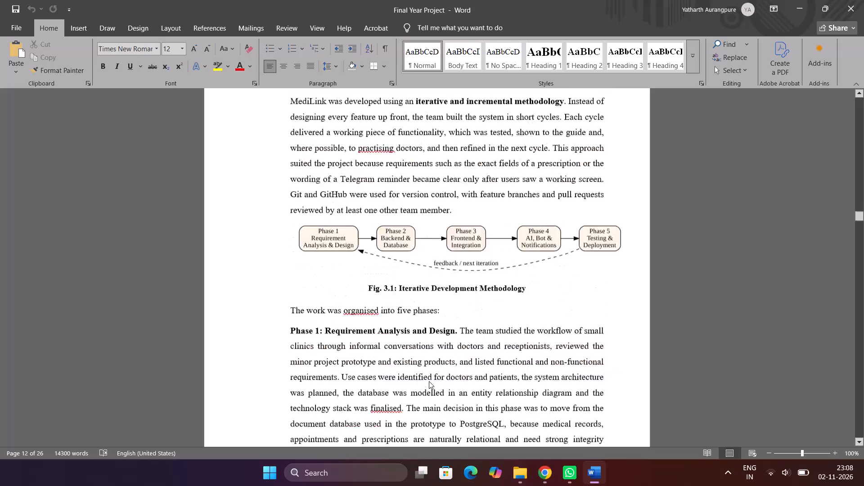
pyautogui.scroll(-2, 429, 381)
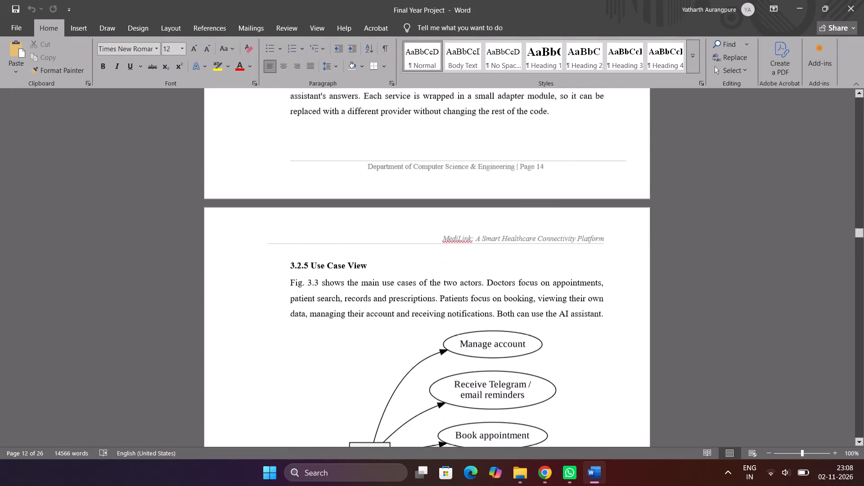
pyautogui.scroll(-2, 429, 381)
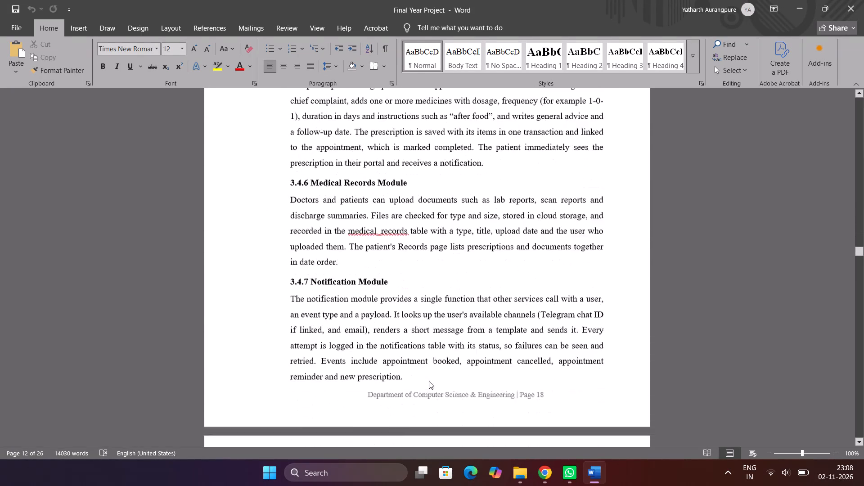
pyautogui.scroll(-3, 429, 381)
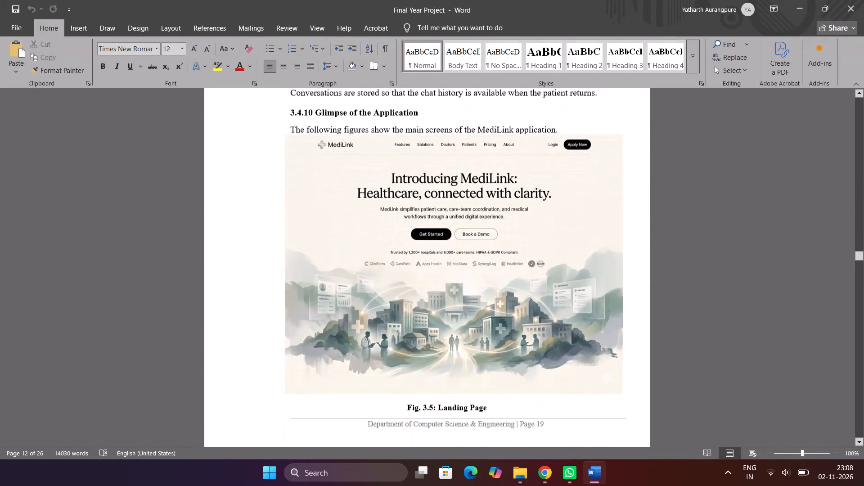
pyautogui.scroll(-2, 429, 381)
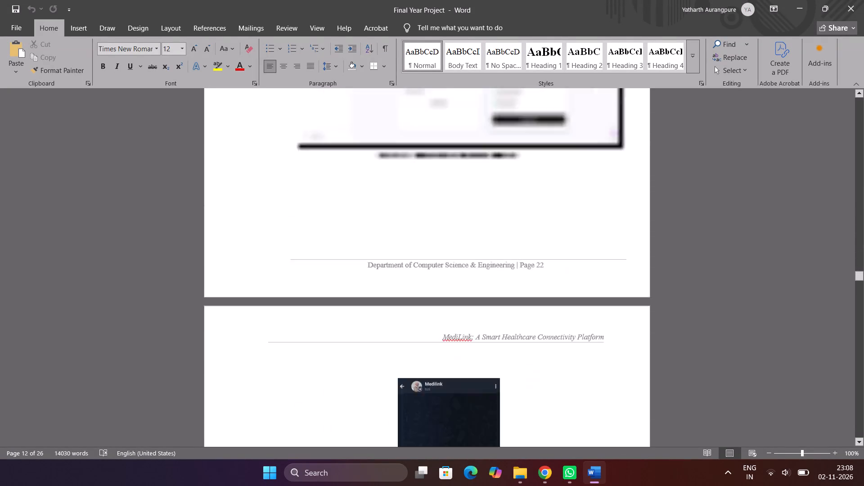
pyautogui.scroll(-2, 429, 381)
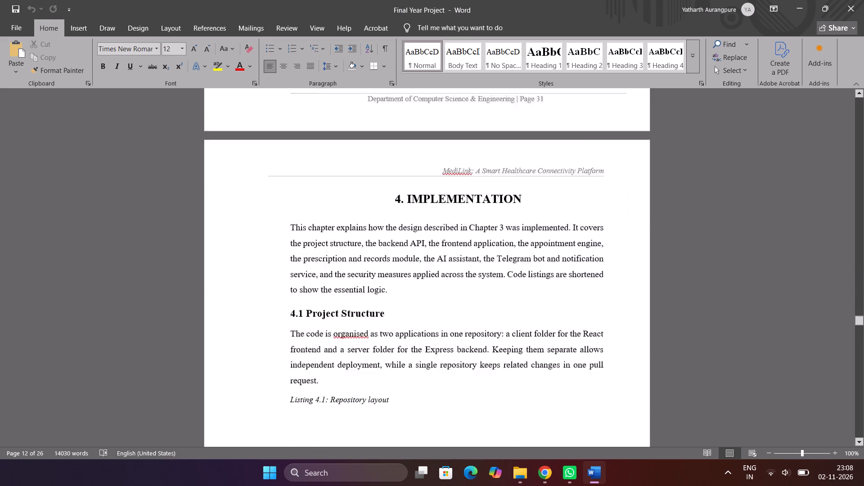
pyautogui.scroll(-3, 429, 381)
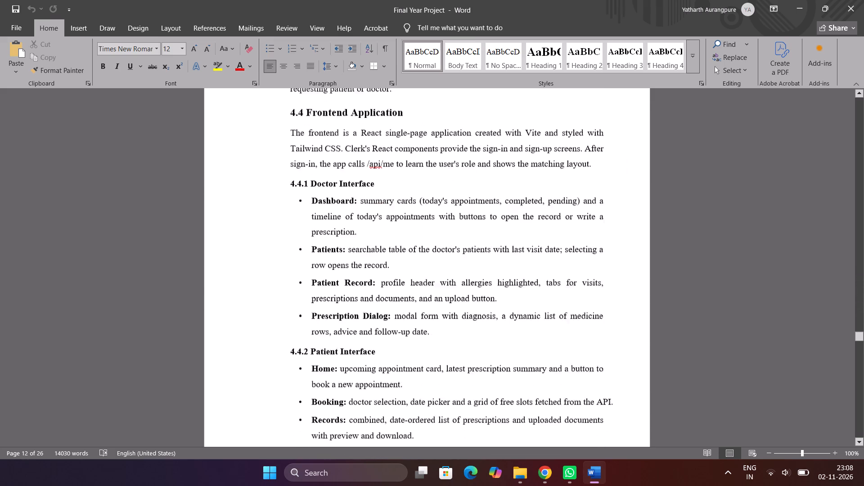
# Look through the rest of the report, from the Listing 4.3 code pages through testing and 6.3 Future Scope to the final references.
pyautogui.scroll(2, 429, 381)
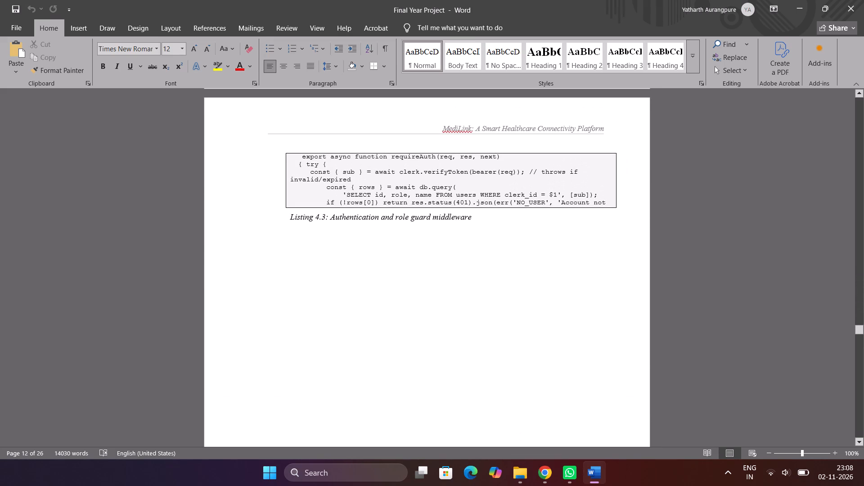
pyautogui.scroll(-1, 429, 381)
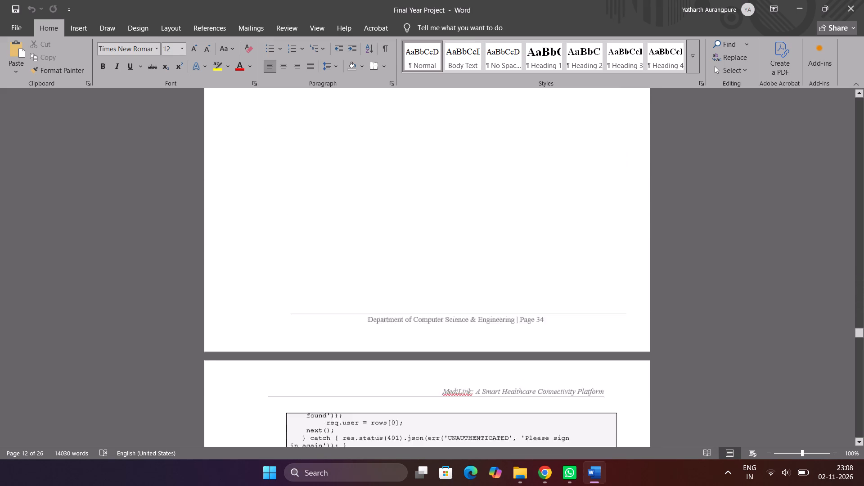
pyautogui.scroll(-4, 429, 381)
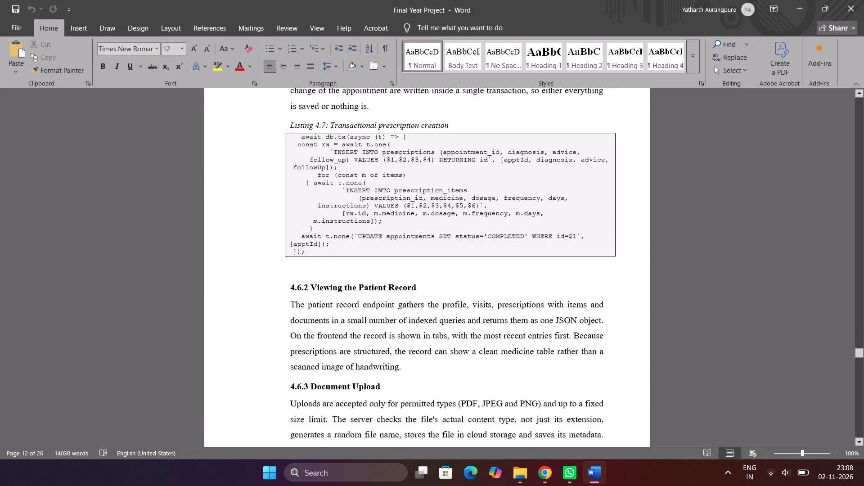
pyautogui.scroll(-3, 429, 381)
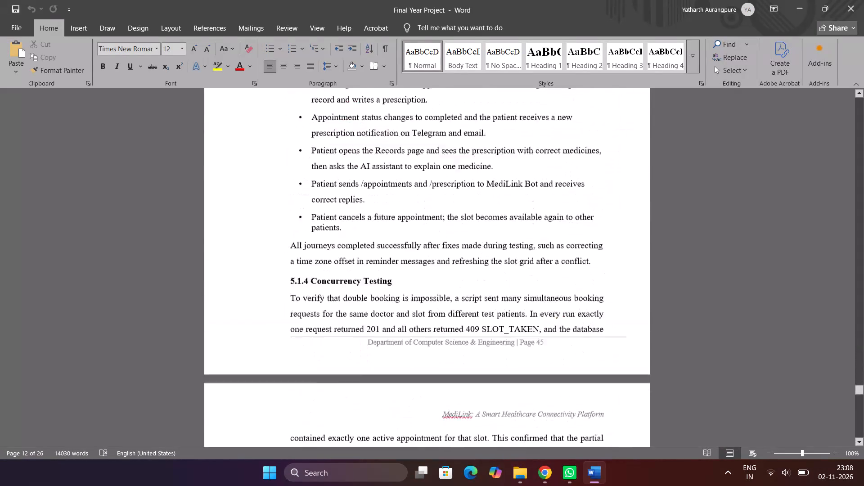
pyautogui.scroll(-3, 429, 381)
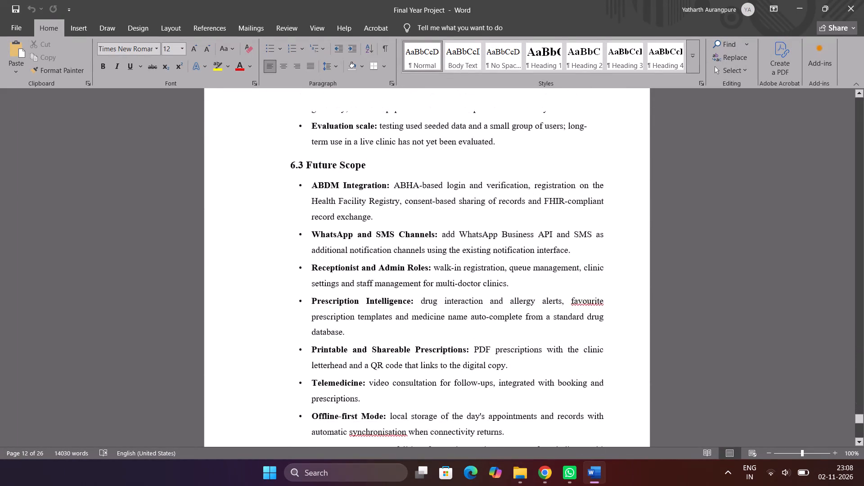
pyautogui.scroll(-3, 429, 381)
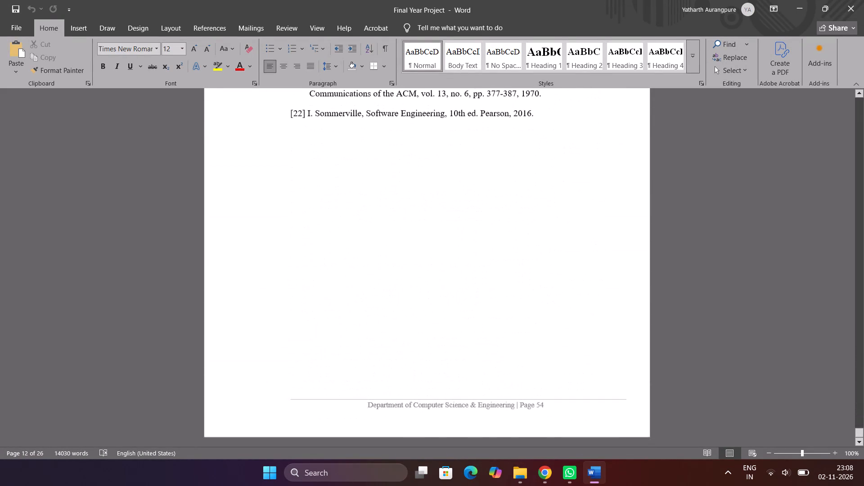
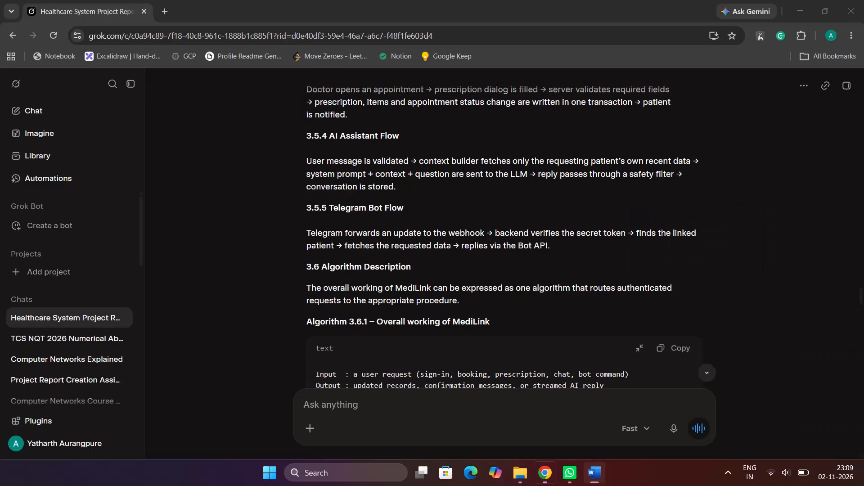
# Switch to the major project folder window in File Explorer.
pyautogui.hotkey('alt', 'Tab')
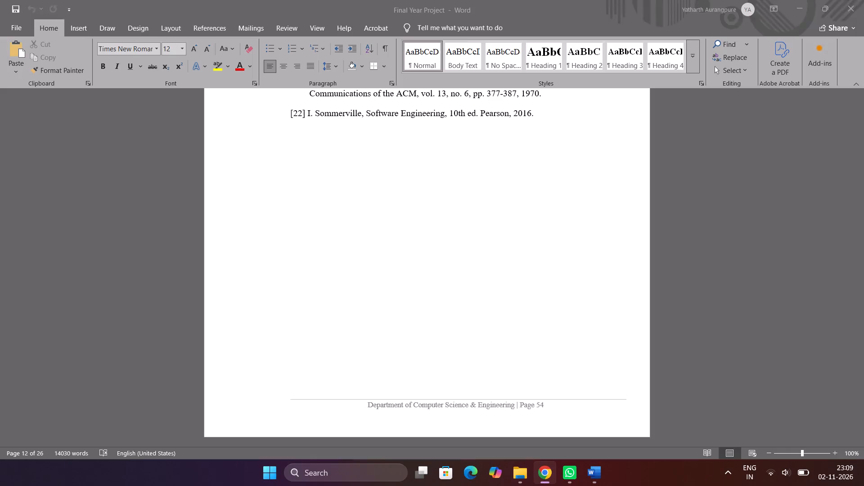
pyautogui.hotkey('alt', 'Tab')
pyautogui.hotkey('alt', 'Tab')
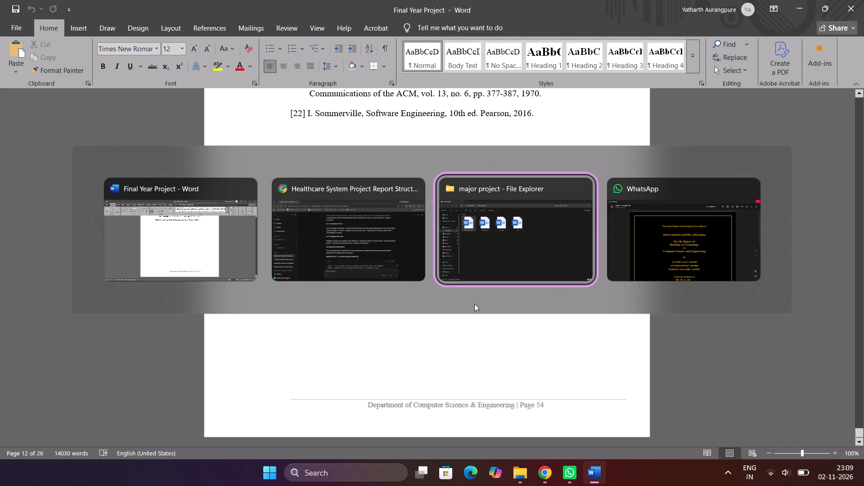
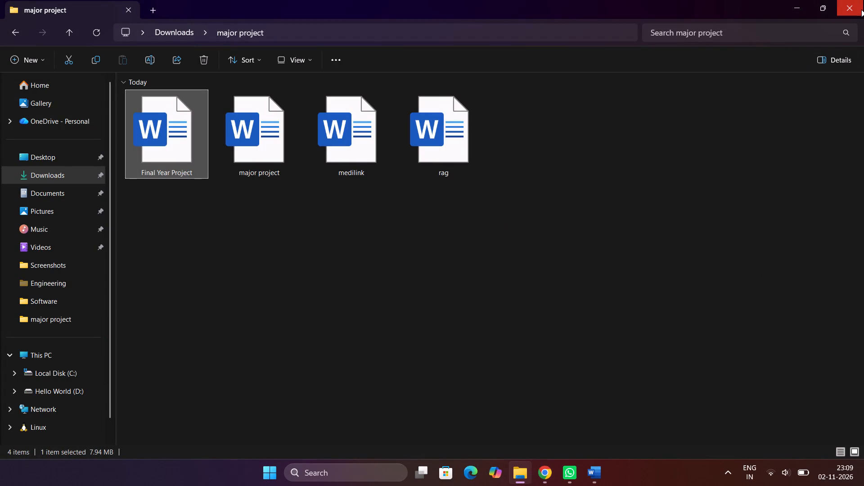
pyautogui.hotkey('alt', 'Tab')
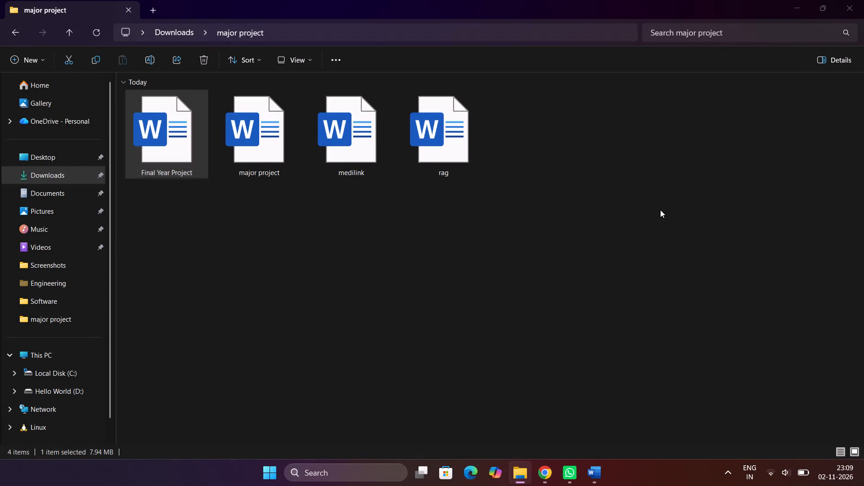
# Switch from the project folder past the Final Year Project report to the Healthcare System Project Report conversation in Chrome.
pyautogui.hotkey('alt', 'Tab')
pyautogui.hotkey('alt', 'Tab')
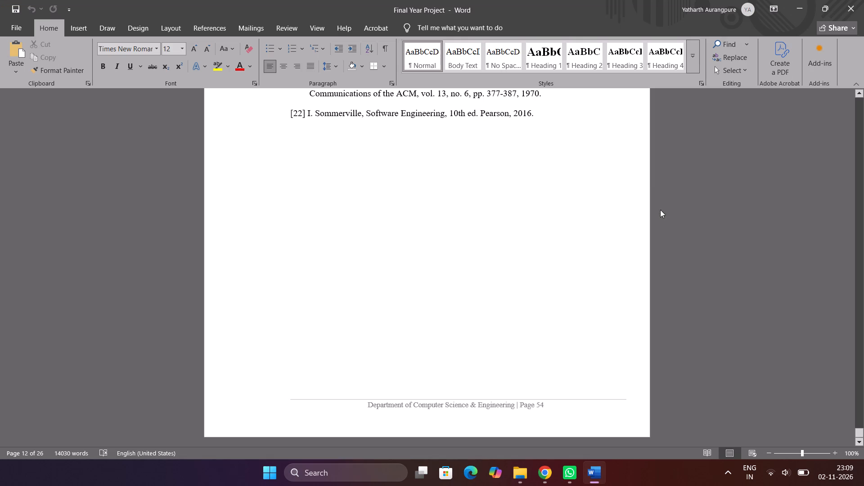
pyautogui.hotkey('alt', 'Tab')
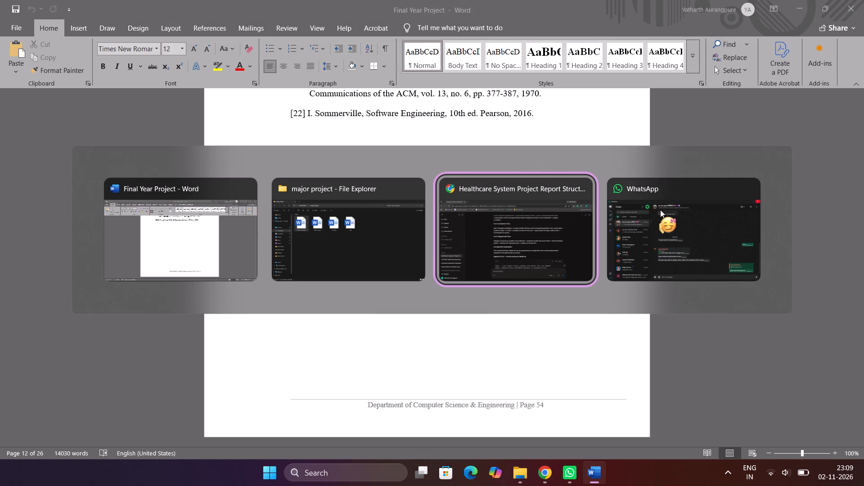
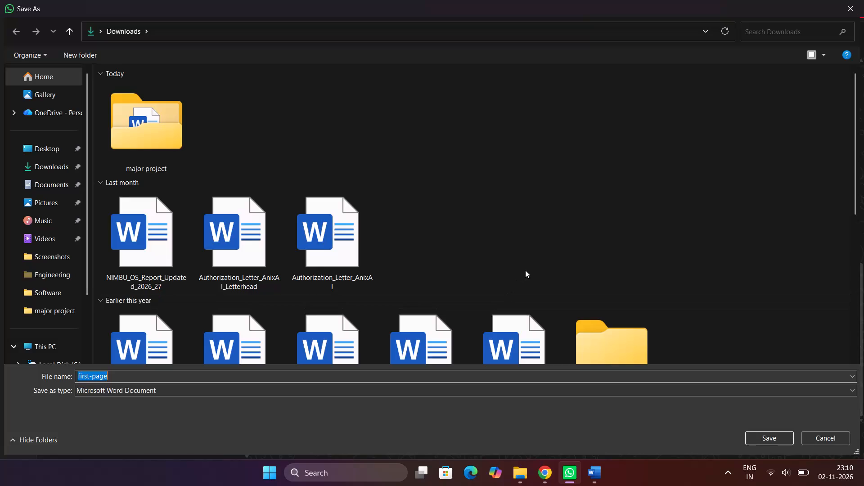
# Choose the major project folder in Downloads as the save location for the first-page Word document from WhatsApp.
pyautogui.doubleClick(172, 152)
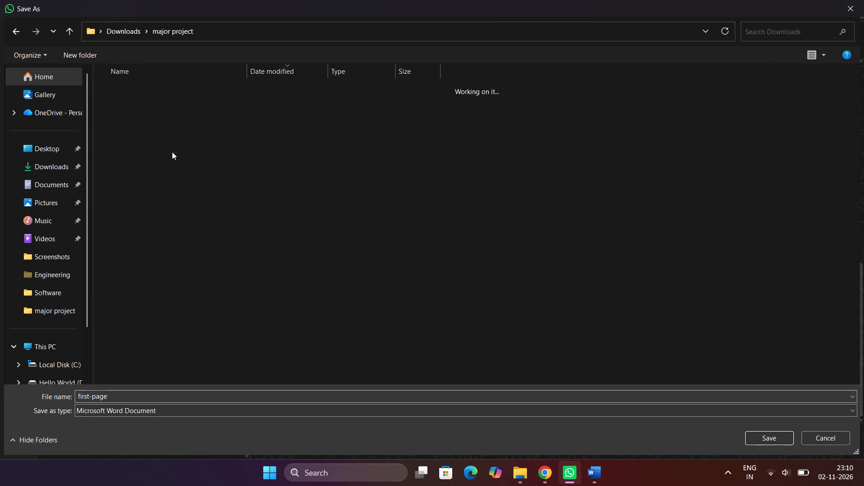
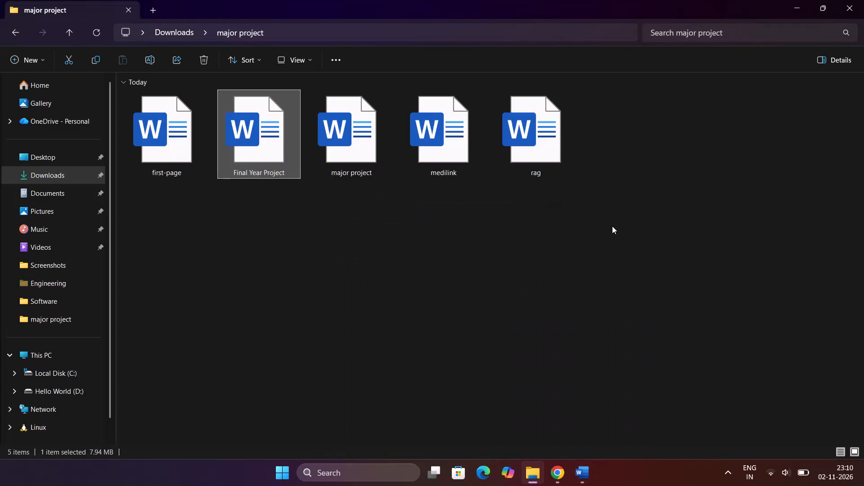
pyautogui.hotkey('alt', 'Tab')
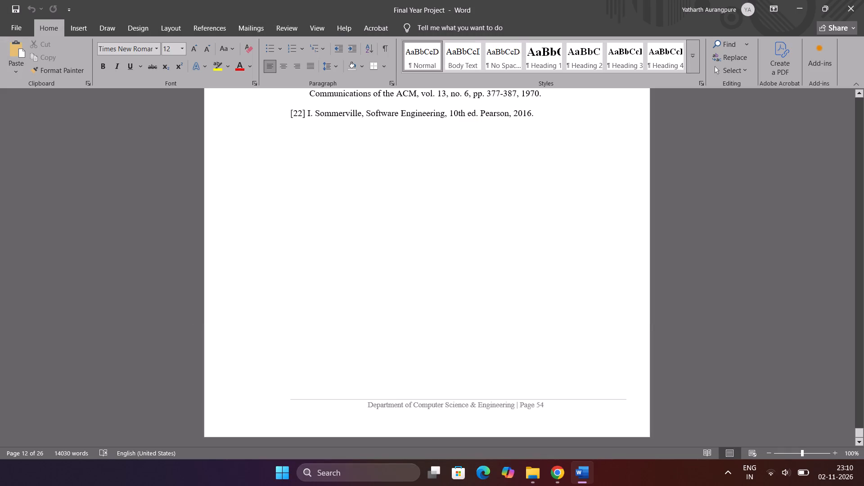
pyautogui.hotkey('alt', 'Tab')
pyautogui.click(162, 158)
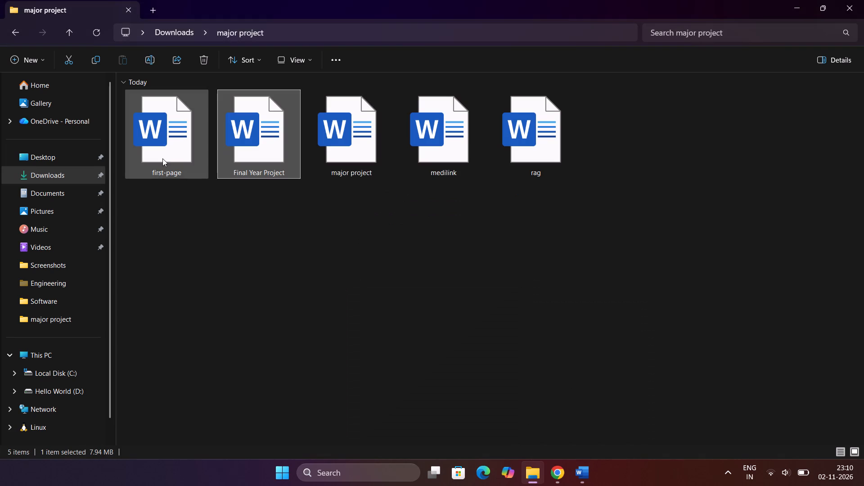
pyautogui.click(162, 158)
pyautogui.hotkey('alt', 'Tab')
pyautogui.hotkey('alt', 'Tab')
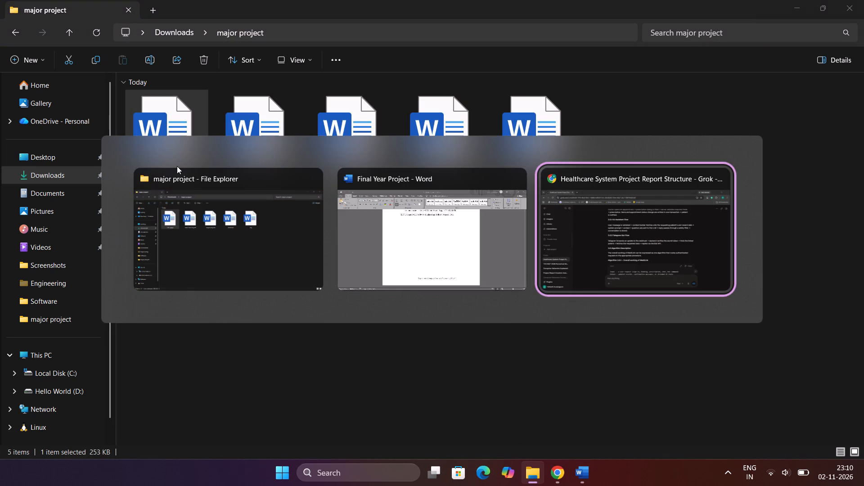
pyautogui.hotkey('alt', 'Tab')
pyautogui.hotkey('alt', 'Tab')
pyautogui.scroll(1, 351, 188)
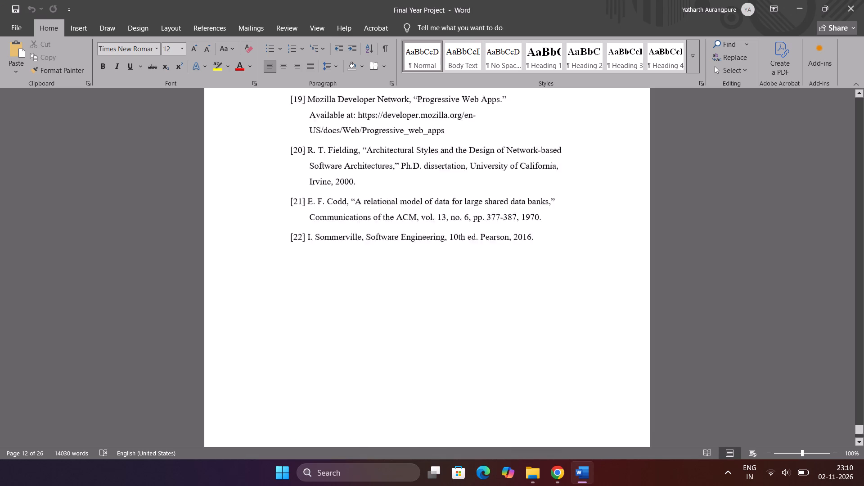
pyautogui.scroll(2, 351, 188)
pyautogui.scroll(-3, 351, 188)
# Open the first-page document from the major project folder in Word and enable editing.
pyautogui.hotkey('alt', 'Tab')
pyautogui.doubleClick(169, 139)
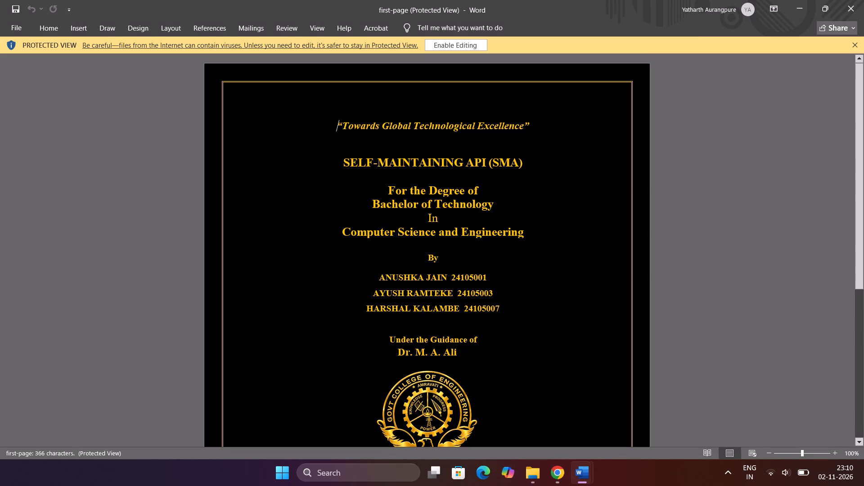
pyautogui.click(464, 49)
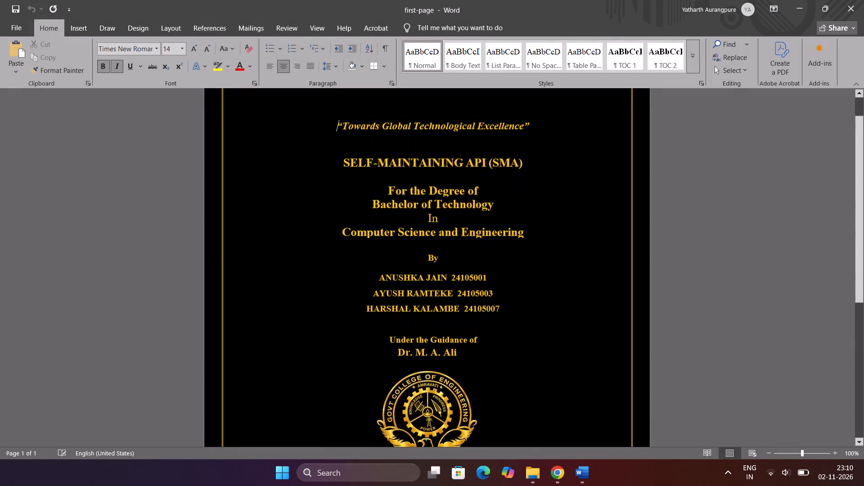
# Examine the cover page's text and layout down to the year, and place the cursor before "For the Degree of".
pyautogui.scroll(-1, 439, 170)
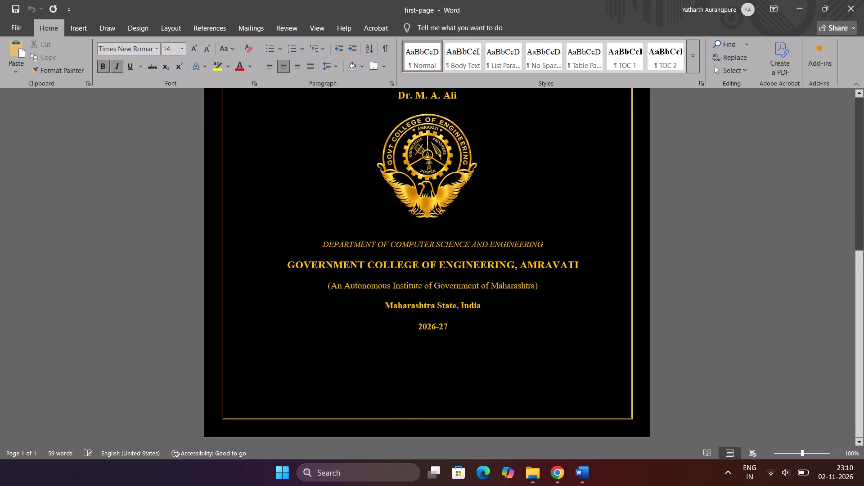
pyautogui.scroll(1, 439, 170)
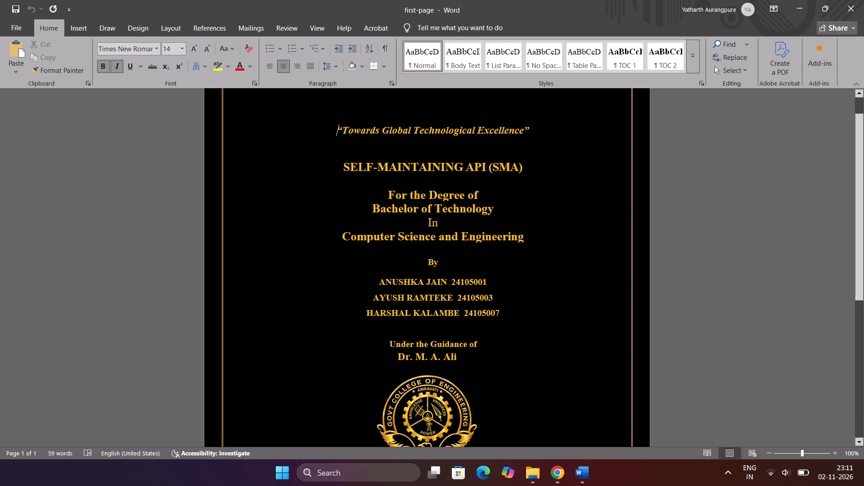
pyautogui.moveTo(412, 201); pyautogui.dragTo(433, 210)
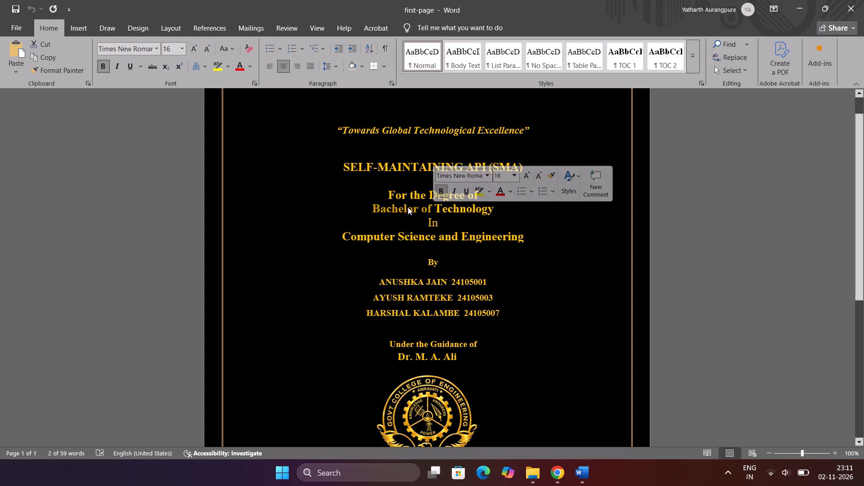
pyautogui.moveTo(395, 236); pyautogui.dragTo(450, 233)
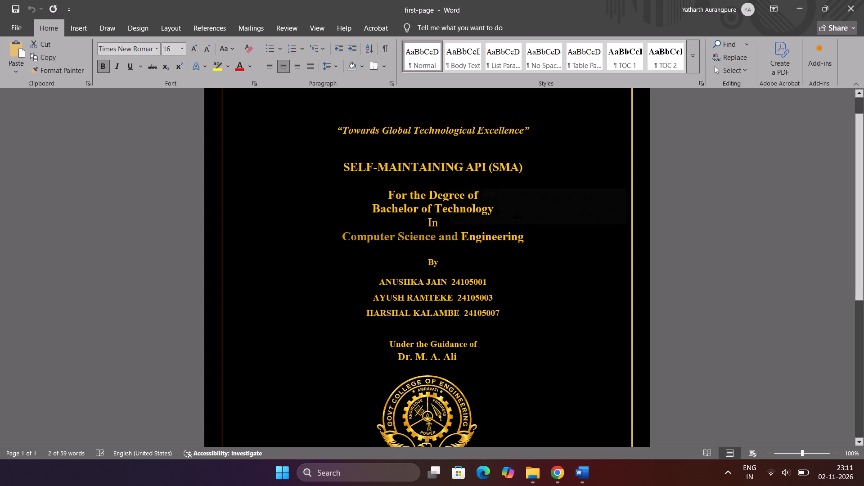
pyautogui.click(389, 200)
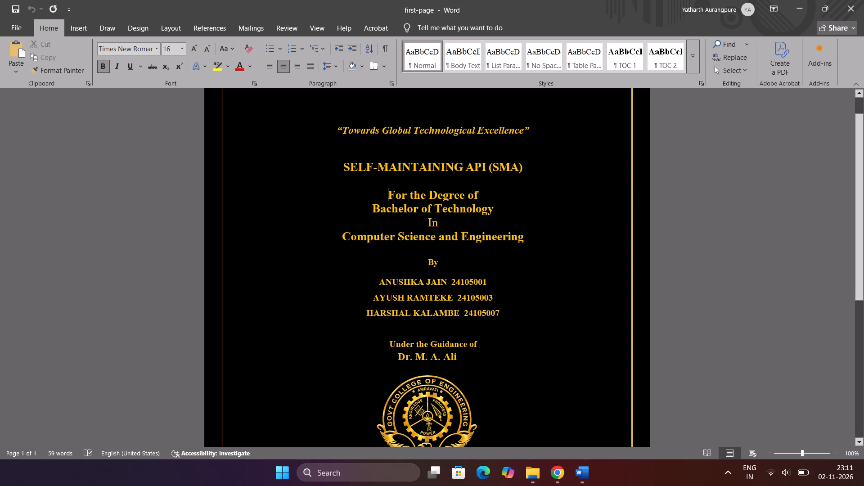
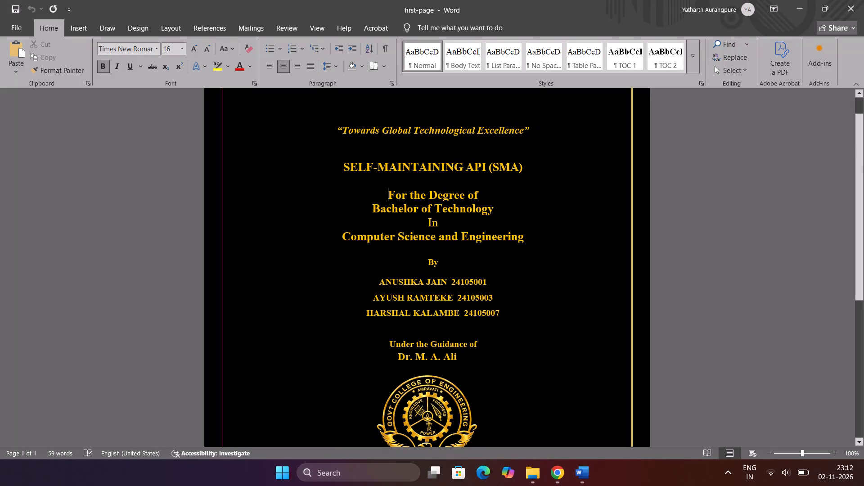
# Set the line spacing to 1.15 for the block from "For the Degree of" through "Computer Science and Engineering".
pyautogui.moveTo(387, 193); pyautogui.dragTo(486, 230)
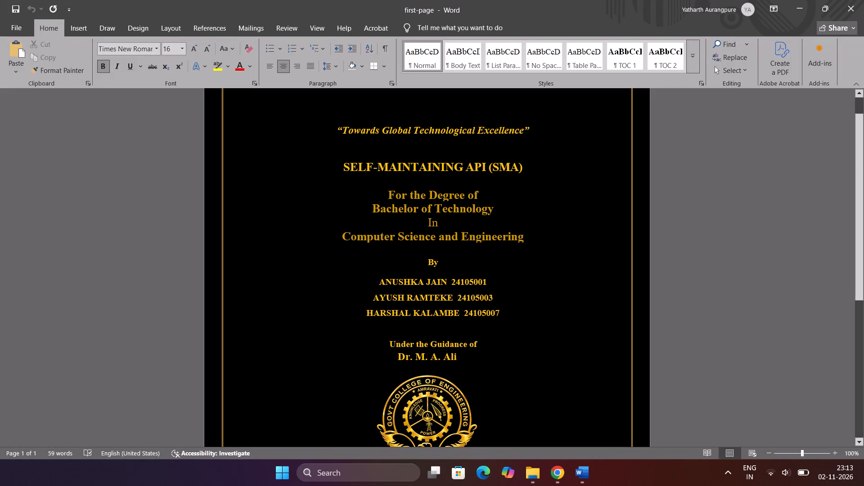
pyautogui.moveTo(486, 230); pyautogui.dragTo(512, 234)
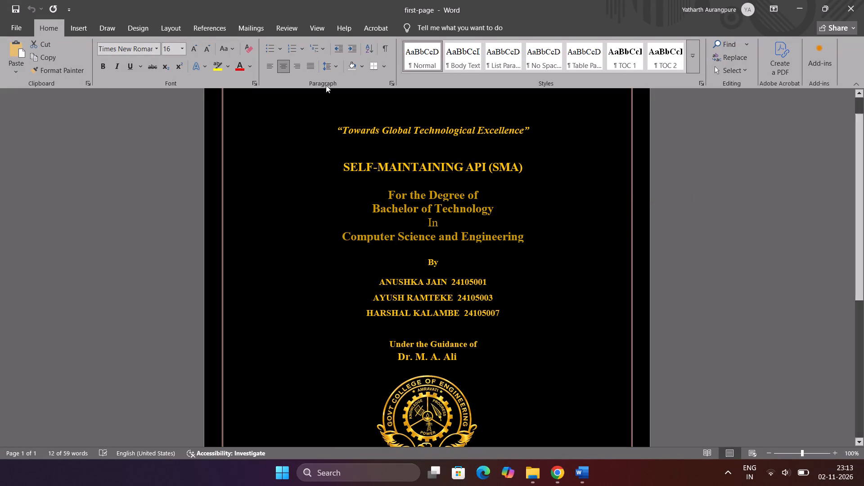
pyautogui.click(336, 66)
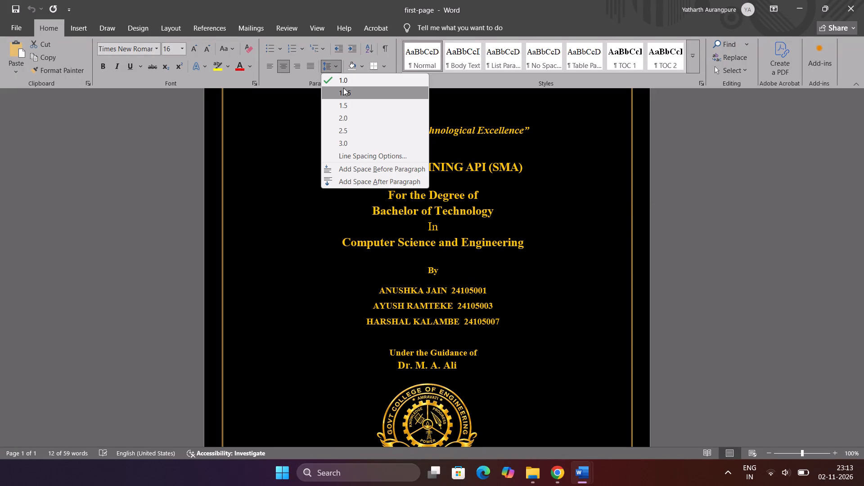
pyautogui.click(343, 88)
pyautogui.scroll(-1, 397, 248)
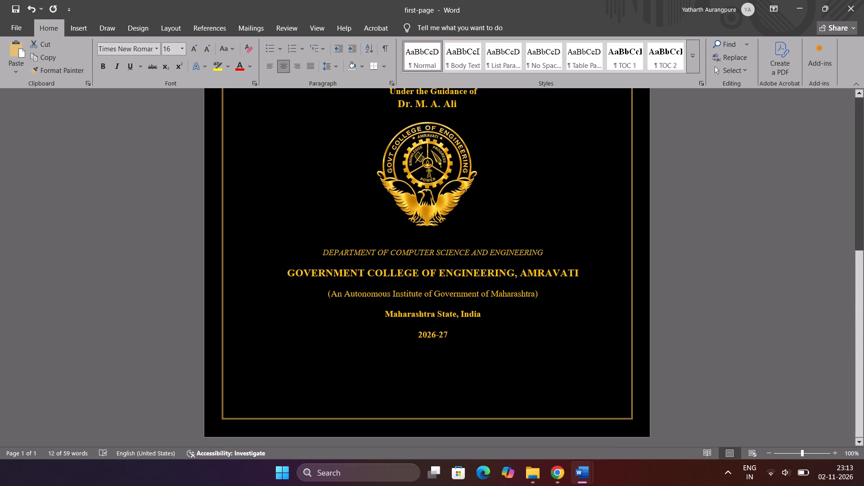
pyautogui.click(429, 328)
# Select the whole project title line "SELF-MAINTAINING API (SMA)" on the cover page.
pyautogui.scroll(2, 429, 328)
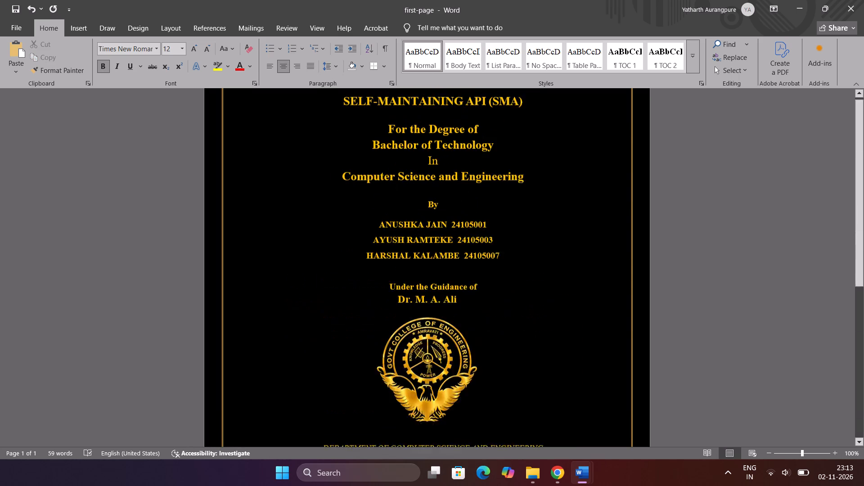
pyautogui.moveTo(360, 197); pyautogui.dragTo(415, 199)
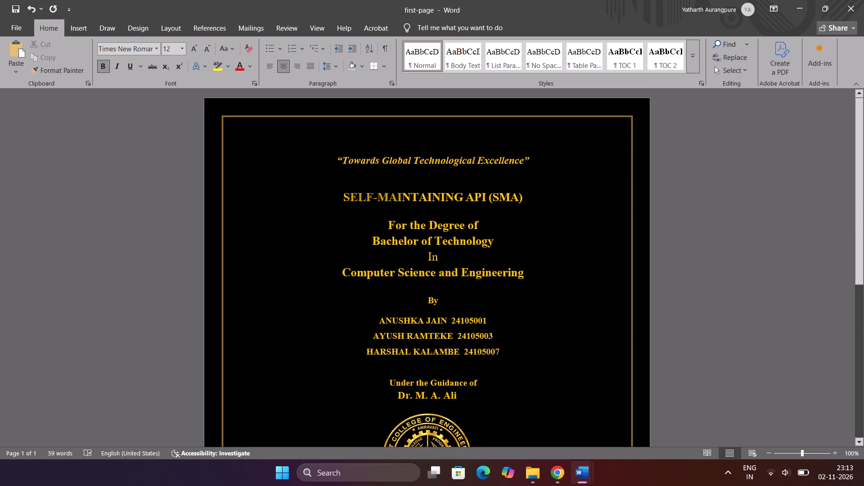
pyautogui.moveTo(415, 199); pyautogui.dragTo(554, 199)
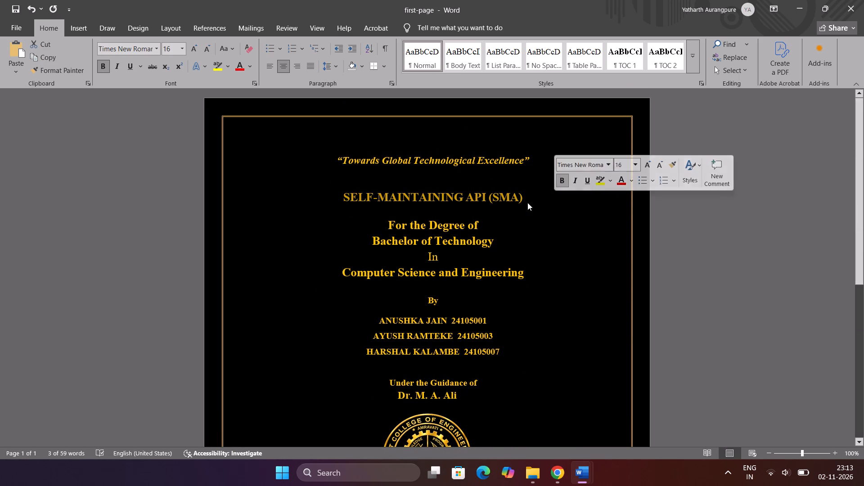
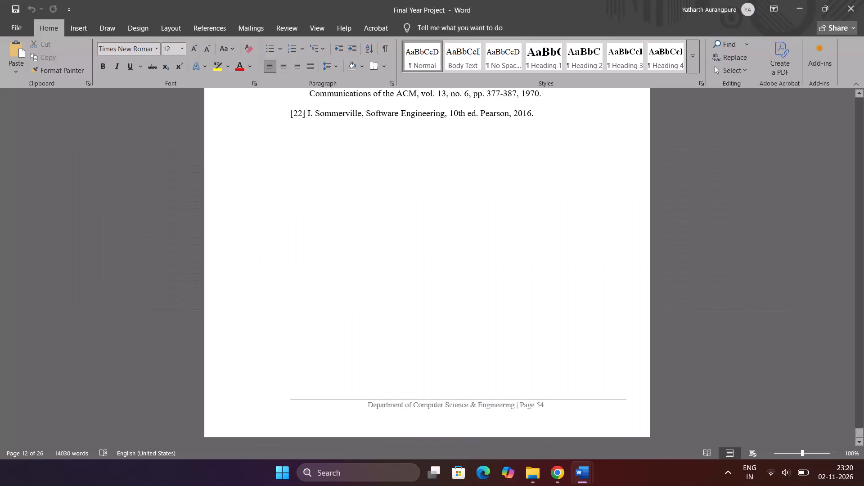
# Replace the cover title "SELF-MAINTAINING API (SMA)" with the MediLink title copied from the Final Year Project report, merging its formatting.
pyautogui.scroll(20, 462, 245)
pyautogui.scroll(10, 462, 245)
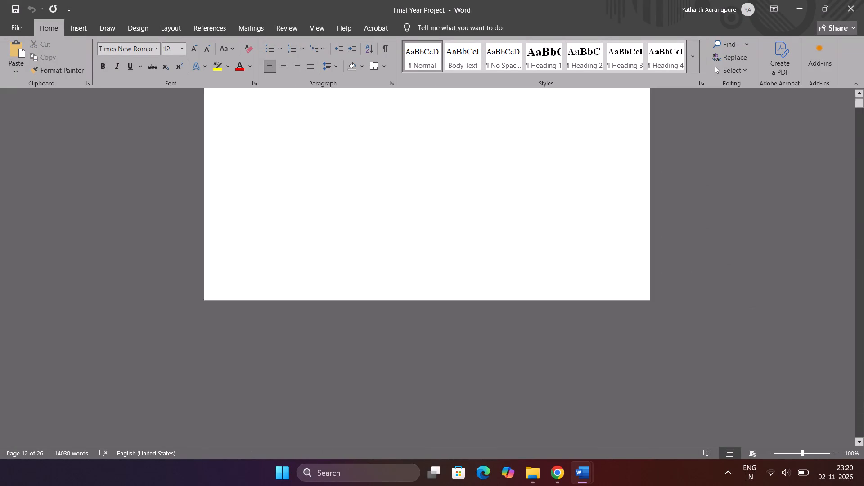
pyautogui.scroll(10, 462, 245)
pyautogui.moveTo(341, 198); pyautogui.dragTo(440, 226)
pyautogui.hotkey('ctrl', 'c')
pyautogui.hotkey('alt', 'Tab')
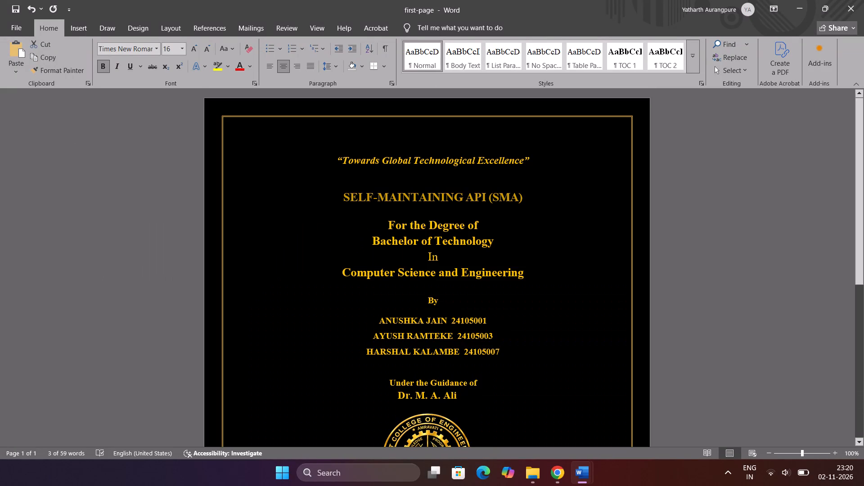
pyautogui.click(355, 199)
pyautogui.moveTo(355, 199); pyautogui.dragTo(471, 198)
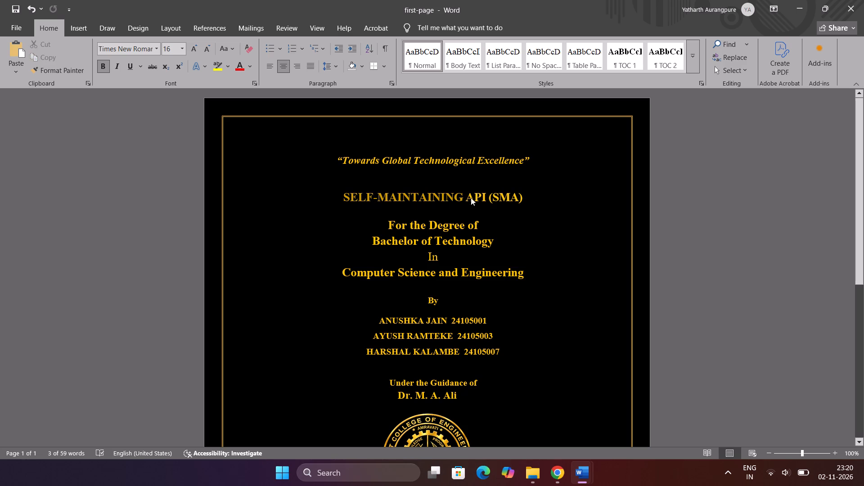
pyautogui.moveTo(471, 198); pyautogui.dragTo(562, 195)
pyautogui.hotkey('ctrl', 'v')
pyautogui.click(468, 260)
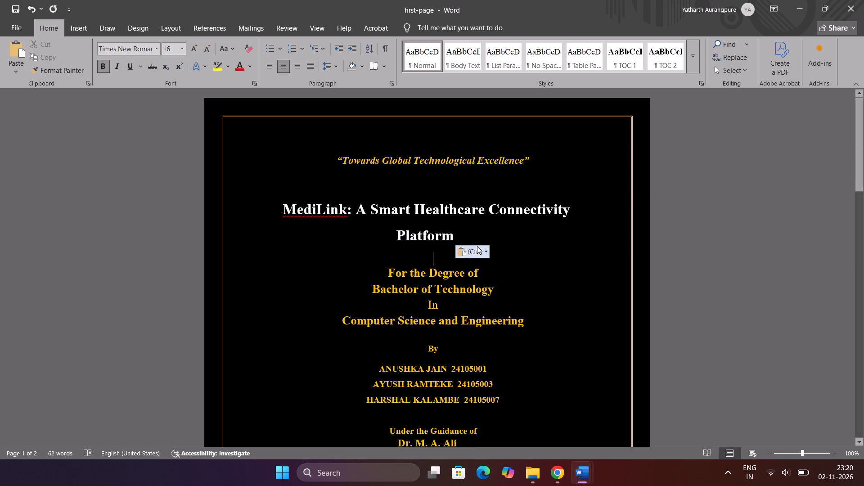
pyautogui.click(477, 246)
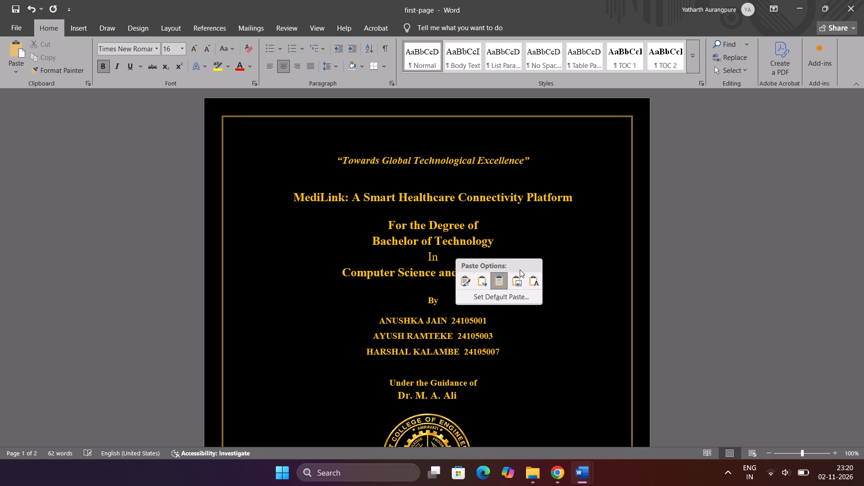
pyautogui.click(478, 279)
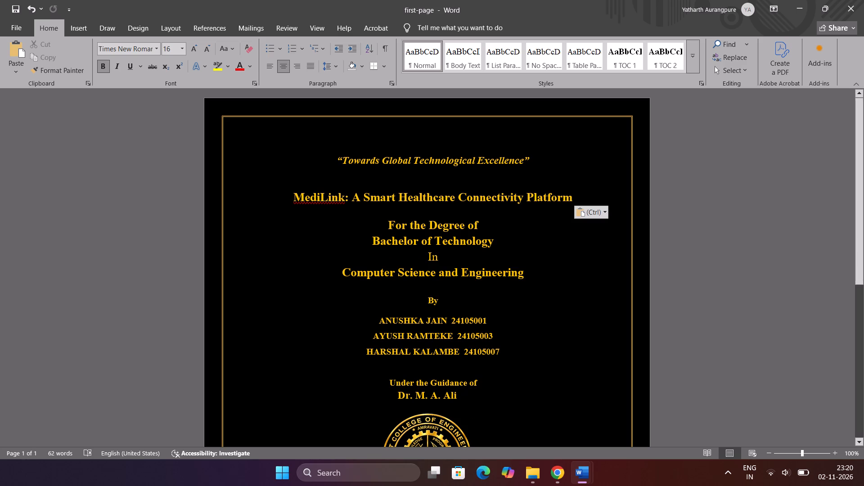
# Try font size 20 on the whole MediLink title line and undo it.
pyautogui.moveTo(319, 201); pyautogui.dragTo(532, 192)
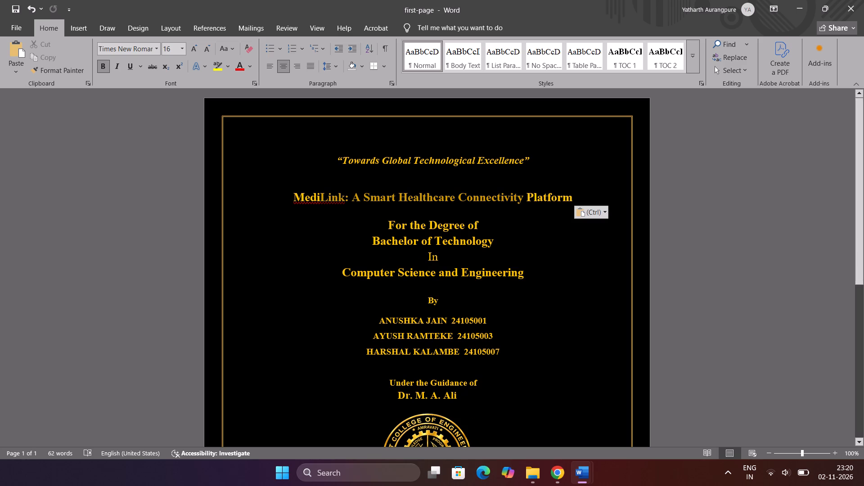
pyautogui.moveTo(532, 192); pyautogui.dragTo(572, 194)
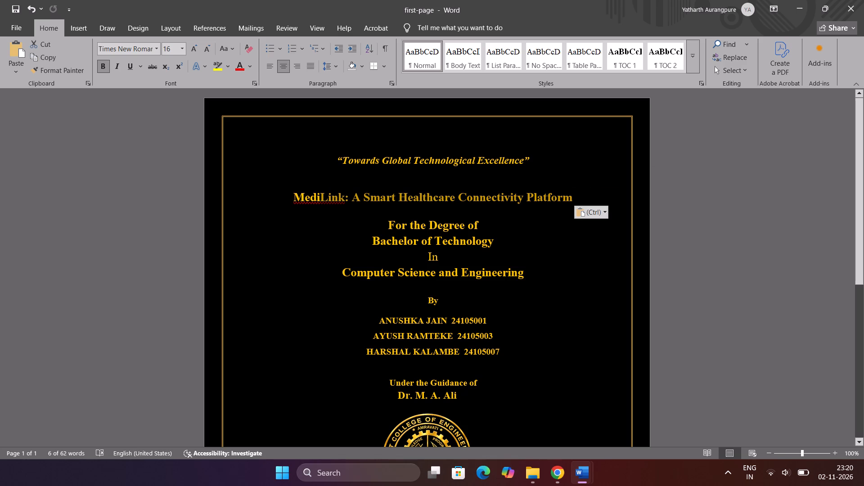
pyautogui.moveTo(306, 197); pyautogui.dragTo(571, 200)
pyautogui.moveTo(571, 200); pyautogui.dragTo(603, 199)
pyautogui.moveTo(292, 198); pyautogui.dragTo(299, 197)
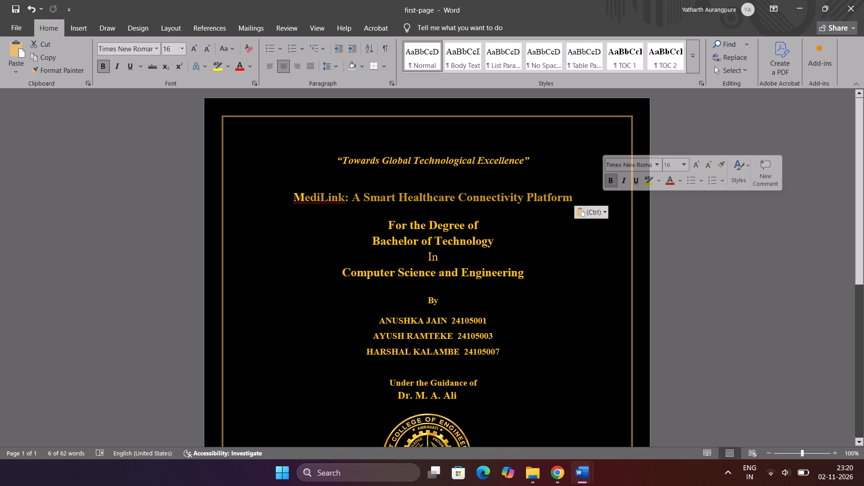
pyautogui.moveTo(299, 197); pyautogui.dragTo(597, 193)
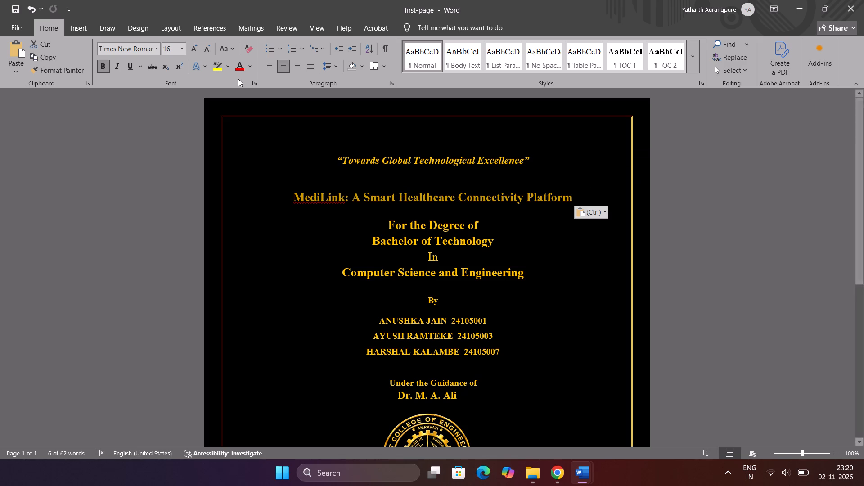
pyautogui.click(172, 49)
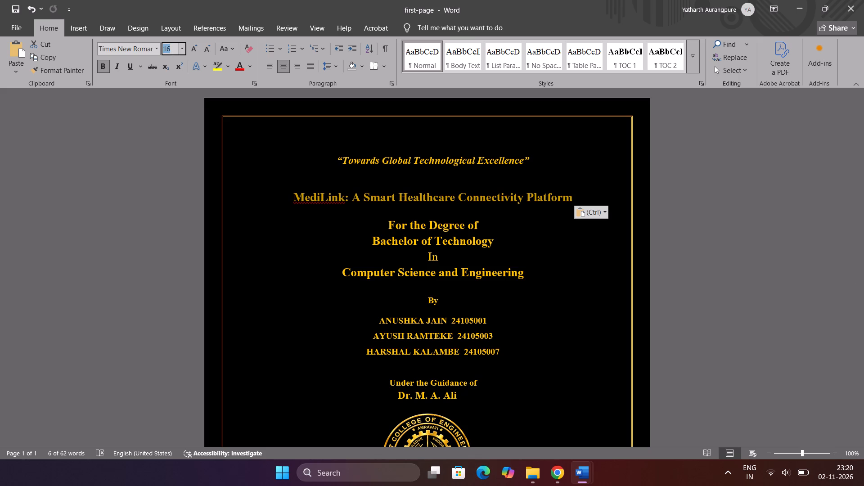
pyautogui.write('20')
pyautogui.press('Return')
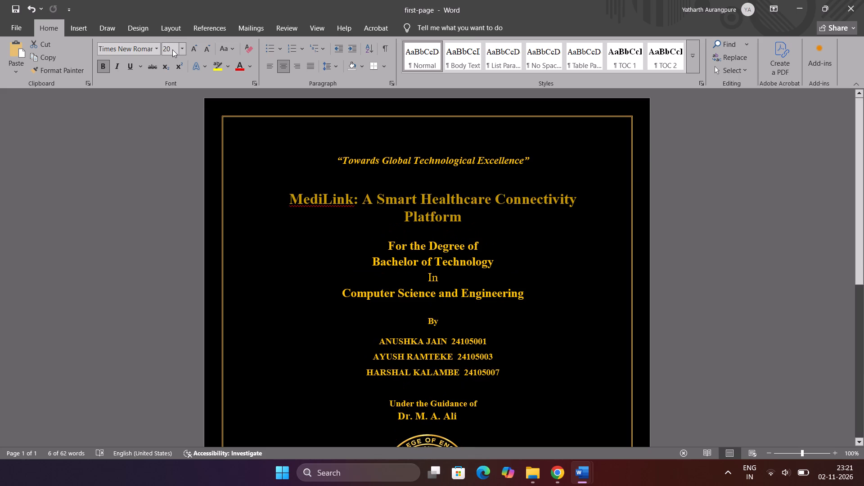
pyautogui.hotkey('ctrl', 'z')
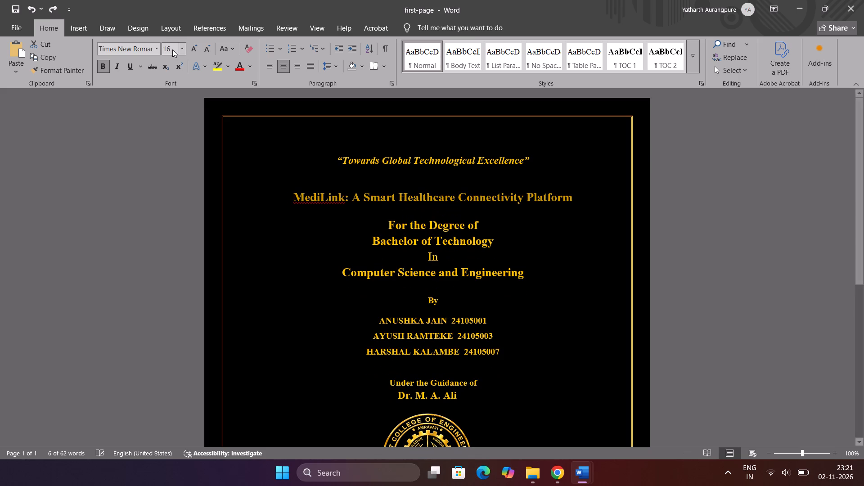
# Check the font formatting of the cover lines from "For the Degree of" down to the gap above "By".
pyautogui.click(440, 261)
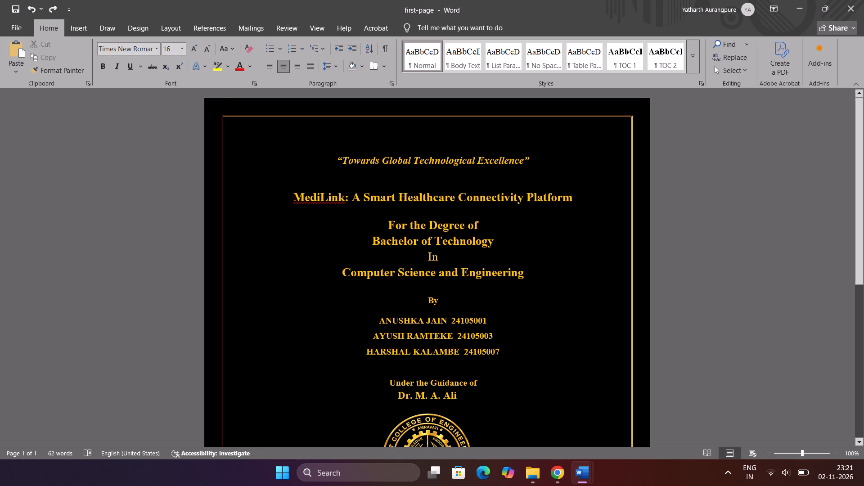
pyautogui.scroll(-2, 410, 271)
pyautogui.scroll(1, 410, 271)
pyautogui.click(405, 228)
pyautogui.hotkey('ctrl', 'a')
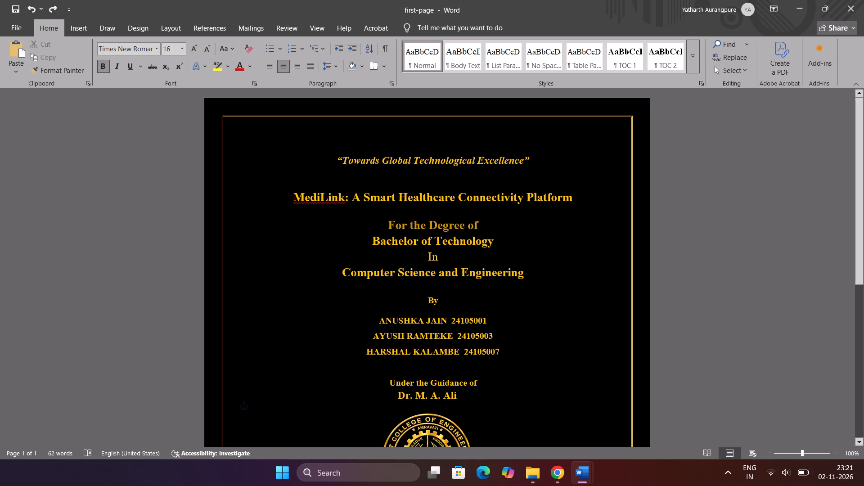
pyautogui.click(416, 242)
pyautogui.hotkey('ctrl', 'a')
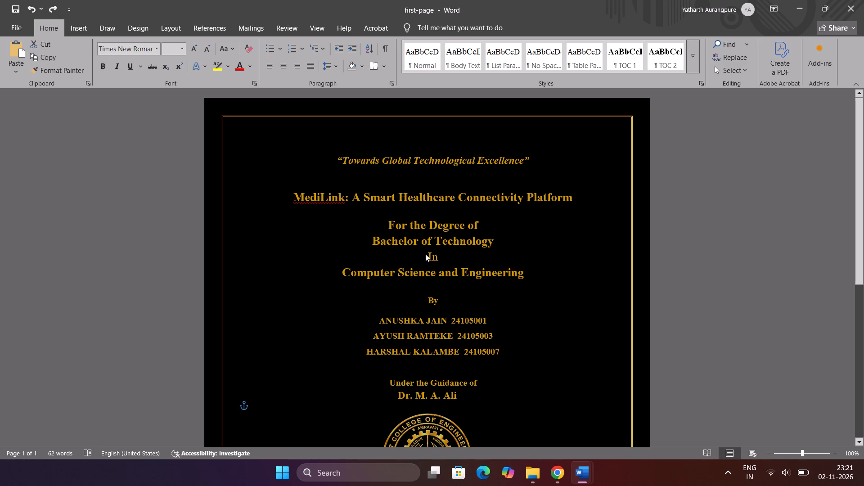
pyautogui.click(428, 254)
pyautogui.moveTo(428, 254); pyautogui.dragTo(434, 255)
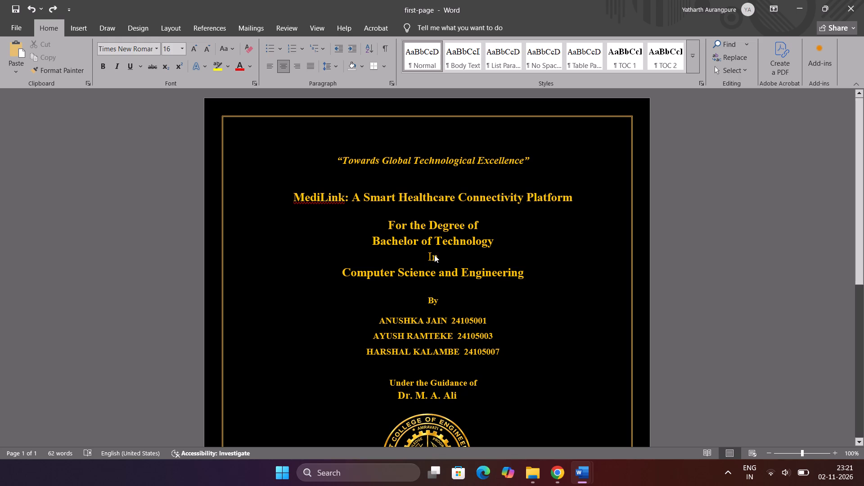
pyautogui.moveTo(434, 255); pyautogui.dragTo(436, 255)
pyautogui.click(428, 288)
# Set the font size of the whole title "MediLink: A Smart Healthcare Connectivity Platform" to 18.
pyautogui.moveTo(324, 203); pyautogui.dragTo(481, 193)
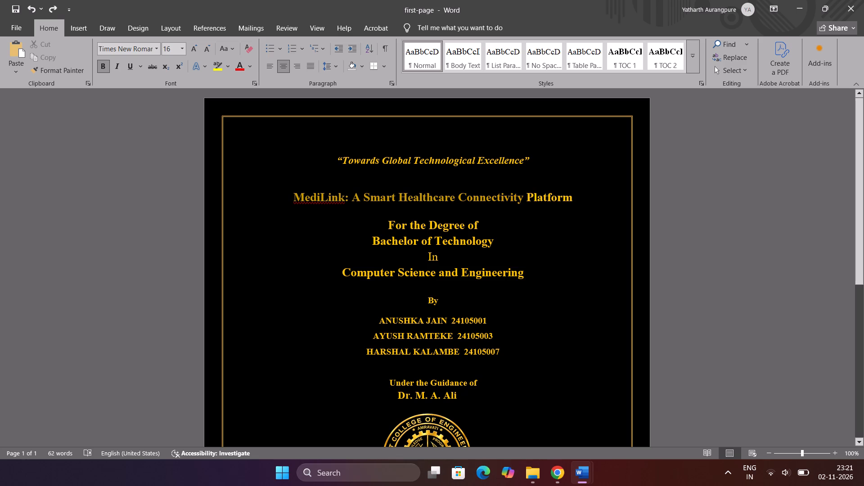
pyautogui.moveTo(481, 193); pyautogui.dragTo(564, 198)
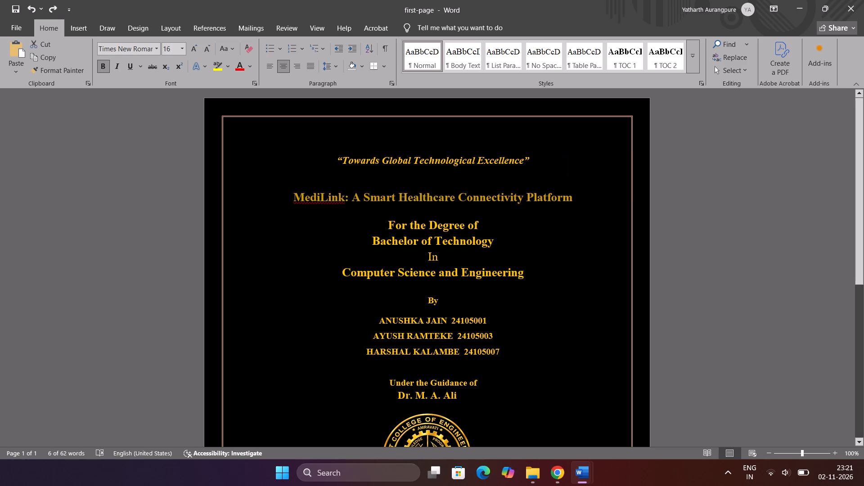
pyautogui.click(172, 45)
pyautogui.press('Up')
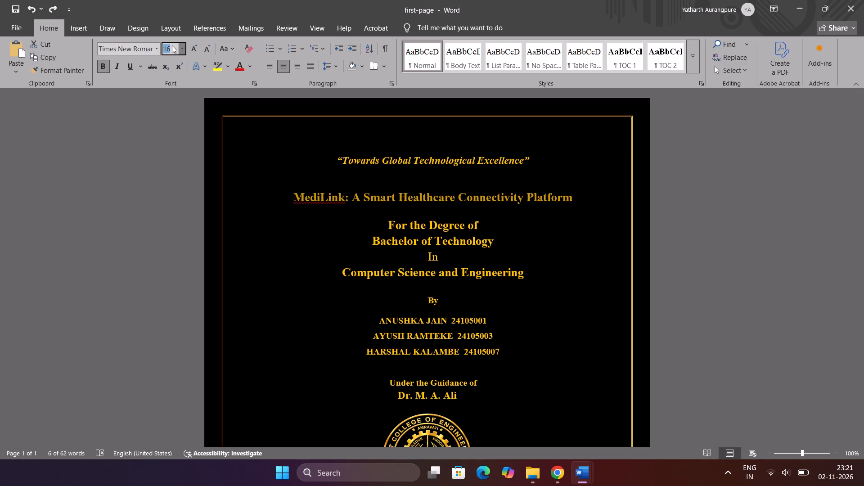
pyautogui.press('Up')
pyautogui.press('Down')
pyautogui.press('Down')
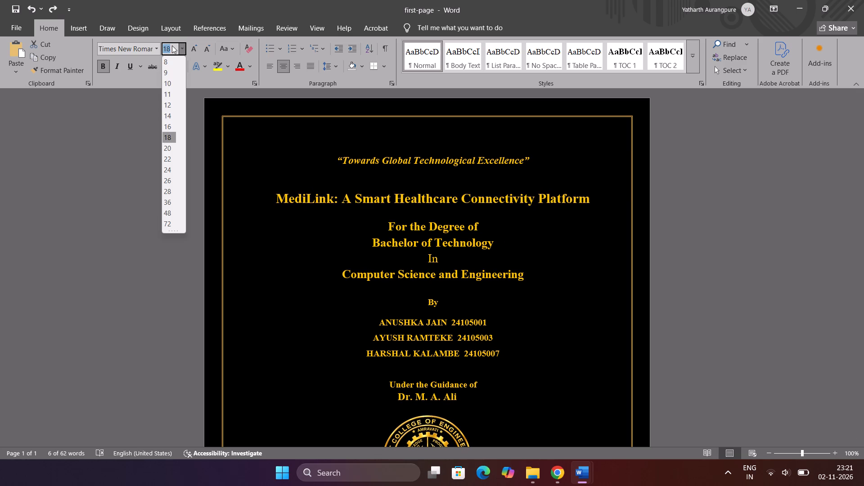
pyautogui.press('Down')
pyautogui.press('Down')
pyautogui.press('Up')
pyautogui.press('Up')
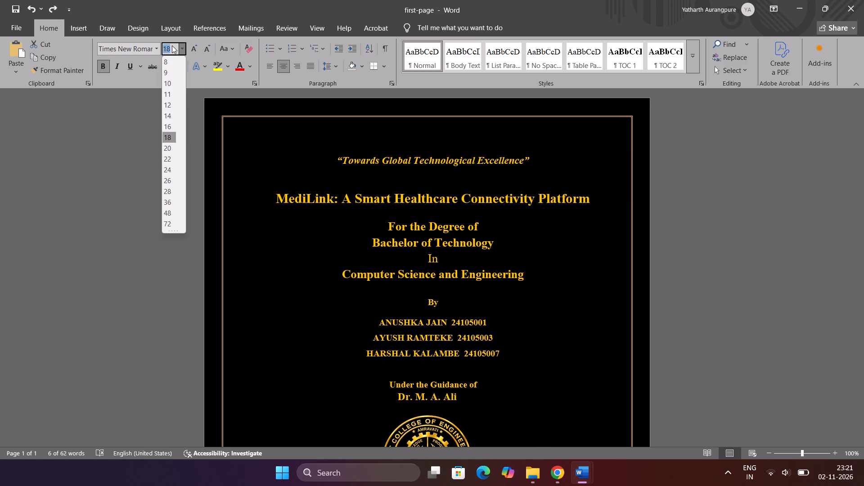
pyautogui.press('Up')
pyautogui.press('Down')
pyautogui.press('Return')
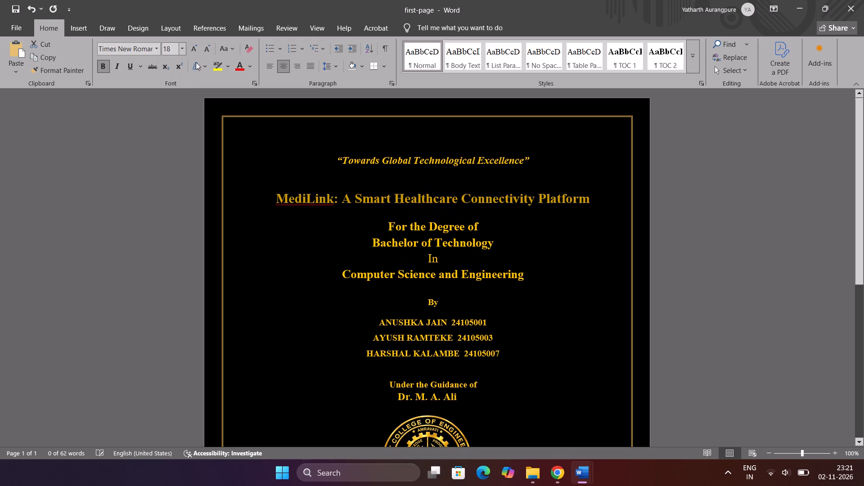
pyautogui.click(378, 260)
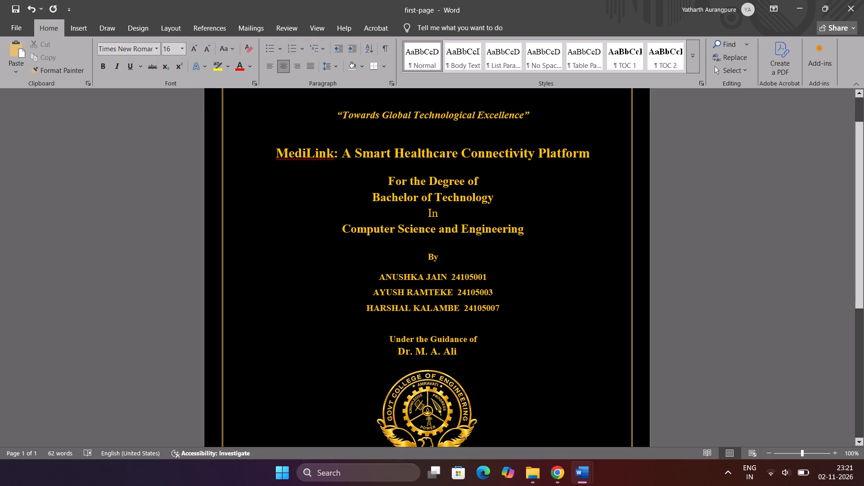
# Replace the three student lines under "By" with those copied from the Final Year Project report, merging their formatting.
pyautogui.scroll(-1, 378, 260)
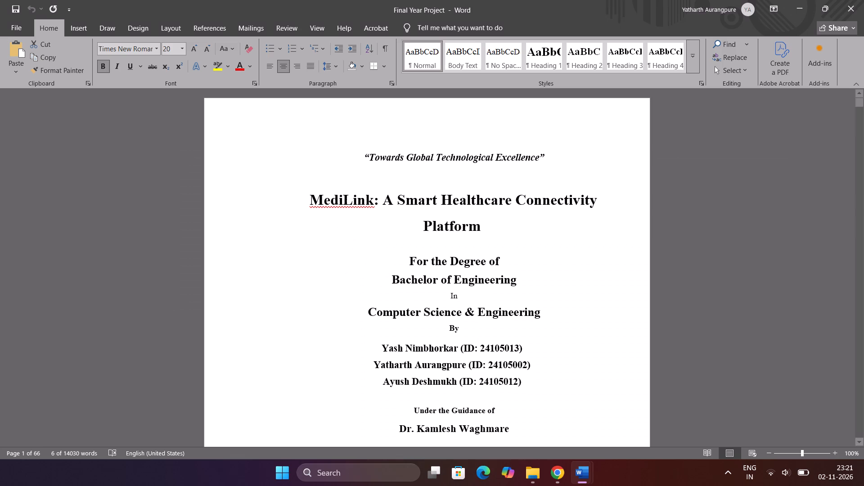
pyautogui.moveTo(388, 351); pyautogui.dragTo(522, 378)
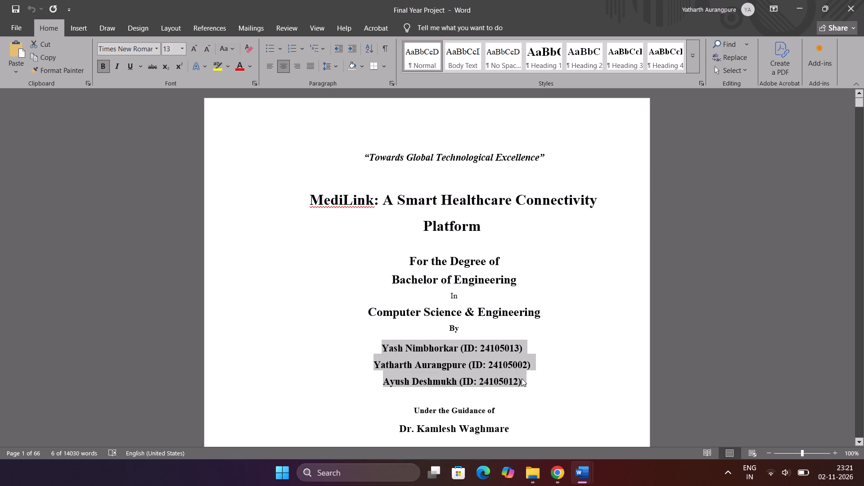
pyautogui.hotkey('ctrl', 'c')
pyautogui.hotkey('alt', 'Tab')
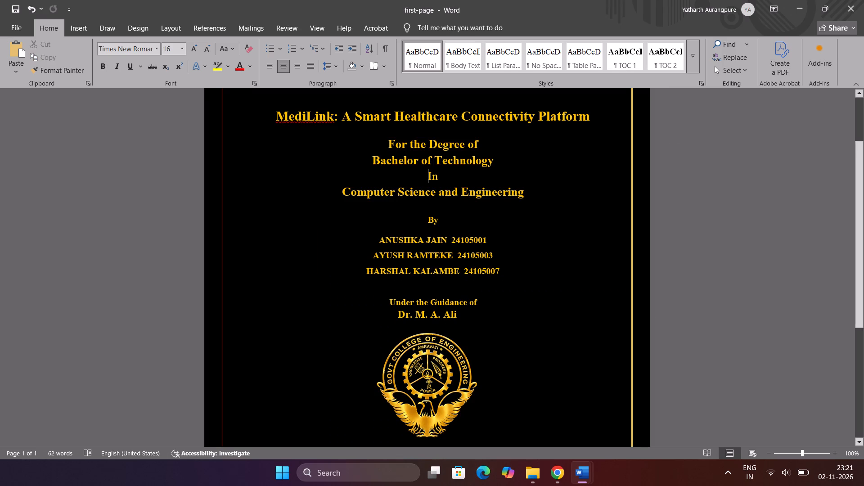
pyautogui.moveTo(398, 242); pyautogui.dragTo(490, 272)
pyautogui.hotkey('ctrl', 'v')
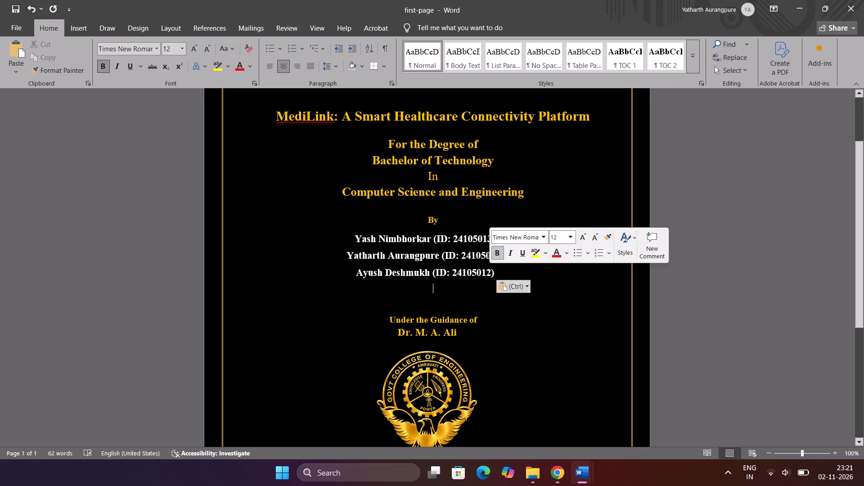
pyautogui.click(516, 292)
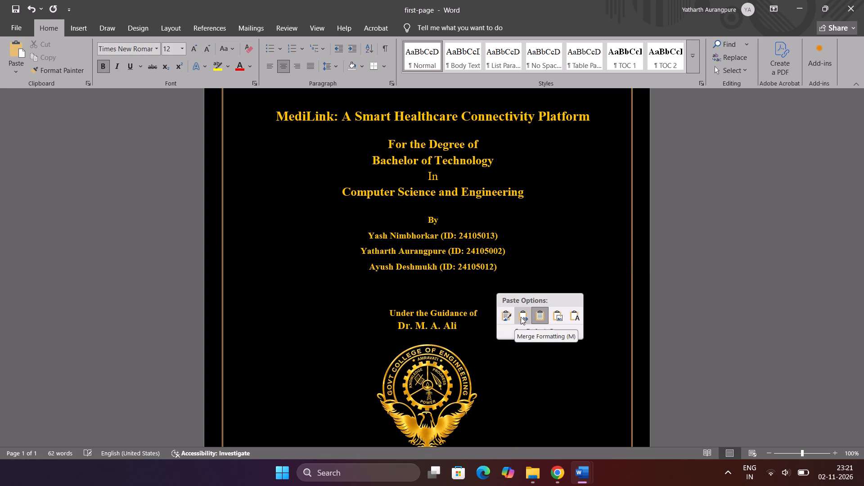
pyautogui.click(521, 317)
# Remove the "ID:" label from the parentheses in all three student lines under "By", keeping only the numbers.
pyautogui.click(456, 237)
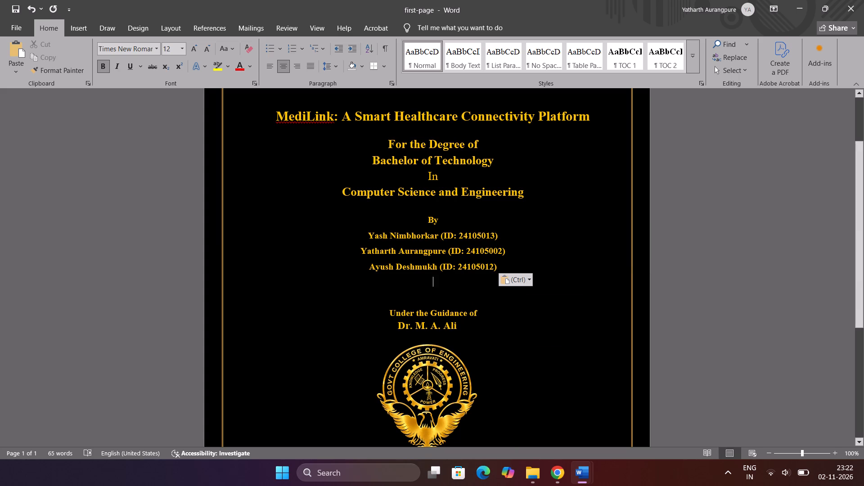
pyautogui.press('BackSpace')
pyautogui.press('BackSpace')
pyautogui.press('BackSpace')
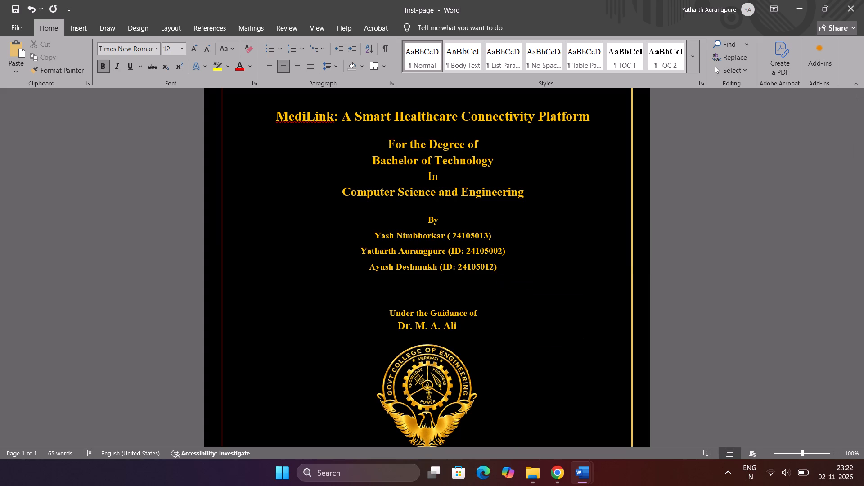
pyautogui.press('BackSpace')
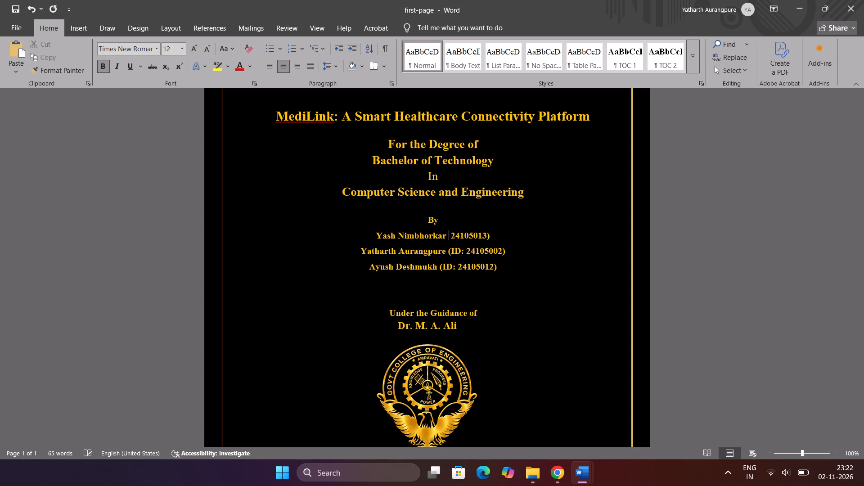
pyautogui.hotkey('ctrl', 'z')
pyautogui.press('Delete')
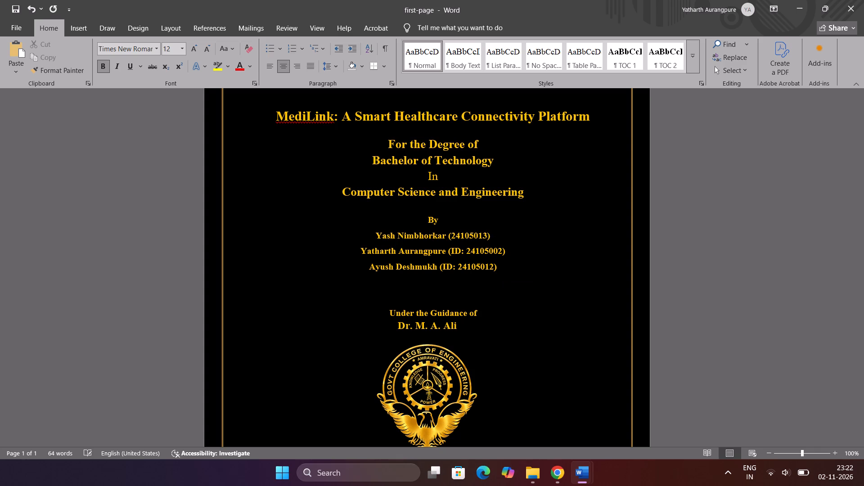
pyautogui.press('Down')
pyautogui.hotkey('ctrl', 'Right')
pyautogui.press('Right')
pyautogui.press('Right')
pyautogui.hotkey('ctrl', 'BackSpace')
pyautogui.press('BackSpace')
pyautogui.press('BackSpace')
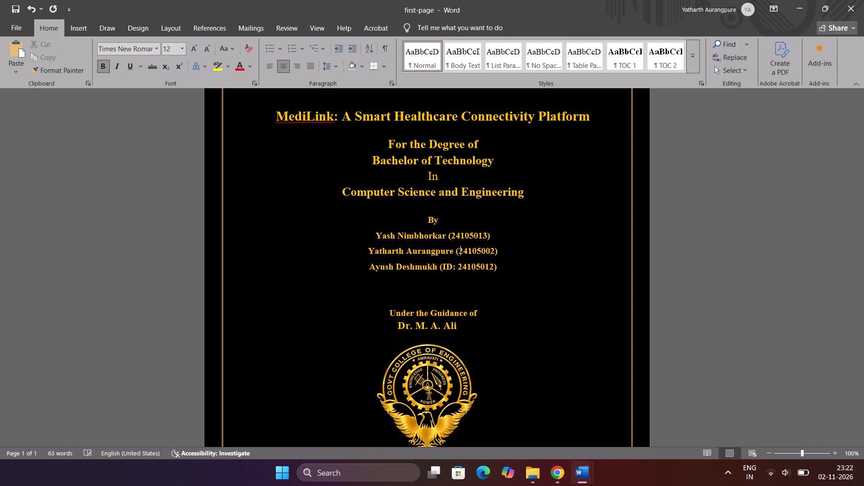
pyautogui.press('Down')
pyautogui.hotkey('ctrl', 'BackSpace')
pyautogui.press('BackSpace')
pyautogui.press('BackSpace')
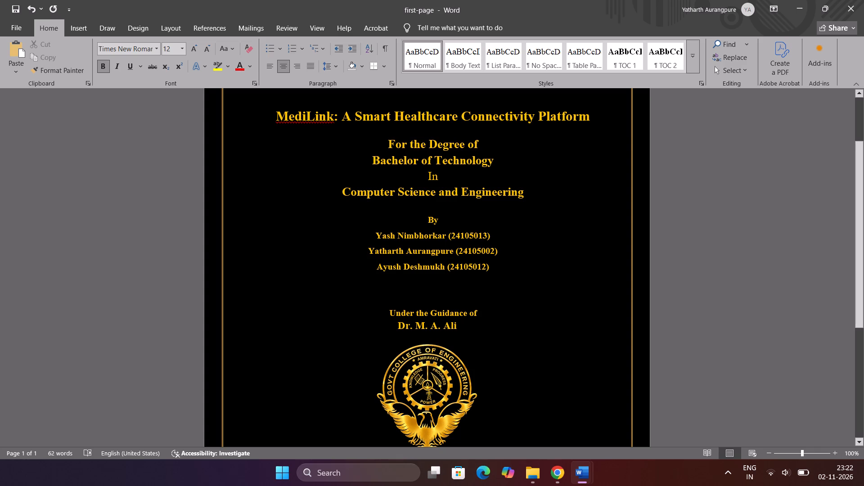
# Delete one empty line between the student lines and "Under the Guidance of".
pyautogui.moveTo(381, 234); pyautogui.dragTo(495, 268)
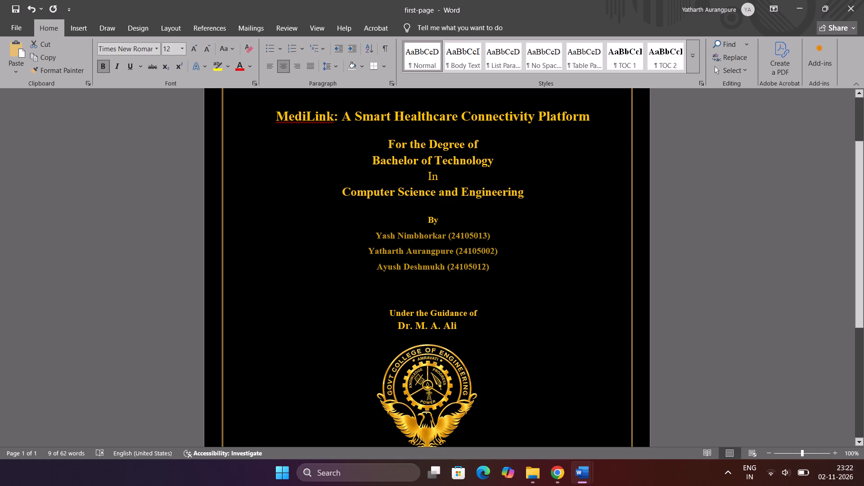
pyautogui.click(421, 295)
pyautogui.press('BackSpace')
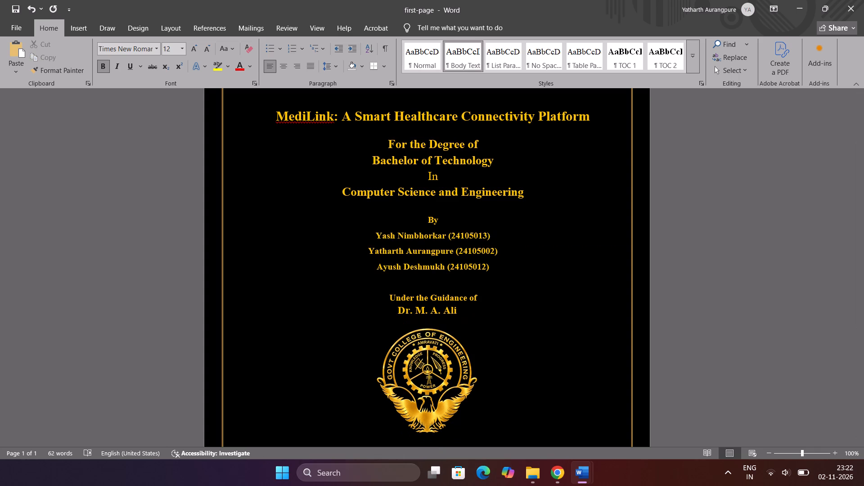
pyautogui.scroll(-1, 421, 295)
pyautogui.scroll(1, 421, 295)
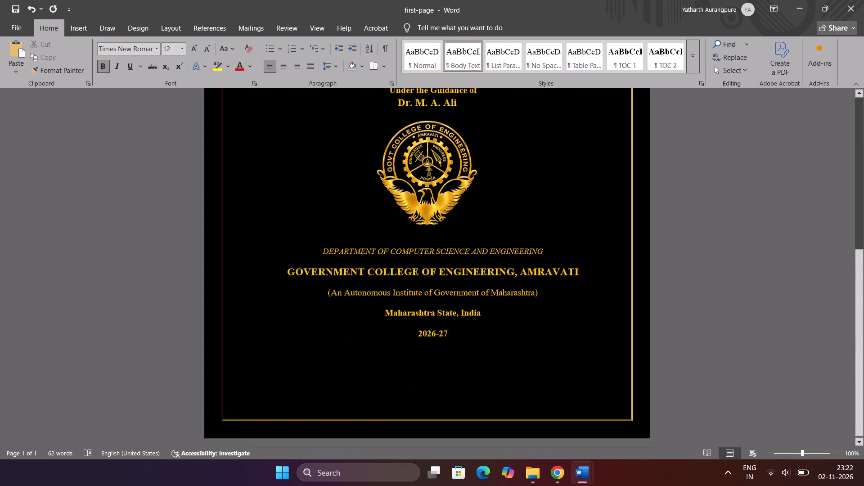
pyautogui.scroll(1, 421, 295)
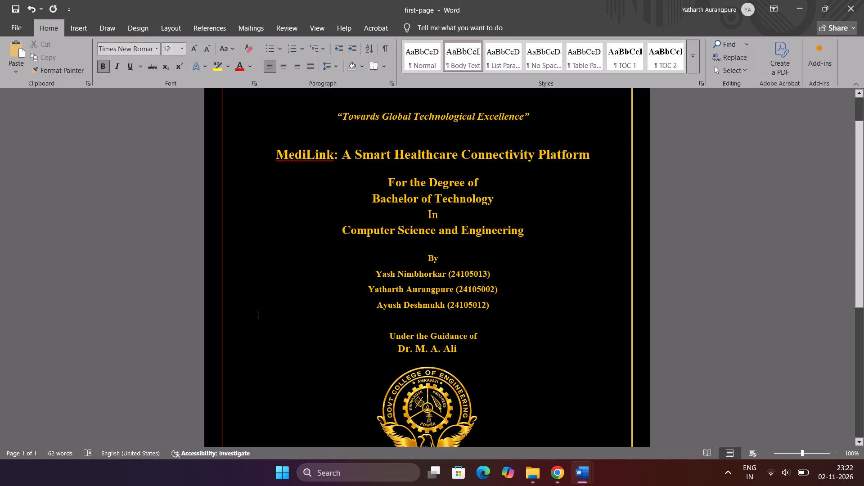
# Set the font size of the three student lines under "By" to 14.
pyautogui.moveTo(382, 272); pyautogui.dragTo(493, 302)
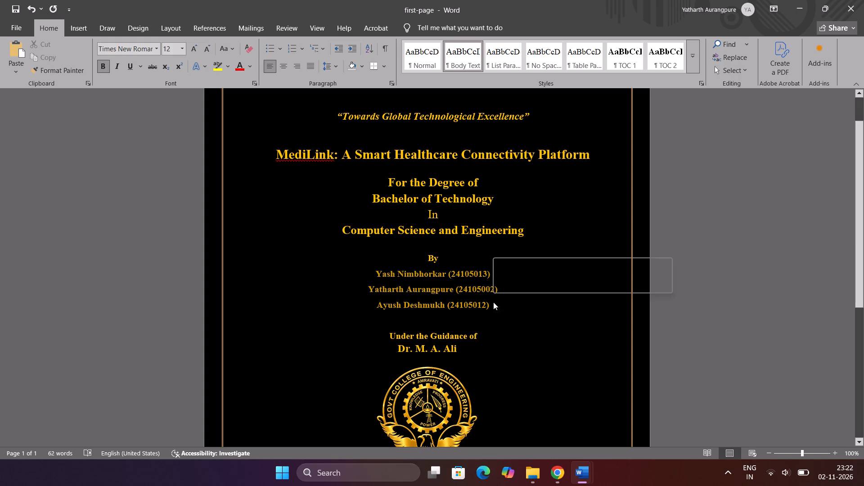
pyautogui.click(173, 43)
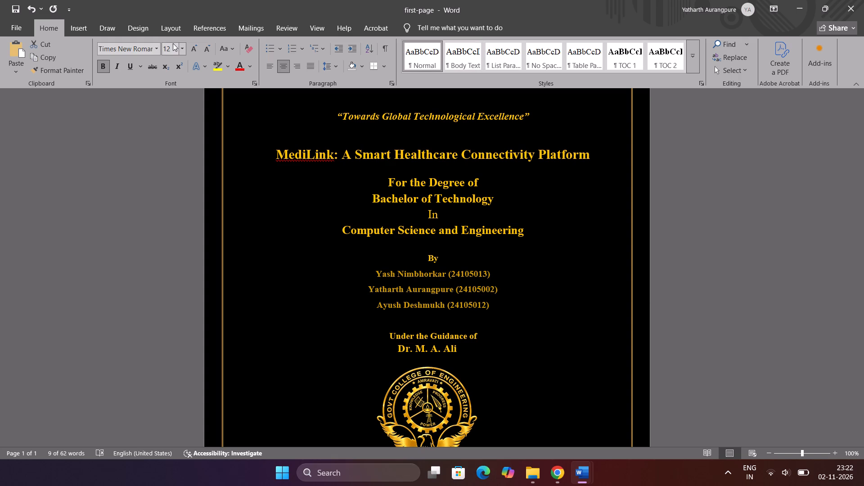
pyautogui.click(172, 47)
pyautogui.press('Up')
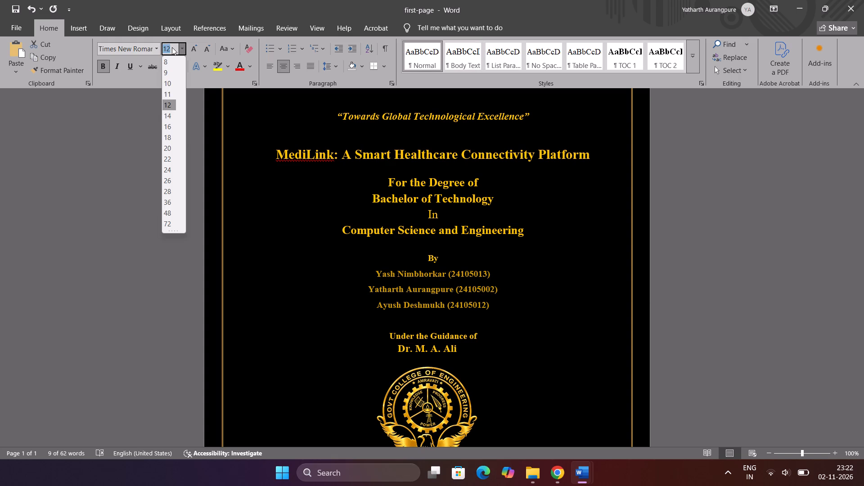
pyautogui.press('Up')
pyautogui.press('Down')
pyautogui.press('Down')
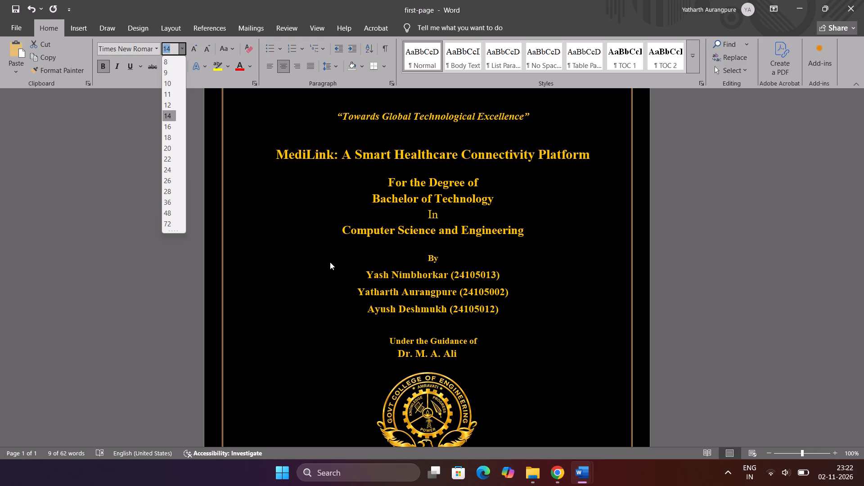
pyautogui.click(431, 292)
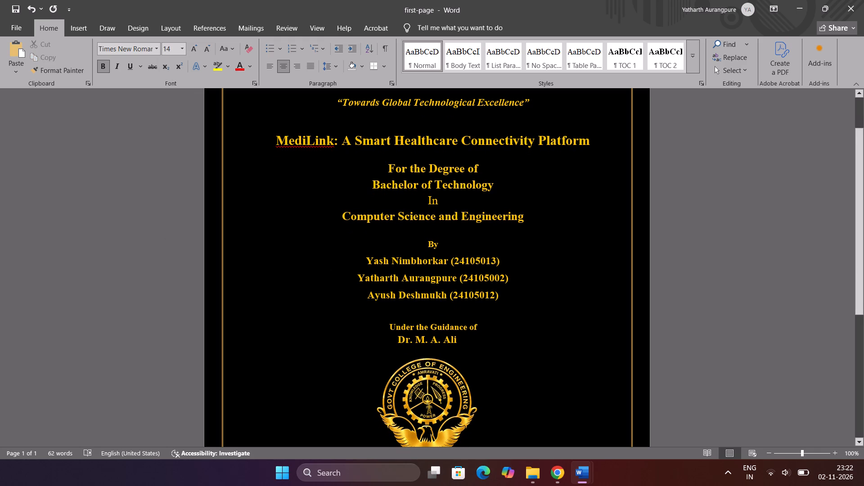
# Check the font size of "By" and the line above it, and compare with the cover of the Final Year Project report.
pyautogui.click(436, 231)
pyautogui.moveTo(431, 243); pyautogui.dragTo(437, 244)
pyautogui.moveTo(437, 244); pyautogui.dragTo(440, 244)
pyautogui.click(425, 243)
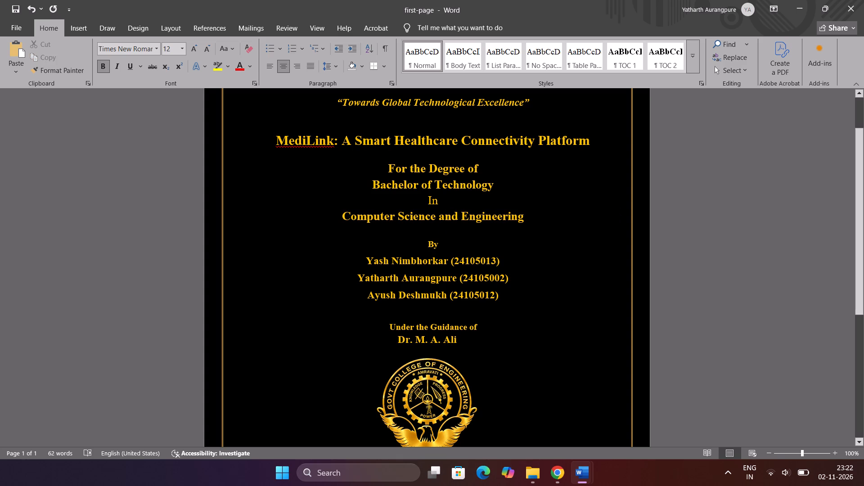
pyautogui.moveTo(418, 216); pyautogui.dragTo(430, 216)
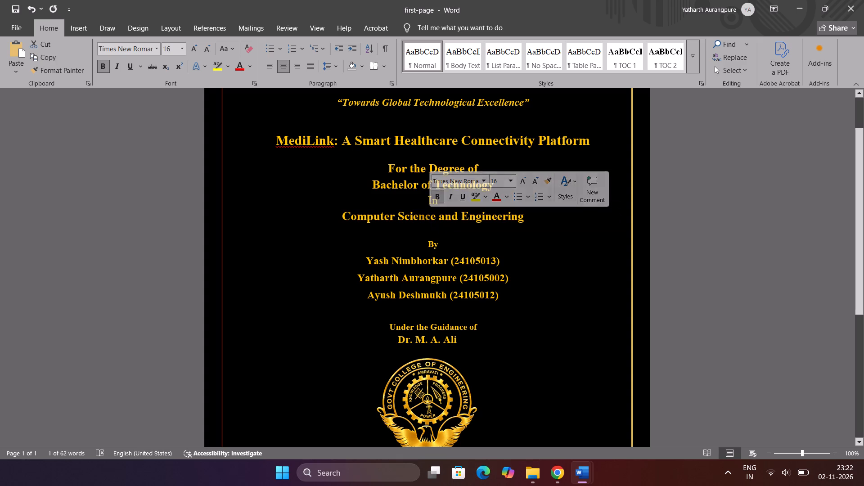
pyautogui.moveTo(427, 244); pyautogui.dragTo(439, 243)
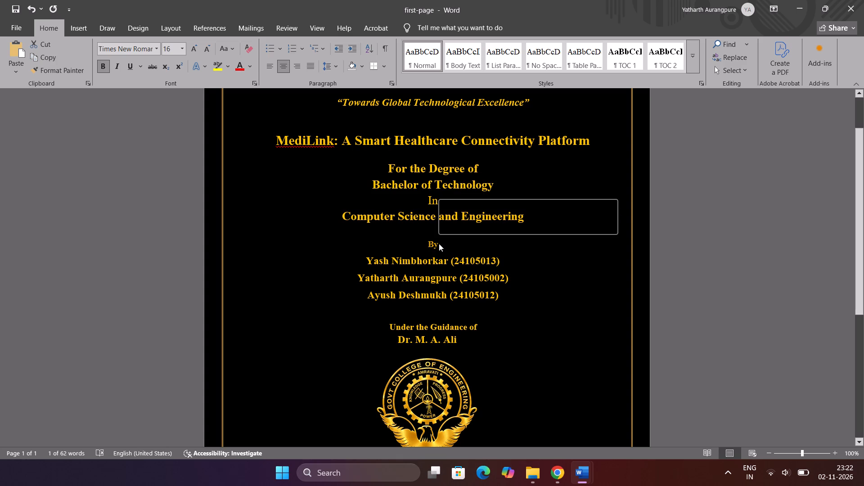
pyautogui.press('Up')
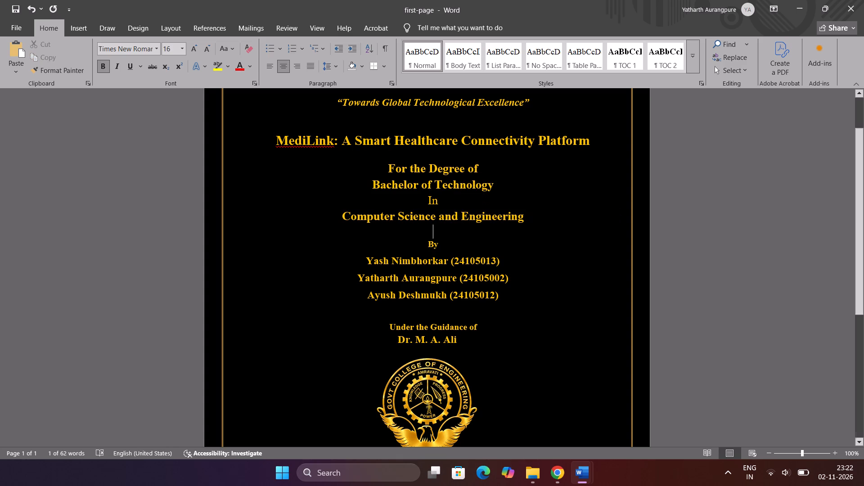
pyautogui.press('Down')
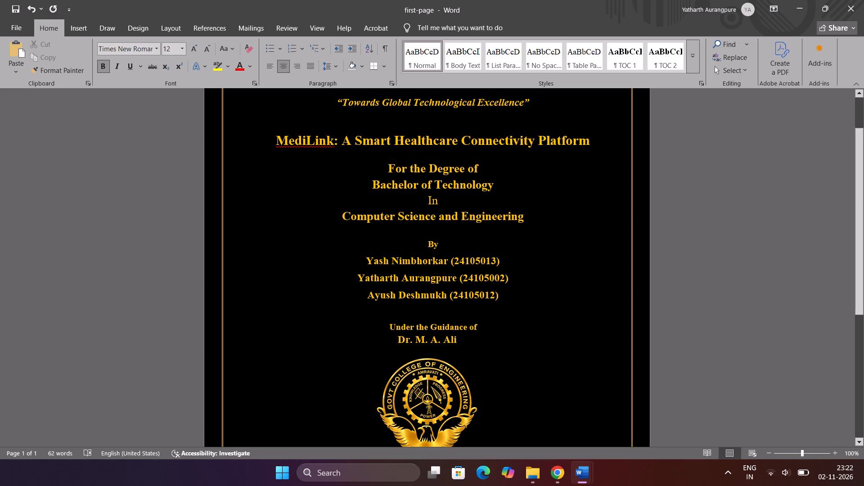
pyautogui.hotkey('alt', 'Tab')
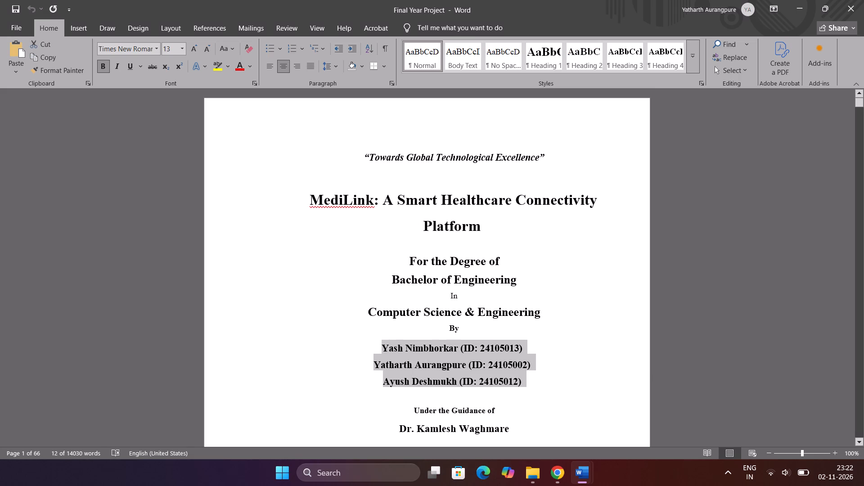
pyautogui.hotkey('alt', 'Tab')
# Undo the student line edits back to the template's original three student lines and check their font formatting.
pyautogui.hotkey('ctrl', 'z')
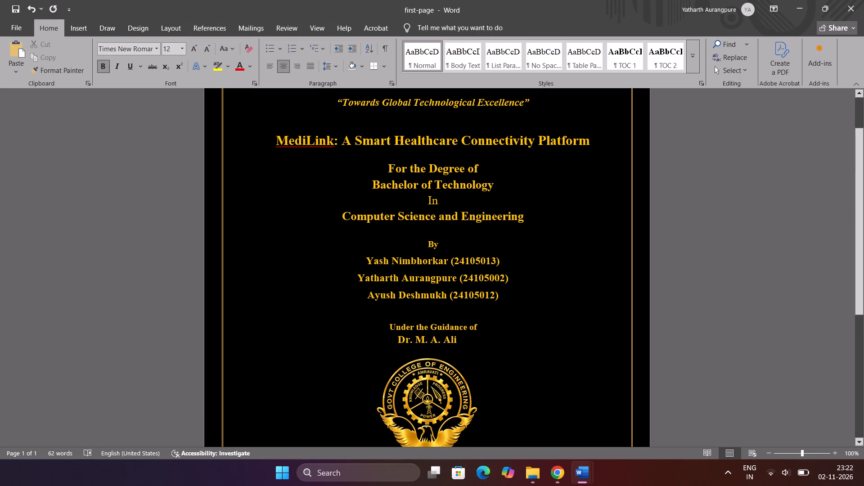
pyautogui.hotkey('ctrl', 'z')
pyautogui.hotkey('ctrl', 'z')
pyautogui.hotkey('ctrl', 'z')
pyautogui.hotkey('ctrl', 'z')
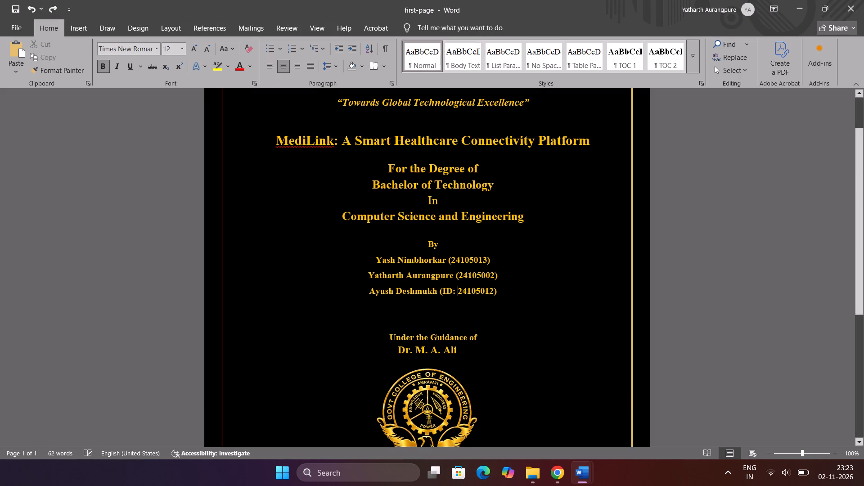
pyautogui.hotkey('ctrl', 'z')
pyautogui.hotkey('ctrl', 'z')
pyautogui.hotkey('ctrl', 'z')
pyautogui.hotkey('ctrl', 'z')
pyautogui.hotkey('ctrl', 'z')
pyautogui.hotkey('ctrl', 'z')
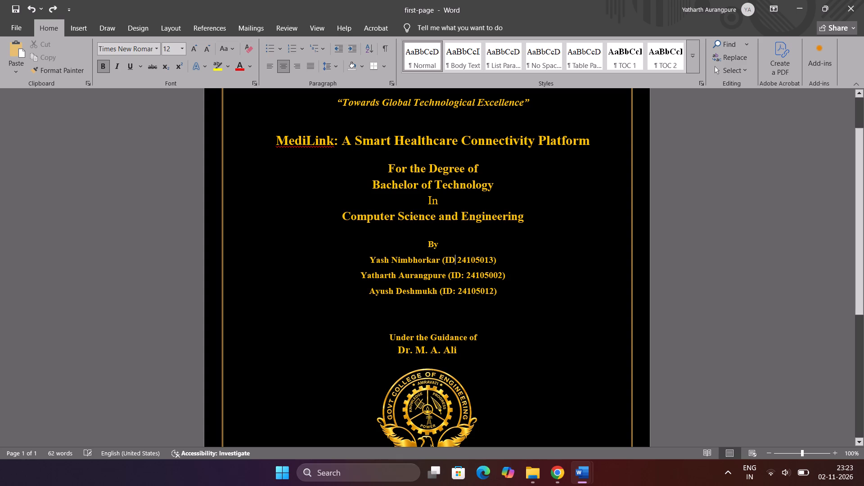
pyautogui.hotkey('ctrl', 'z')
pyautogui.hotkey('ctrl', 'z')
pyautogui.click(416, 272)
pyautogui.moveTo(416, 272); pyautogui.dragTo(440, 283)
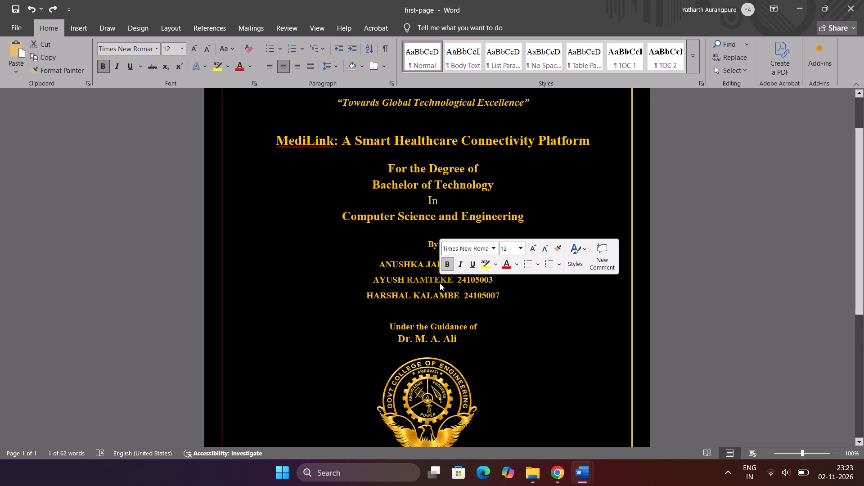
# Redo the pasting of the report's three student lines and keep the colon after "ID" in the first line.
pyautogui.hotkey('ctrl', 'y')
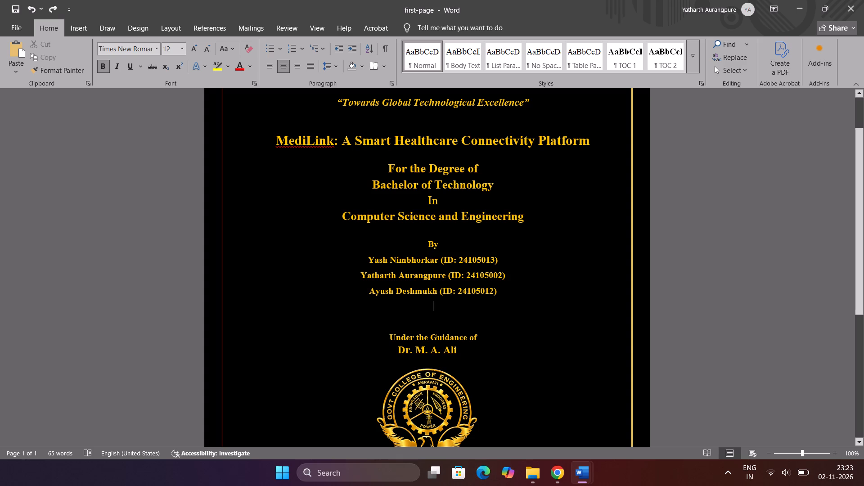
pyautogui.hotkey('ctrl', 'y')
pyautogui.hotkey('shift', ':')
# Rewrite the first student's name under "By" in full capitals, keeping the ID in parentheses after it.
pyautogui.doubleClick(372, 260)
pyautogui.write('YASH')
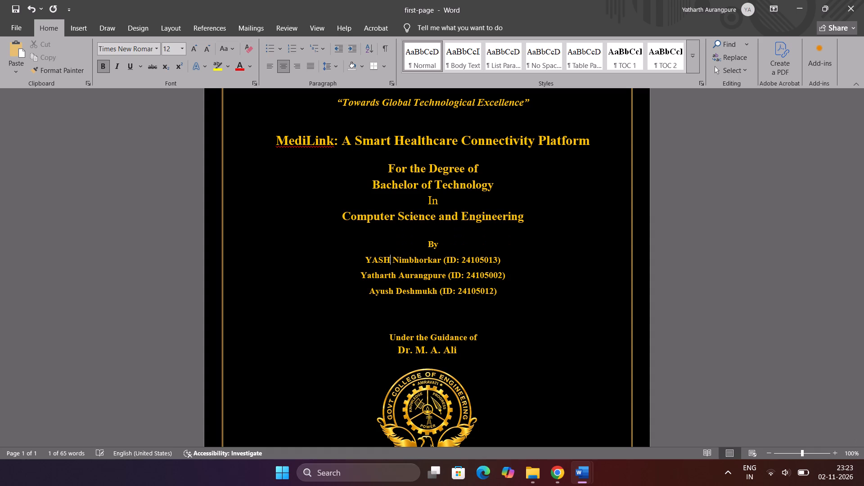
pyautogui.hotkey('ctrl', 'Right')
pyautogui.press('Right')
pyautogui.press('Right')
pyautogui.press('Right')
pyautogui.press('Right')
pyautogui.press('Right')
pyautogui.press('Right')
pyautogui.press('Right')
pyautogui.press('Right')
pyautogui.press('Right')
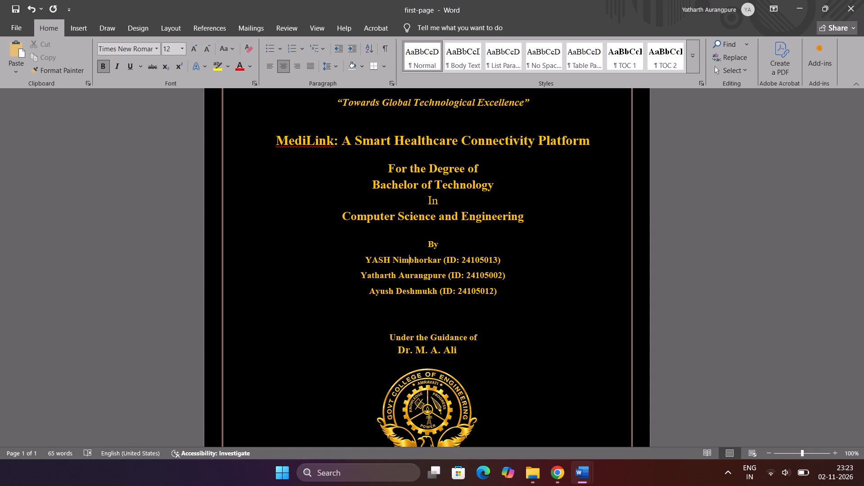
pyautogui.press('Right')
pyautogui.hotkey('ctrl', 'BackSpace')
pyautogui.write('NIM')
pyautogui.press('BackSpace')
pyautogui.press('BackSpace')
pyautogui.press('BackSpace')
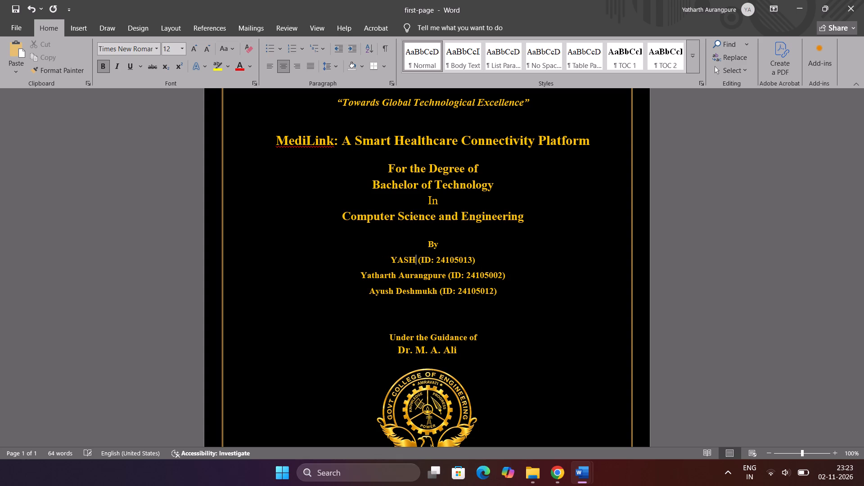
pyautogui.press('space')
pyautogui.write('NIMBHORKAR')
# Rewrite the second student's name in full capitals, with a space before the parenthesised ID.
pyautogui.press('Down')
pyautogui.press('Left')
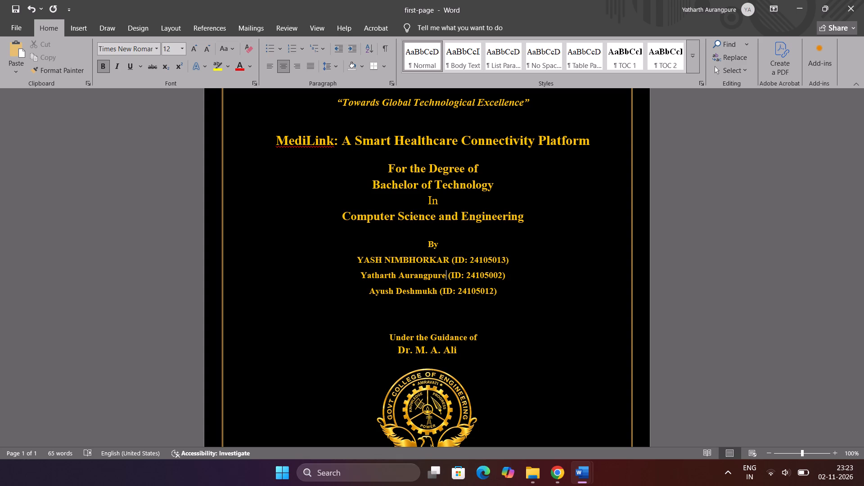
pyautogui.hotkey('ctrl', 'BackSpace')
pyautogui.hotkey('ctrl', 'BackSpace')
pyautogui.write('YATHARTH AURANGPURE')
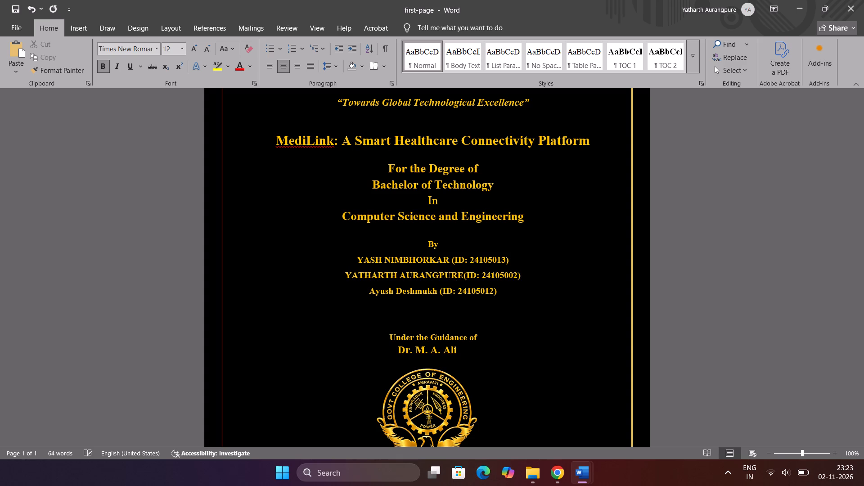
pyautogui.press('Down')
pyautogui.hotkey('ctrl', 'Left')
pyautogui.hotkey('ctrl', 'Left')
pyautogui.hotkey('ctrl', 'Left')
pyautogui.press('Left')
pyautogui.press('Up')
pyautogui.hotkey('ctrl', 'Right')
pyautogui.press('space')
# Rewrite the third student's name in full capitals, with a single space before the parenthesised ID.
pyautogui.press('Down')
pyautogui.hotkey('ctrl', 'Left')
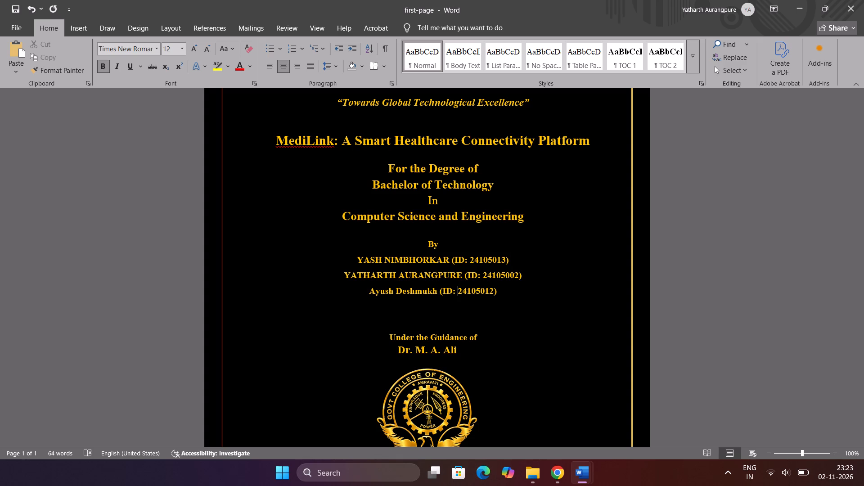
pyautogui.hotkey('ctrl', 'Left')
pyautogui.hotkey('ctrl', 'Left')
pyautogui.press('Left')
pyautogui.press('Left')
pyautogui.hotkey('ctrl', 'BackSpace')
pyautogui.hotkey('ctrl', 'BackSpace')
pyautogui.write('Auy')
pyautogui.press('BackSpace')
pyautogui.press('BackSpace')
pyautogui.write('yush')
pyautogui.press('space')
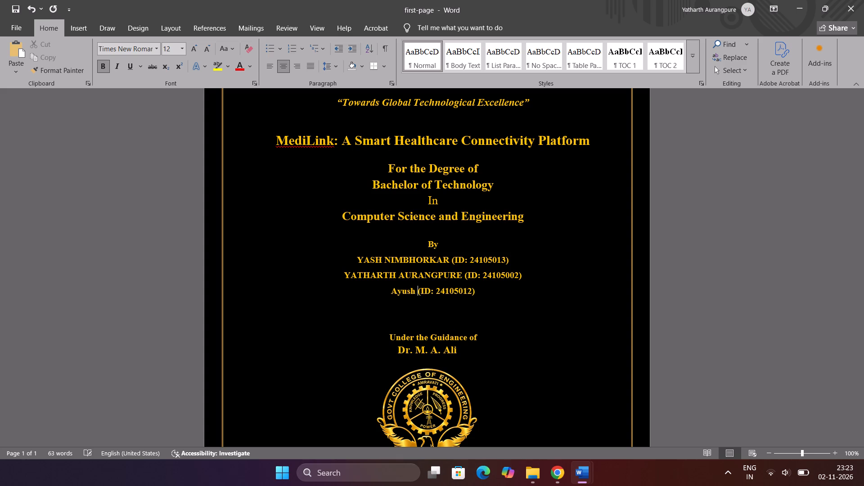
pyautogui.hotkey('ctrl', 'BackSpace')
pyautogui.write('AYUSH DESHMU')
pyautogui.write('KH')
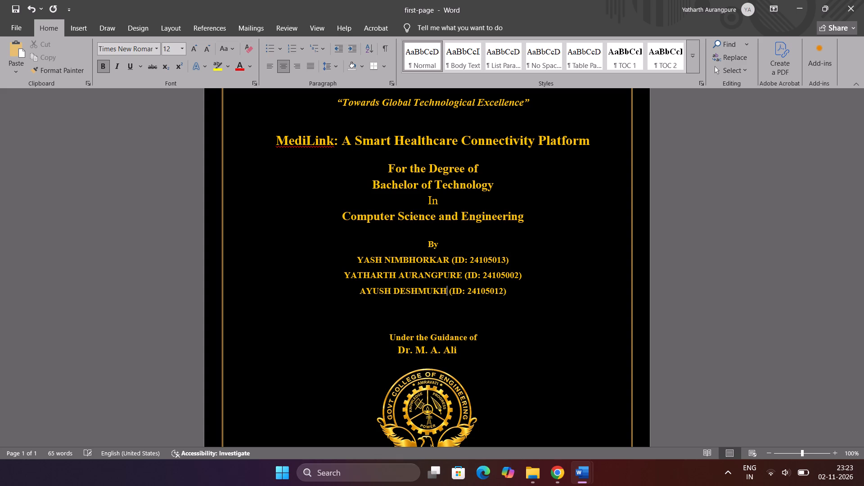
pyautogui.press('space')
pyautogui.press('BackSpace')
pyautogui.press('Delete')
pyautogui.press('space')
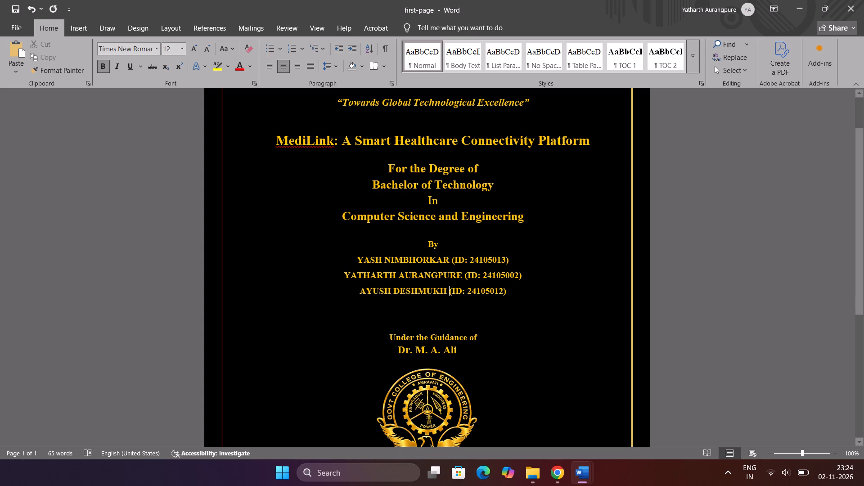
# Remove one blank line between the third student's line and "Under the Guidance of" on the cover page.
pyautogui.scroll(-1, 431, 275)
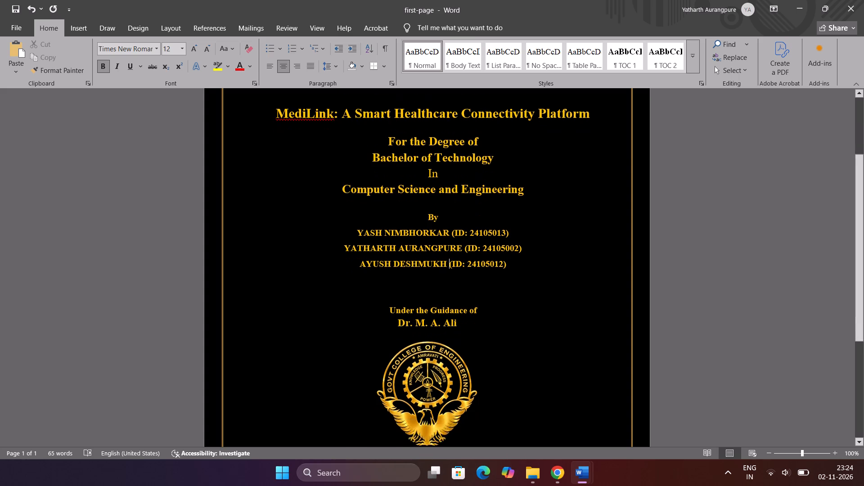
pyautogui.scroll(-1, 431, 275)
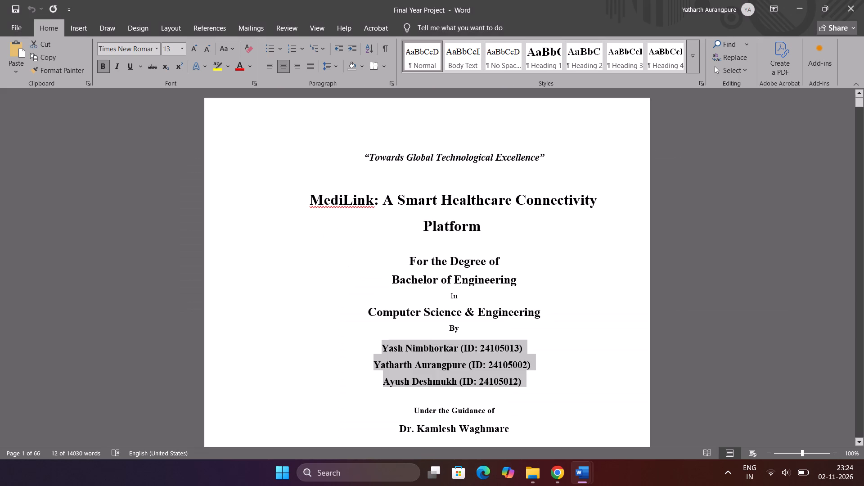
pyautogui.moveTo(373, 196); pyautogui.dragTo(460, 225)
pyautogui.click(427, 274)
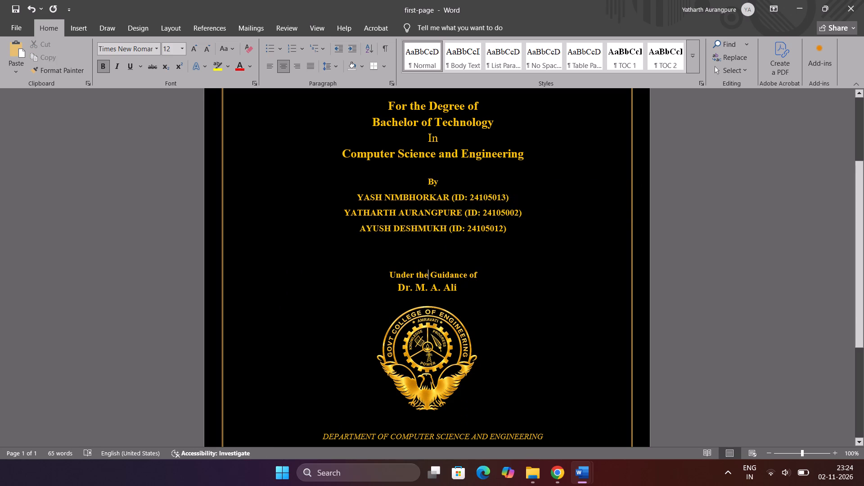
pyautogui.scroll(1, 427, 274)
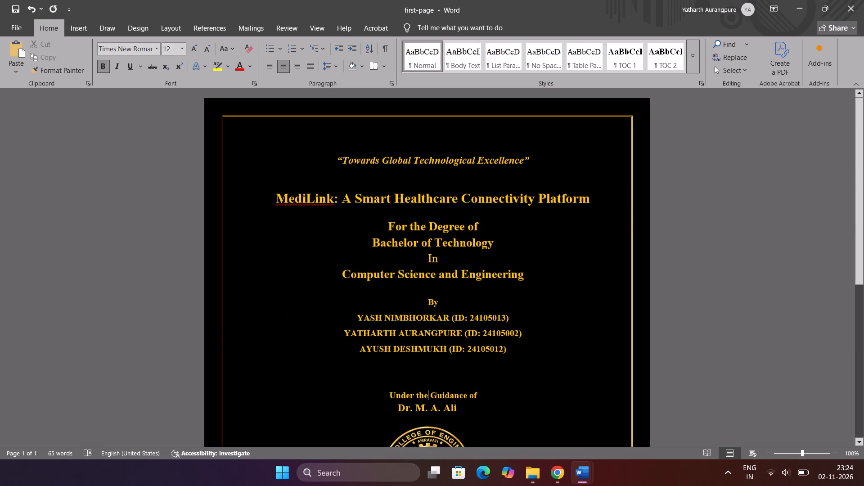
pyautogui.click(431, 288)
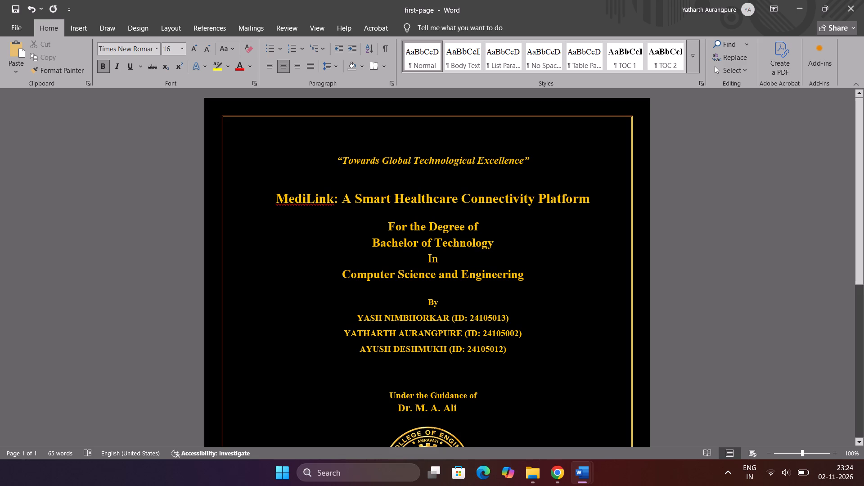
pyautogui.click(436, 380)
pyautogui.press('BackSpace')
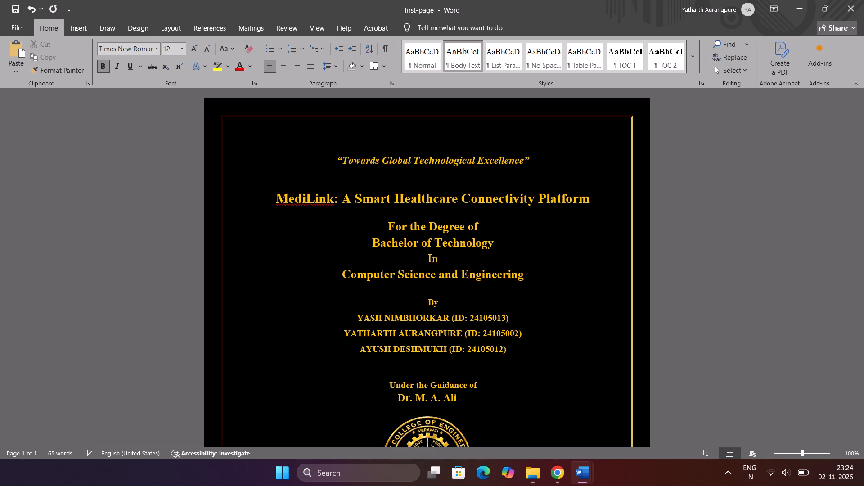
# Replace the guide's name under "Under the Guidance of" with the one copied from the Final Year Project report, using Merge Formatting.
pyautogui.scroll(-1, 436, 380)
pyautogui.scroll(-1, 492, 412)
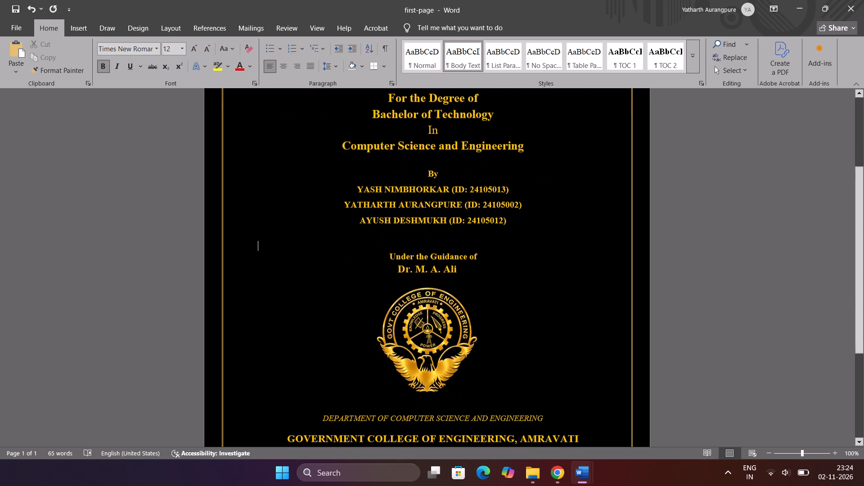
pyautogui.scroll(-1, 492, 412)
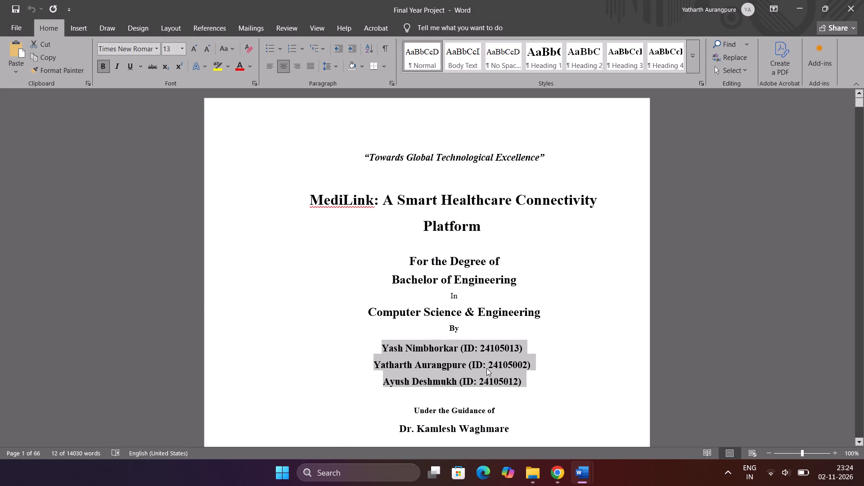
pyautogui.scroll(-1, 486, 368)
pyautogui.moveTo(401, 331); pyautogui.dragTo(402, 331)
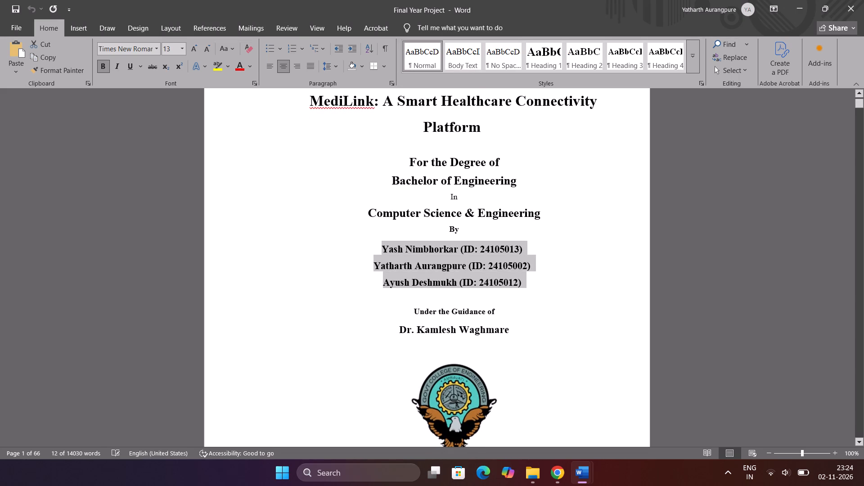
pyautogui.moveTo(402, 331); pyautogui.dragTo(485, 328)
pyautogui.hotkey('ctrl', 'c')
pyautogui.hotkey('alt', 'Tab')
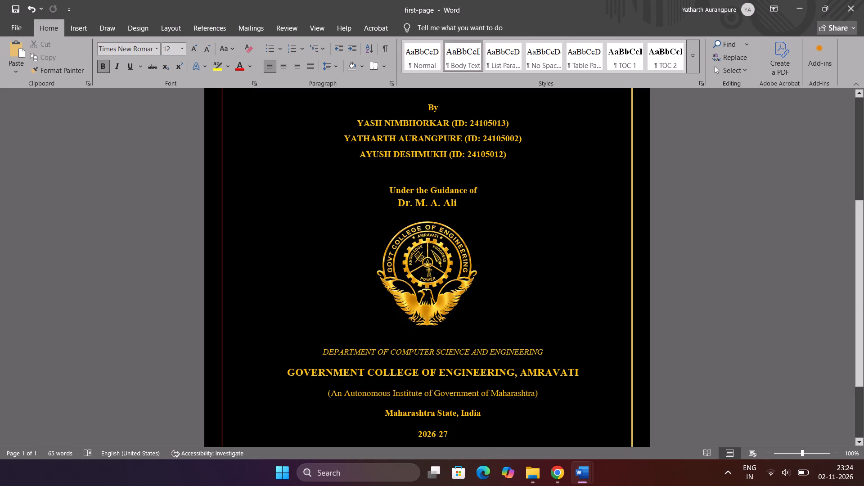
pyautogui.moveTo(401, 202); pyautogui.dragTo(456, 202)
pyautogui.moveTo(456, 202); pyautogui.dragTo(462, 202)
pyautogui.hotkey('ctrl', 'v')
pyautogui.click(499, 215)
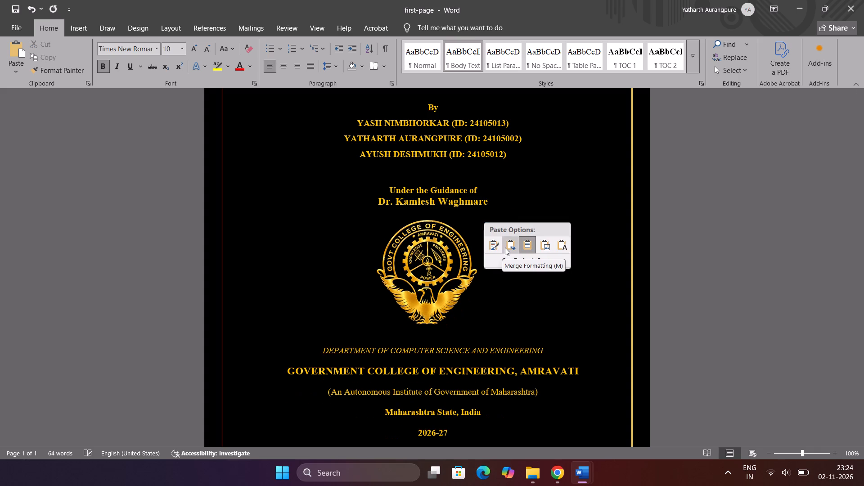
pyautogui.click(505, 247)
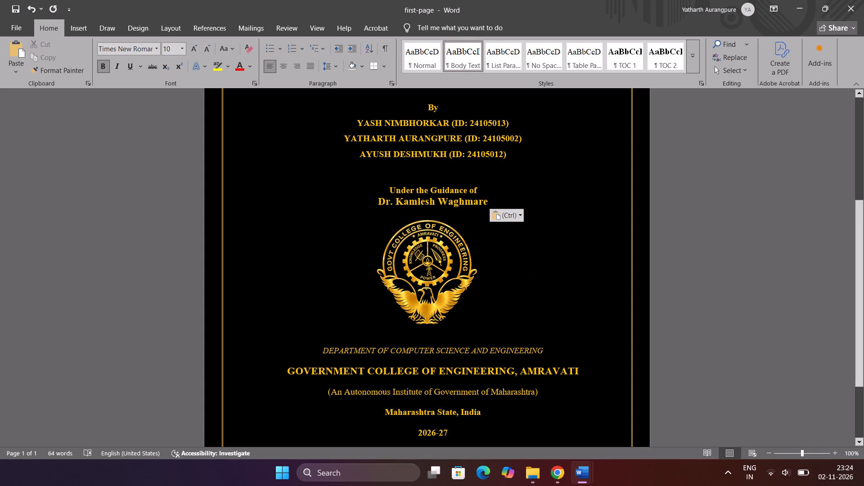
pyautogui.click(495, 190)
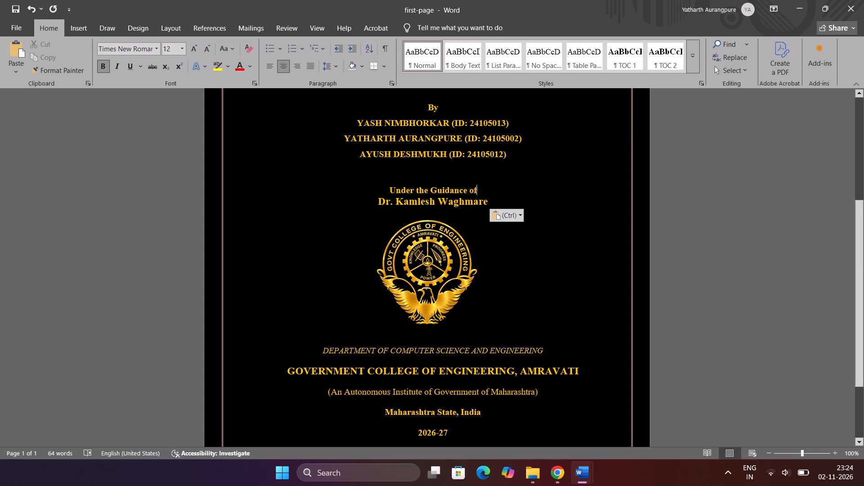
# Review the whole first-page cover from the motto to the academic year, checking its text, spacing and logo placement.
pyautogui.scroll(1, 468, 226)
pyautogui.scroll(-1, 468, 226)
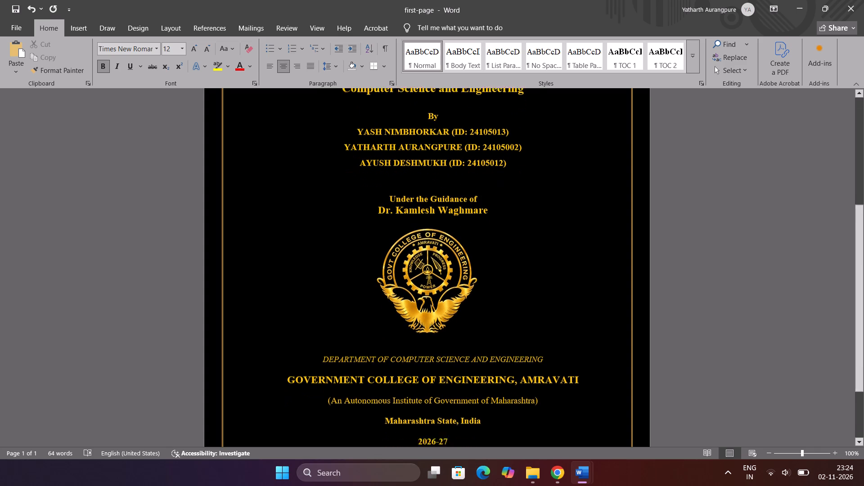
pyautogui.scroll(-2, 468, 226)
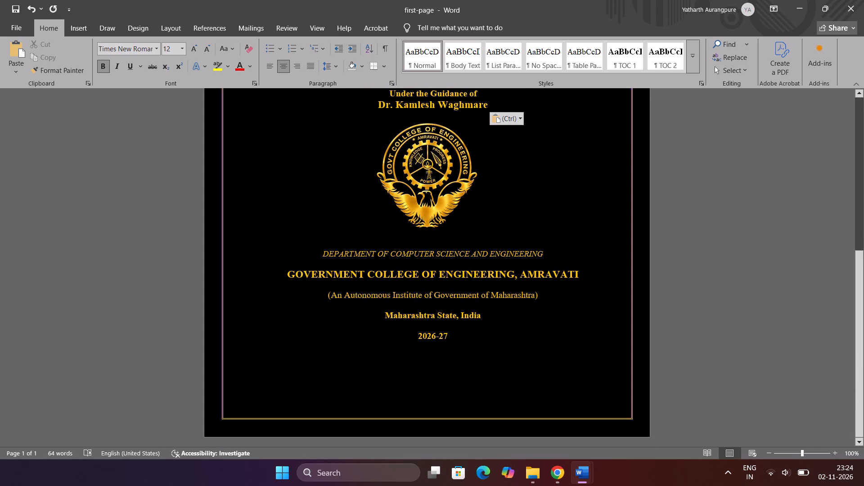
pyautogui.scroll(-1, 423, 314)
pyautogui.scroll(2, 409, 356)
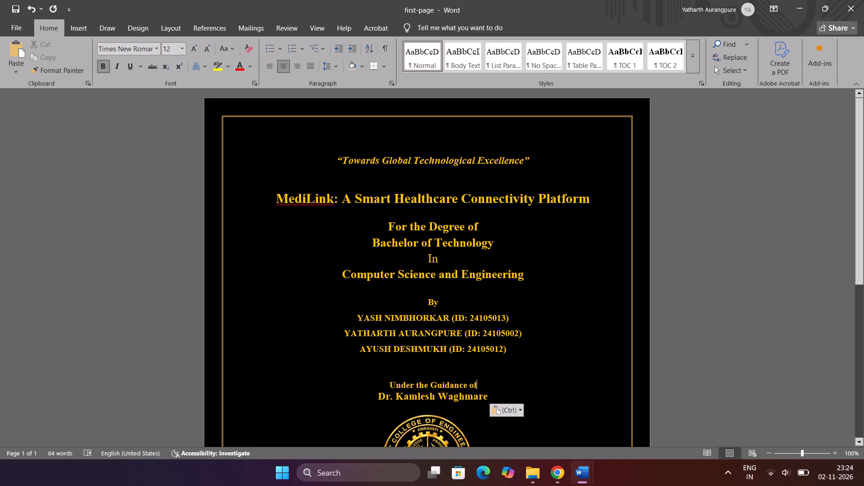
pyautogui.scroll(-2, 409, 356)
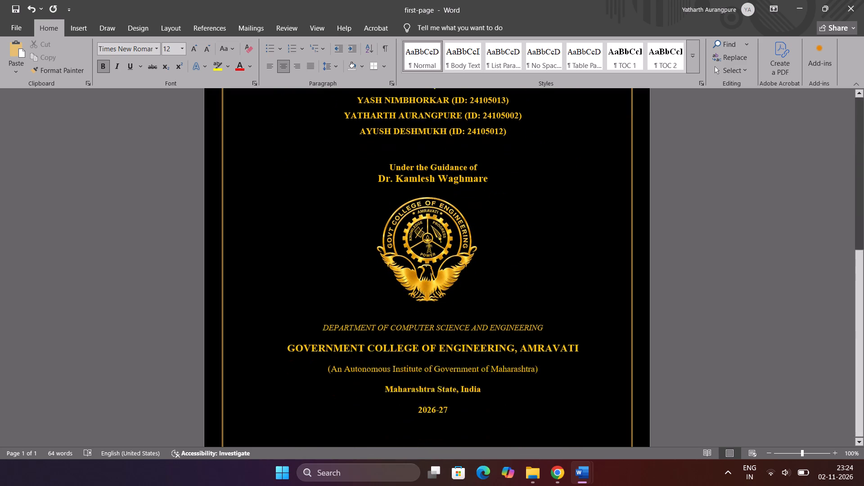
pyautogui.scroll(-2, 409, 356)
pyautogui.scroll(1, 409, 356)
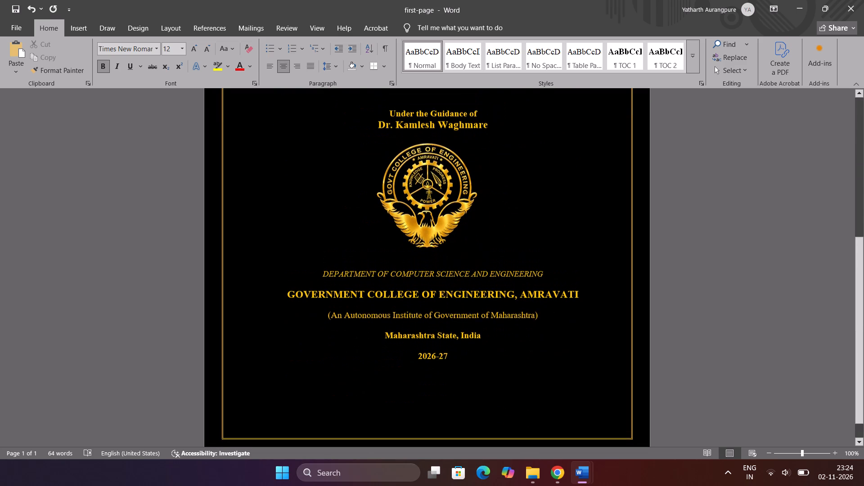
pyautogui.scroll(3, 409, 356)
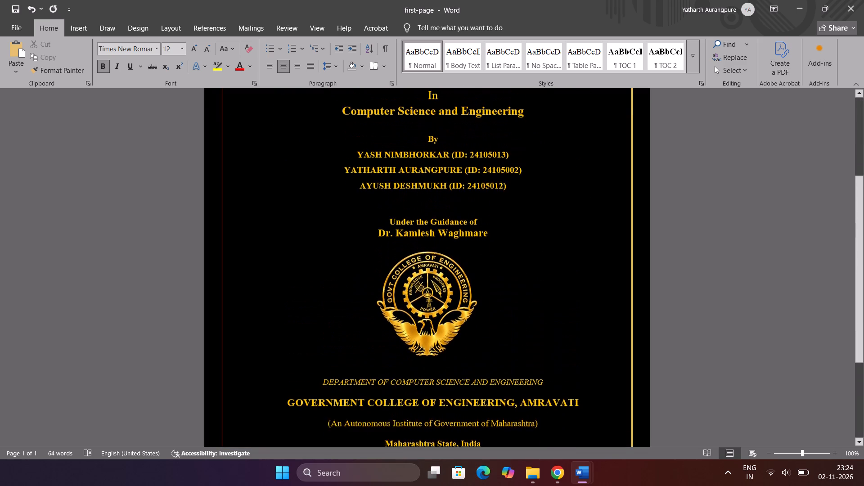
pyautogui.scroll(1, 409, 356)
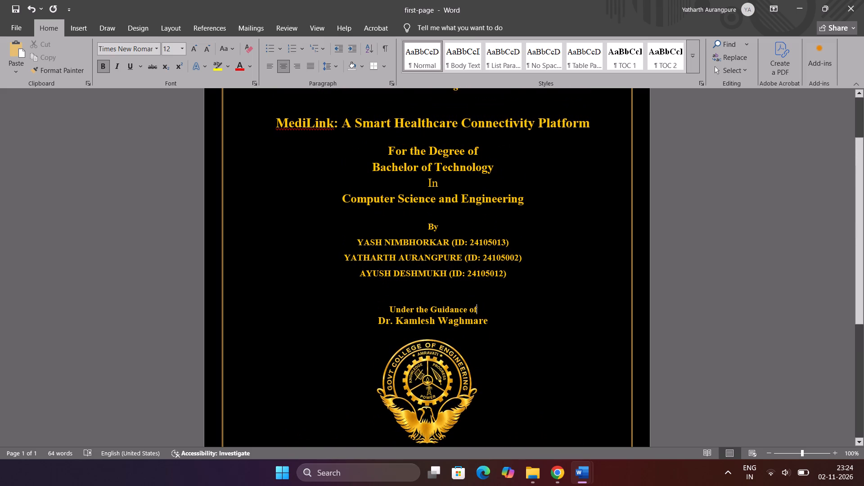
# Set the line spacing of the "Under the Guidance of" line and the guide's name below it to 1.5.
pyautogui.moveTo(396, 310); pyautogui.dragTo(471, 319)
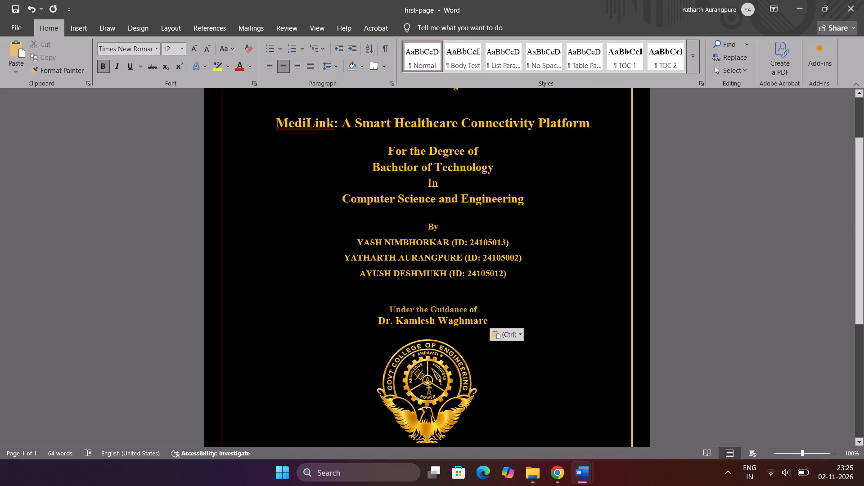
pyautogui.moveTo(471, 319); pyautogui.dragTo(472, 319)
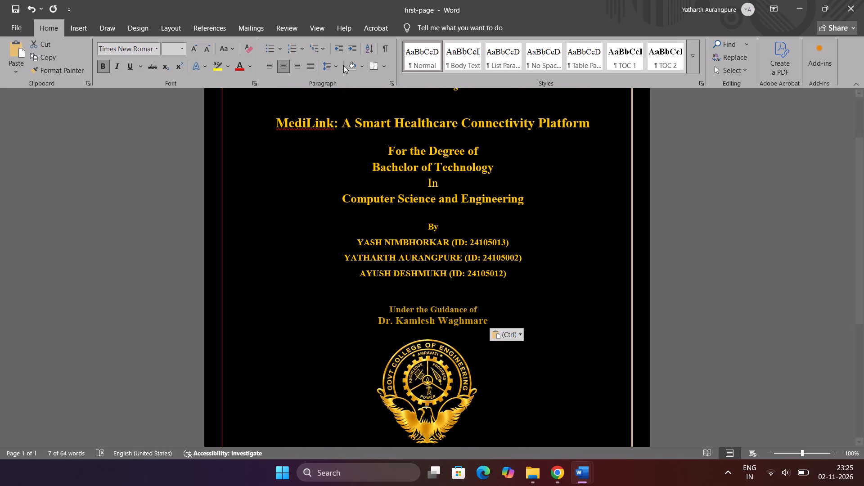
pyautogui.moveTo(334, 64); pyautogui.dragTo(335, 104)
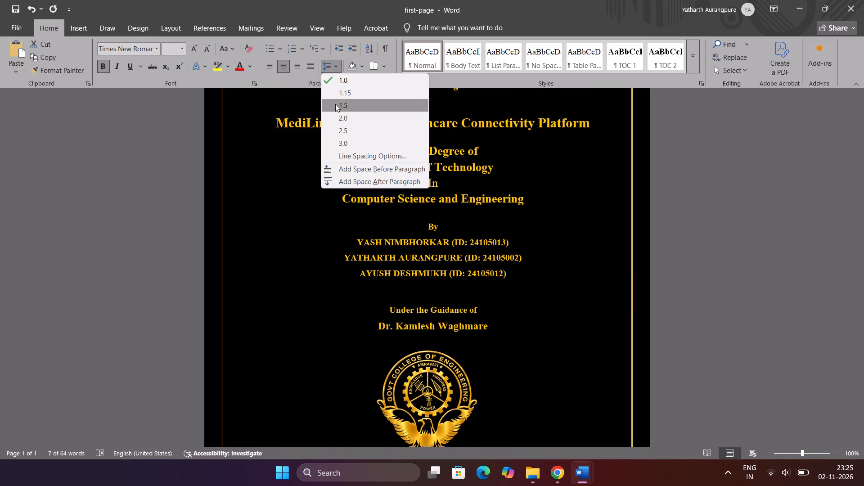
pyautogui.moveTo(335, 104); pyautogui.dragTo(336, 130)
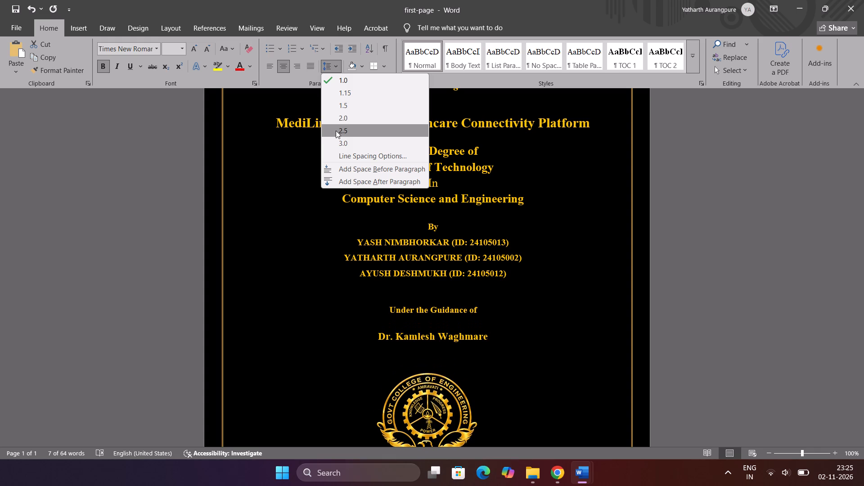
pyautogui.moveTo(336, 130); pyautogui.dragTo(337, 117)
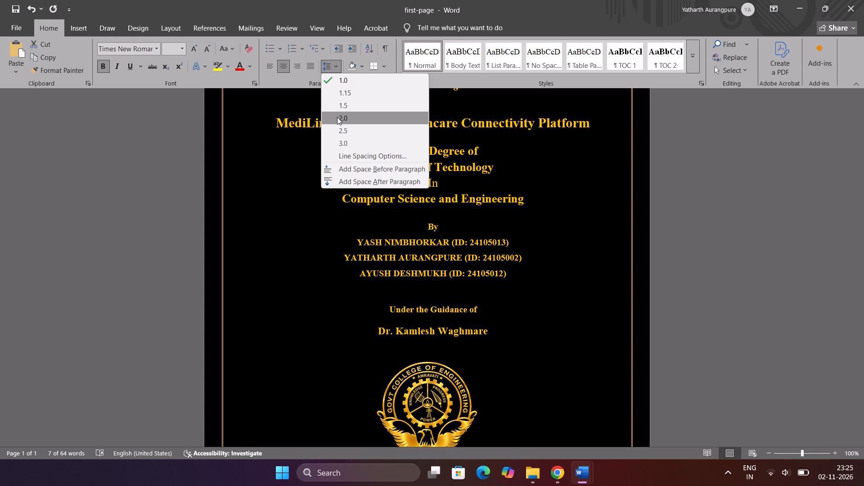
pyautogui.moveTo(337, 117); pyautogui.dragTo(338, 97)
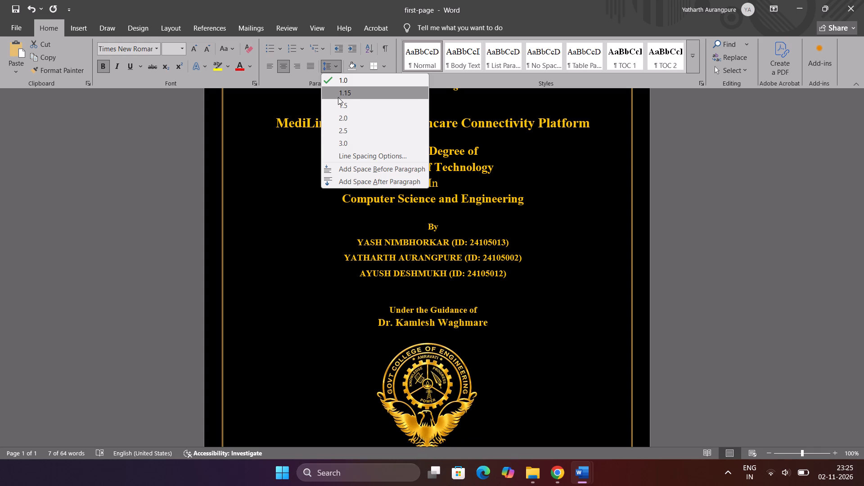
pyautogui.moveTo(338, 97); pyautogui.dragTo(338, 104)
pyautogui.click(338, 104)
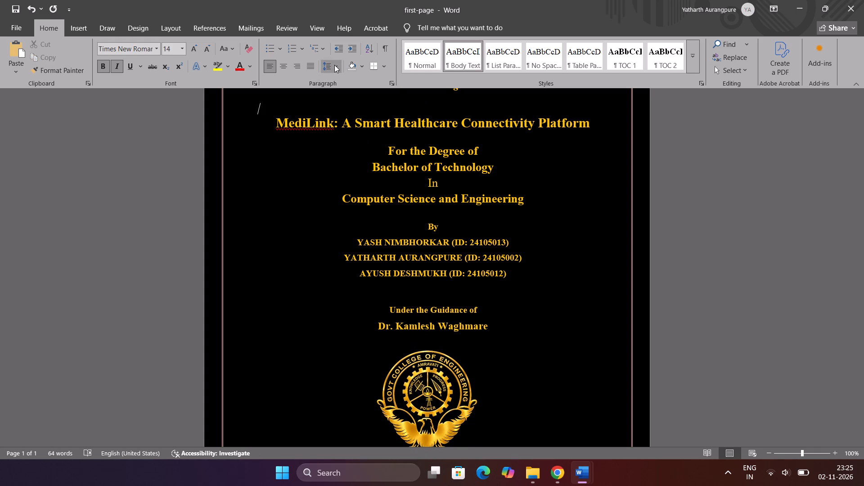
# Open the line spacing choices for the empty line above the MediLink title.
pyautogui.click(334, 65)
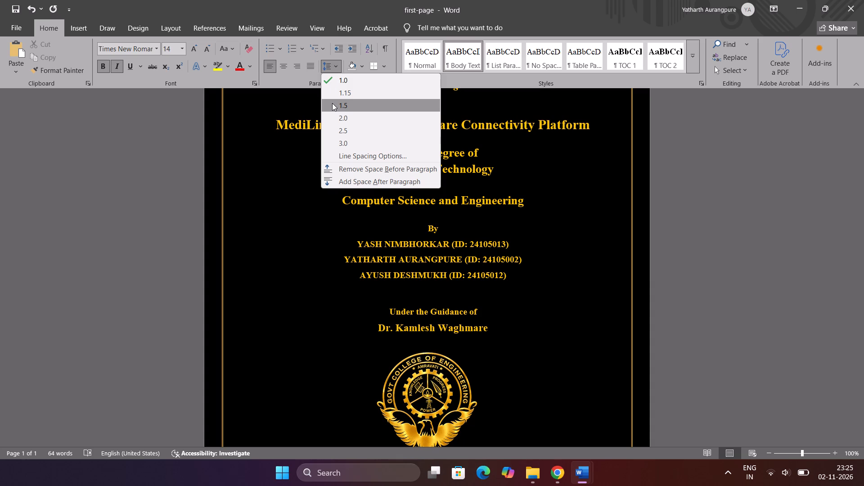
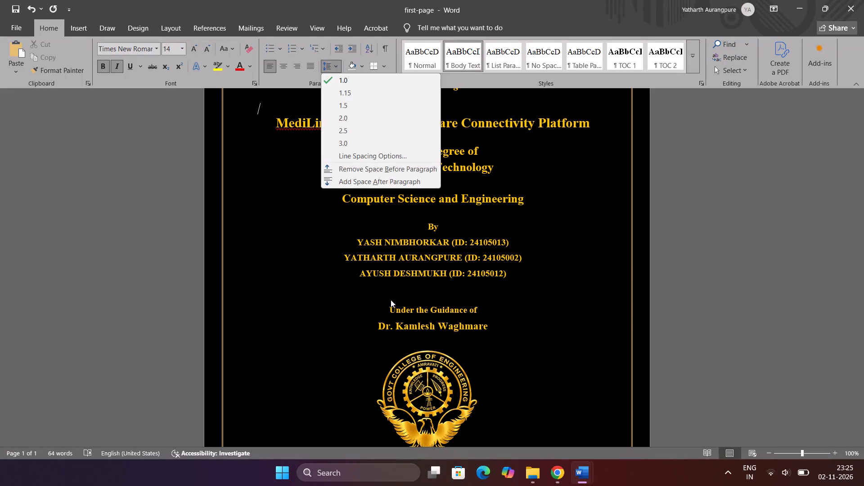
# Set the line spacing to 1.5 from the empty line above "Under the Guidance of" through the guide's name.
pyautogui.click(391, 300)
pyautogui.moveTo(391, 300); pyautogui.dragTo(488, 325)
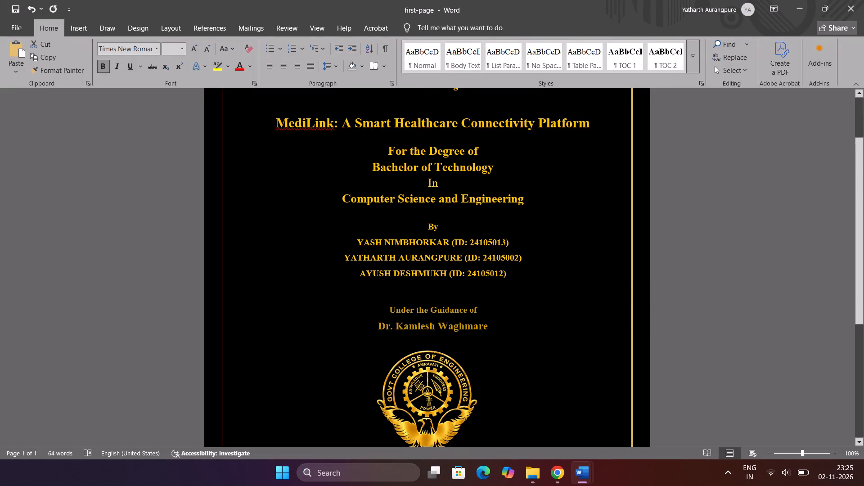
pyautogui.click(330, 68)
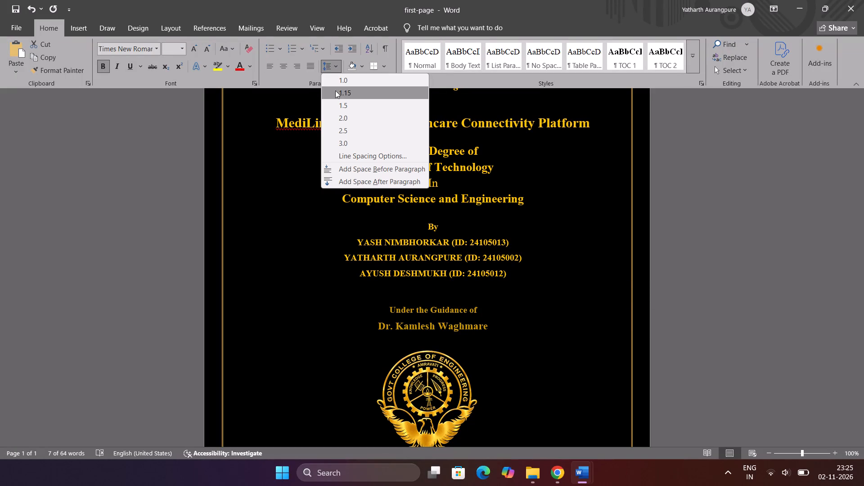
pyautogui.click(336, 106)
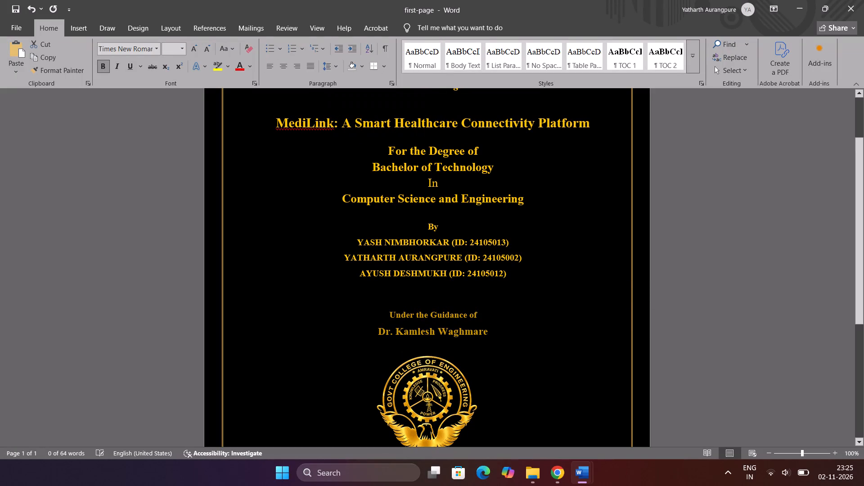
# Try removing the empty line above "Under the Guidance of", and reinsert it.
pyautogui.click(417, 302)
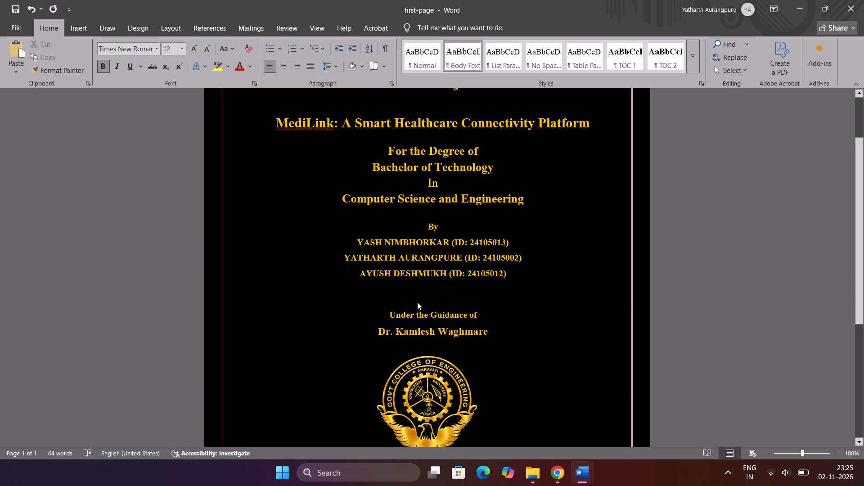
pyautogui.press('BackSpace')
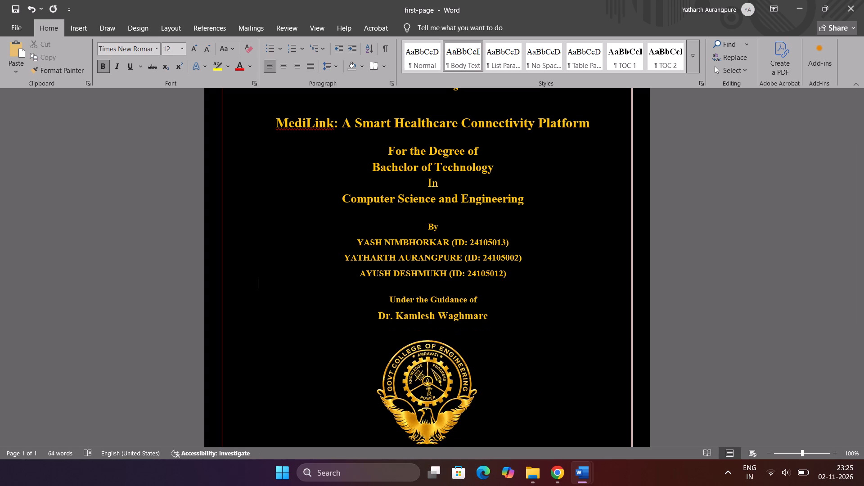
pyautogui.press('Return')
# Insert a single space before the guide's name to shift it slightly within its centred line.
pyautogui.scroll(-1, 450, 369)
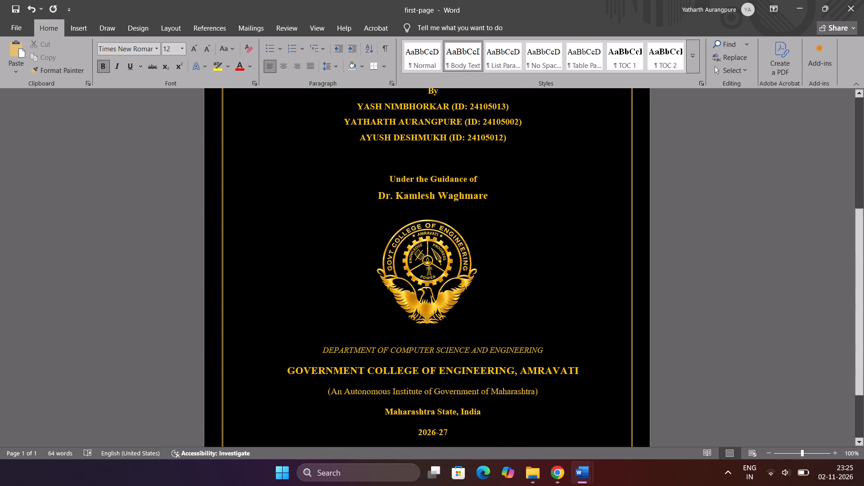
pyautogui.scroll(-1, 450, 369)
pyautogui.scroll(1, 450, 369)
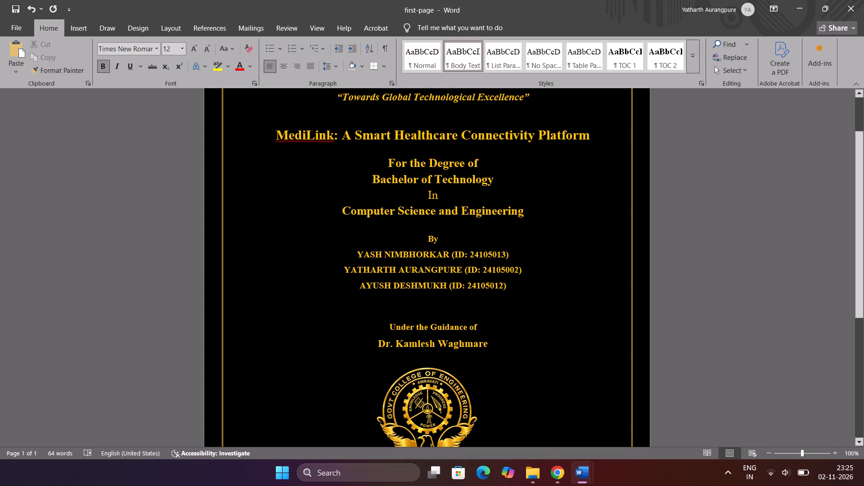
pyautogui.click(377, 343)
pyautogui.press('space')
pyautogui.press('space')
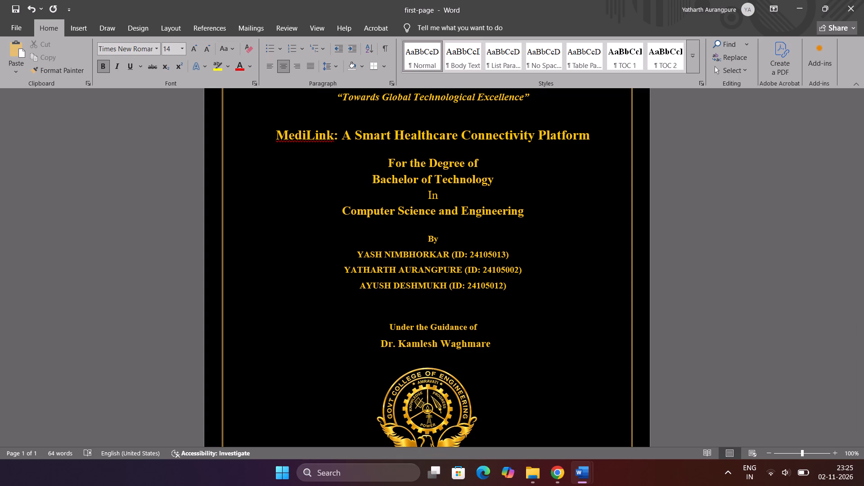
pyautogui.press('BackSpace')
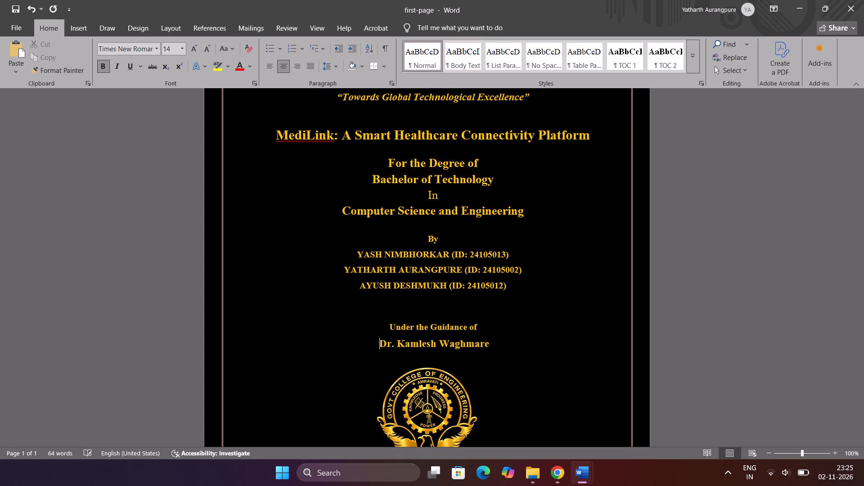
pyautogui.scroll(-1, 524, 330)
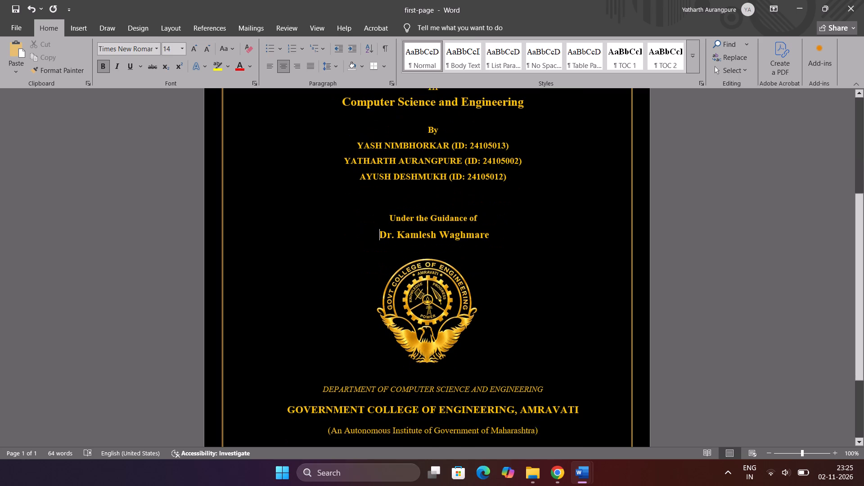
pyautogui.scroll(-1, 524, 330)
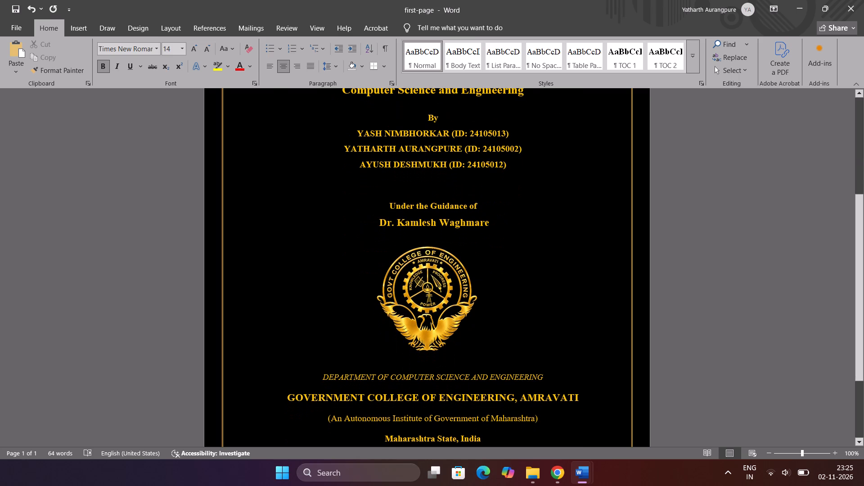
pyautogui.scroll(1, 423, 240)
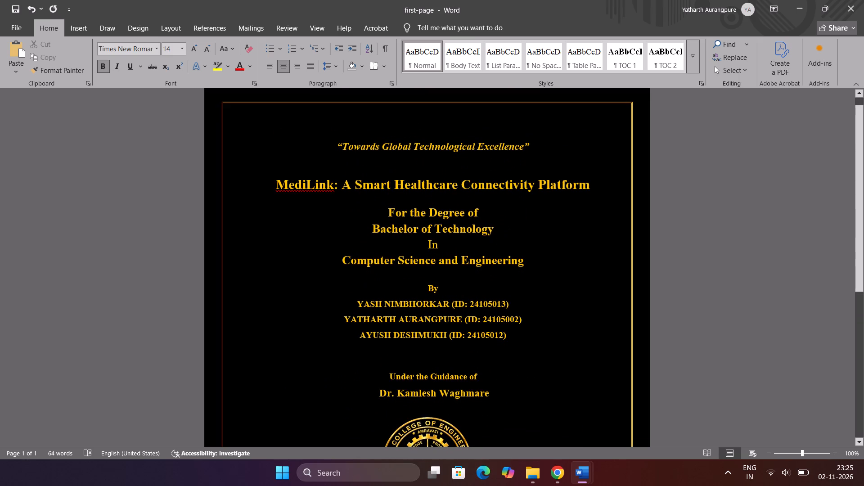
# Ignore all spelling flags for the word "MediLink" in the cover title.
pyautogui.rightClick(306, 182)
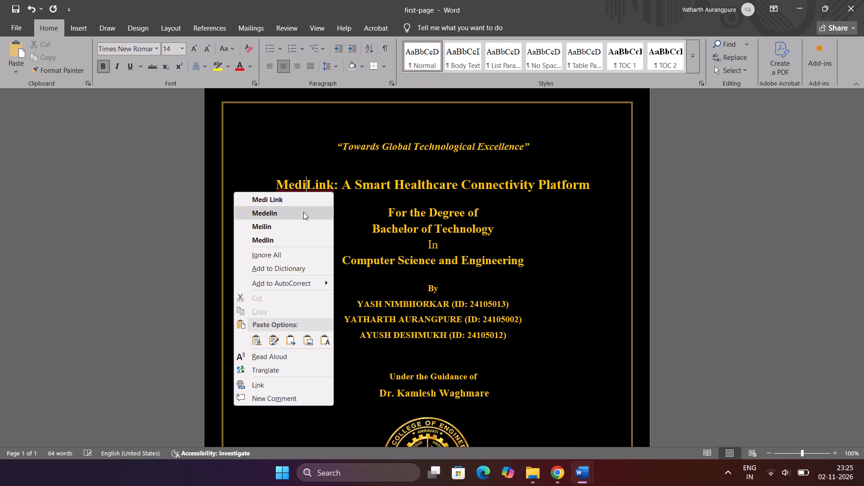
pyautogui.click(289, 259)
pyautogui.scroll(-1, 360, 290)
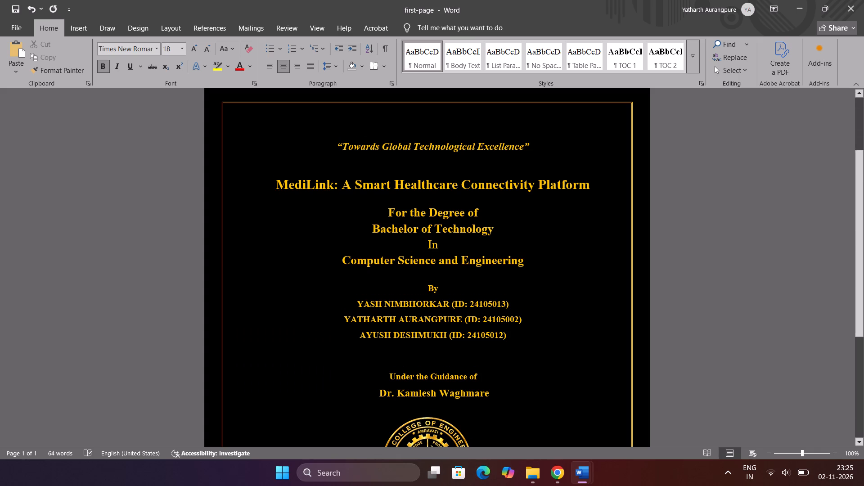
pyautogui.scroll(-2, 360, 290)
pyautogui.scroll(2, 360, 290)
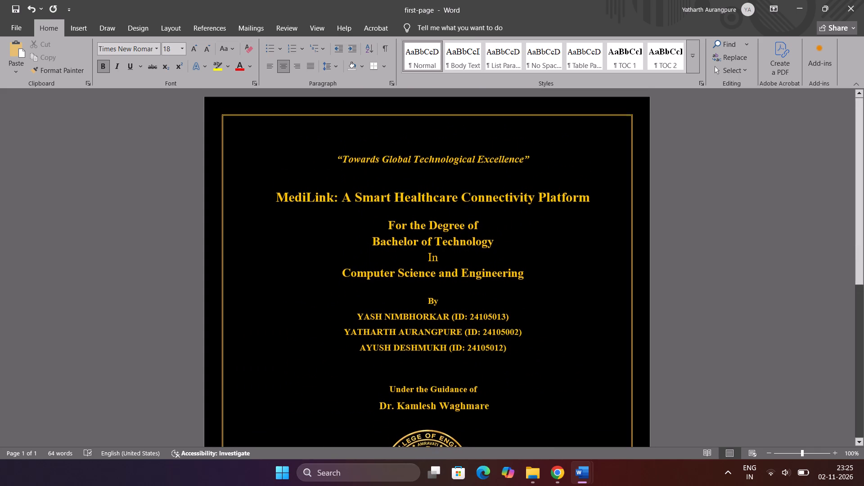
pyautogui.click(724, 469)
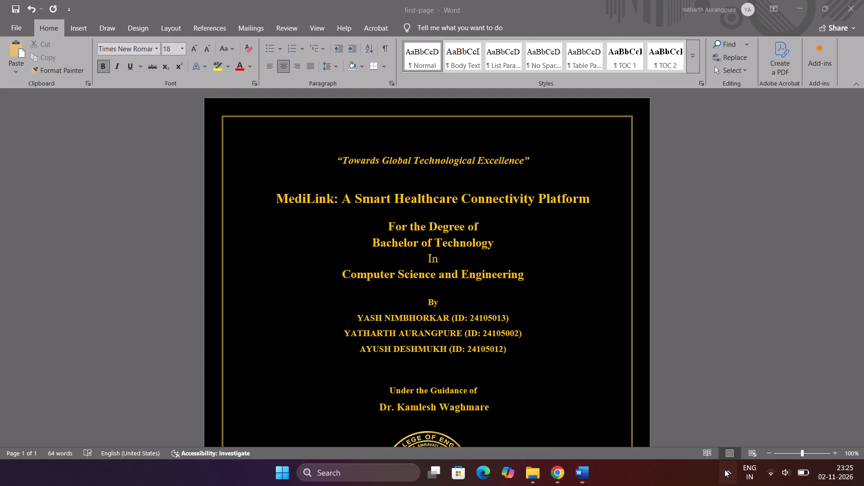
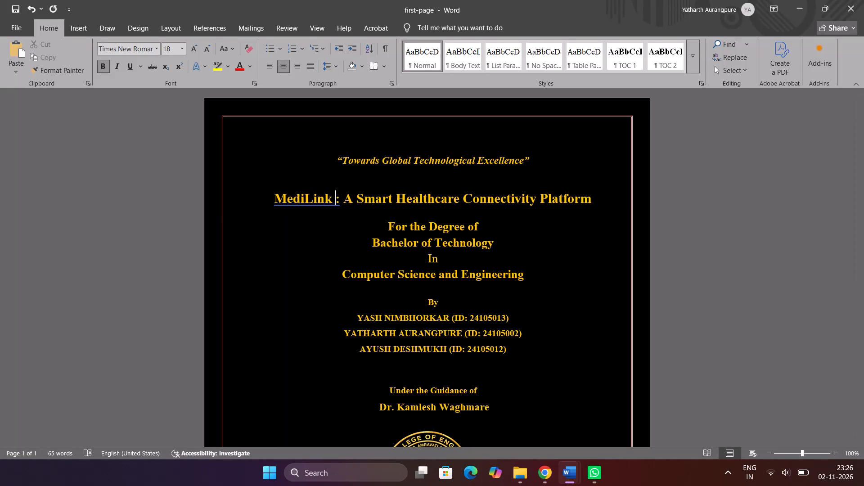
# Ignore once the grammar flag on "MediLink :" in the cover title.
pyautogui.rightClick(315, 200)
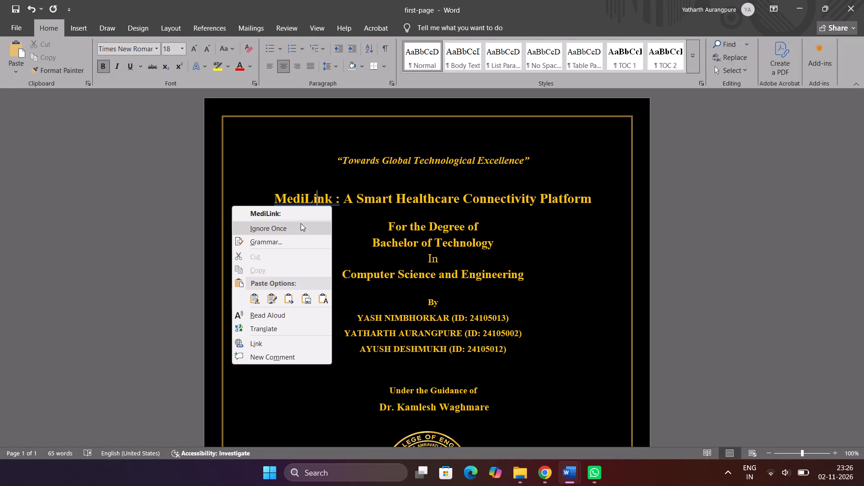
pyautogui.click(299, 228)
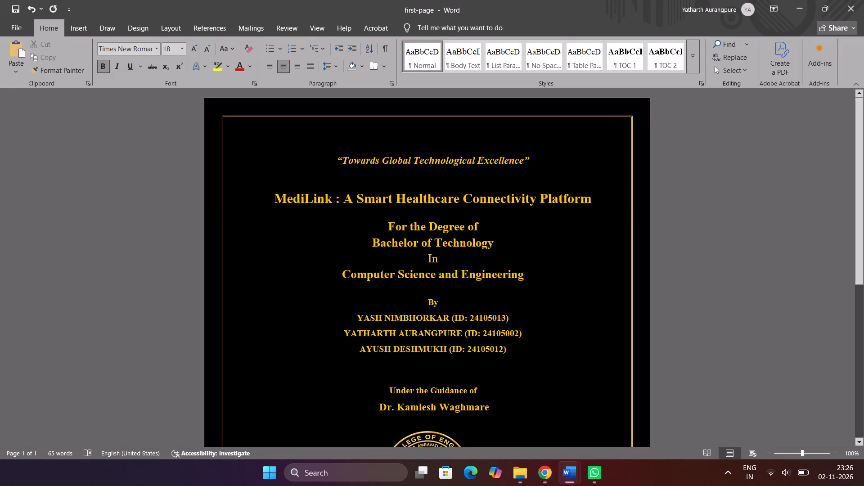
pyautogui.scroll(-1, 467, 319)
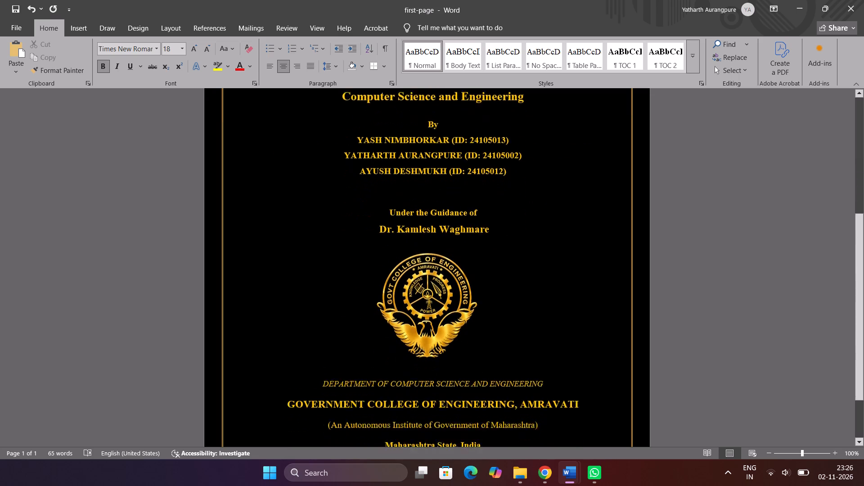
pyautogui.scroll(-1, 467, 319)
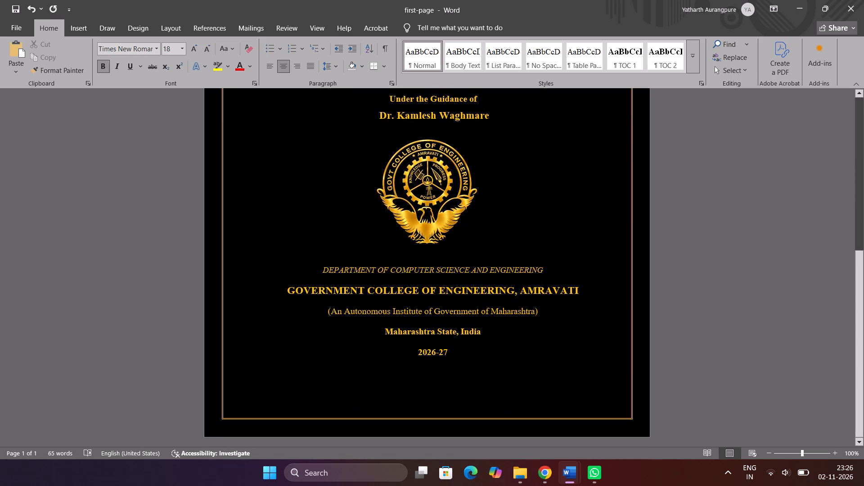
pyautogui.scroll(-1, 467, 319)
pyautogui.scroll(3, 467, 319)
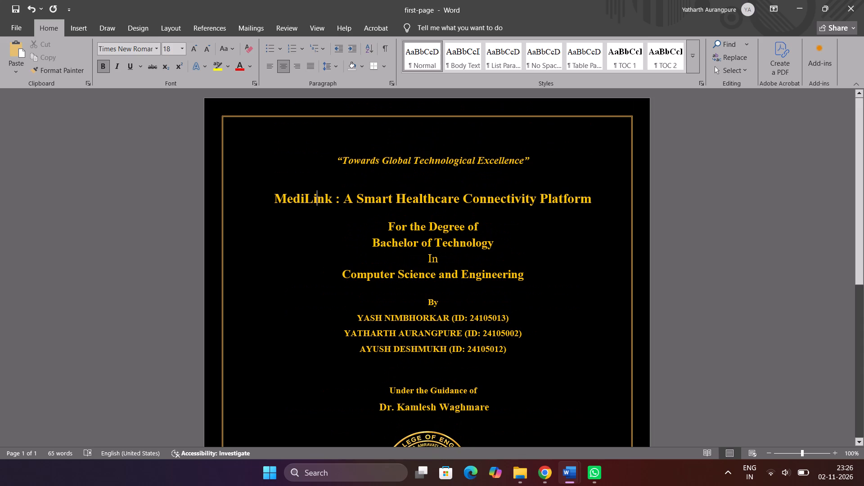
# Check the rest of the MediLink cover page and save the first-page document.
pyautogui.scroll(-1, 467, 319)
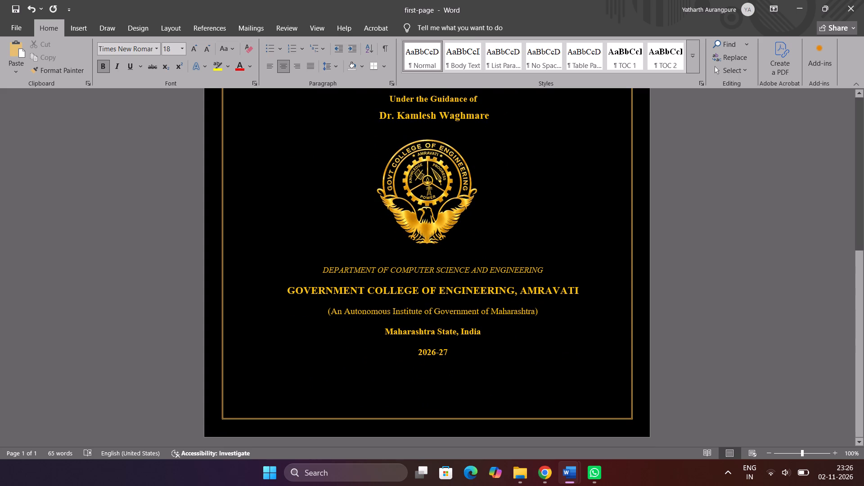
pyautogui.tripleClick(19, 10)
pyautogui.tripleClick(19, 10)
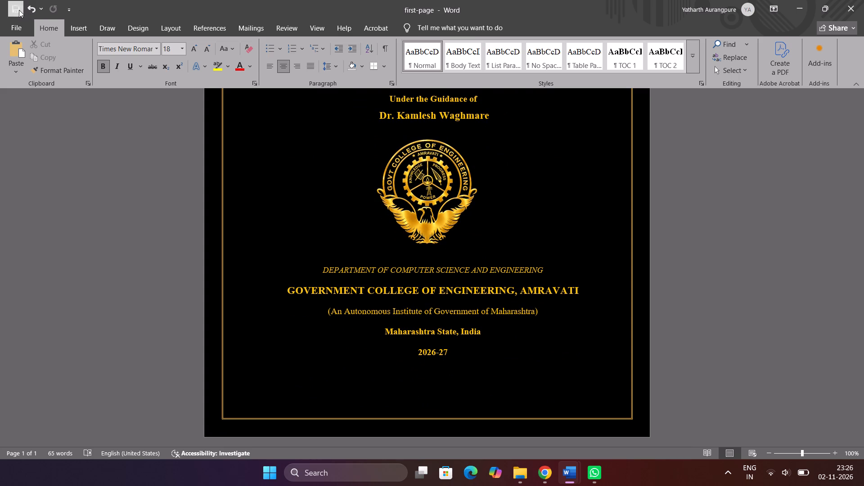
# Open the file-level options for the first-page document.
pyautogui.click(21, 27)
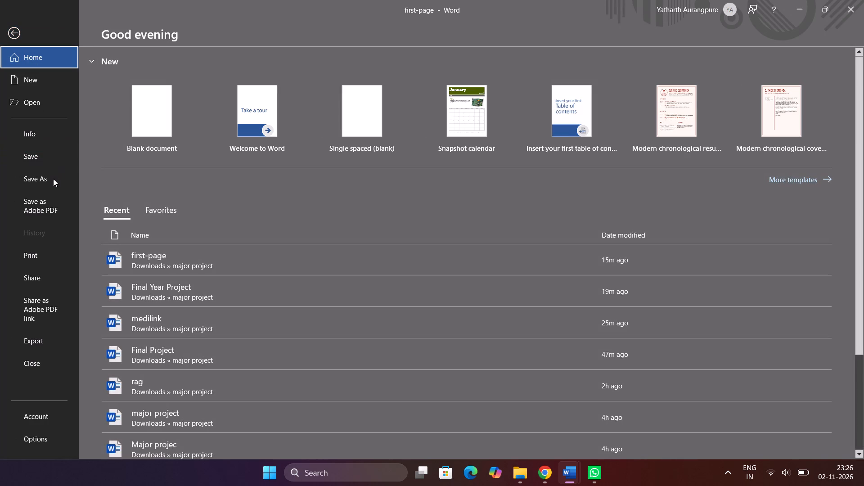
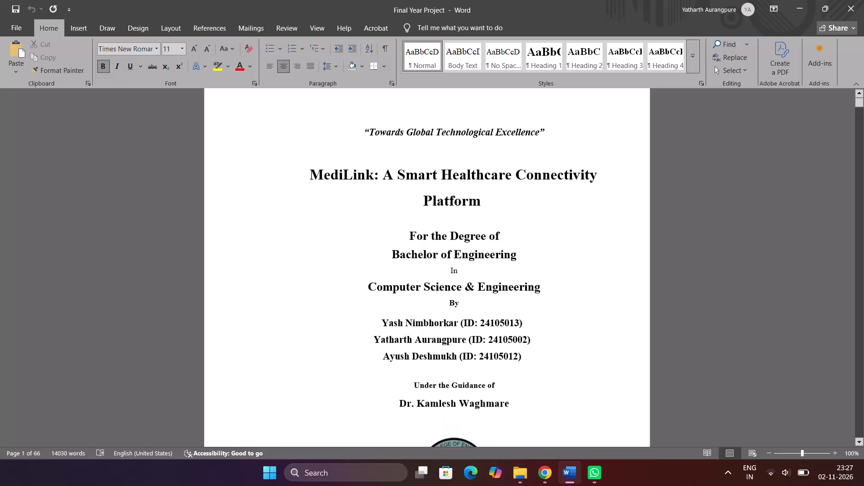
# Review the cover page and the certificate page of the Final Year Project report.
pyautogui.scroll(-2, 511, 304)
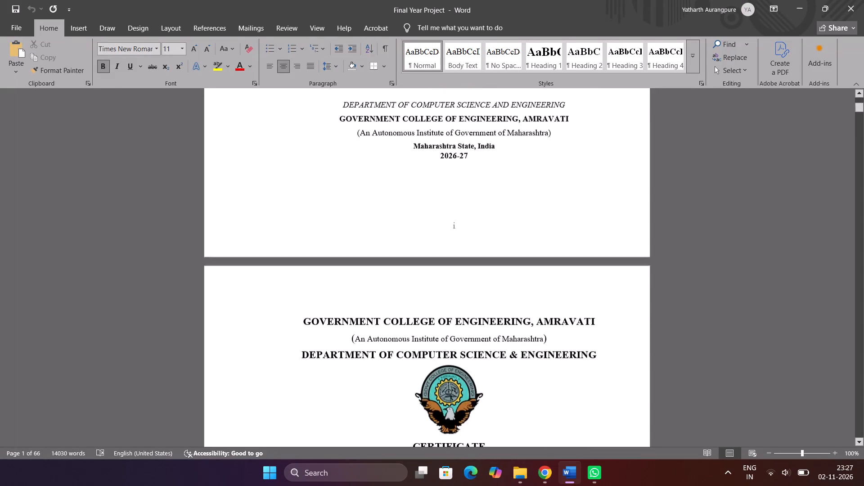
pyautogui.scroll(-1, 511, 304)
pyautogui.scroll(1, 511, 304)
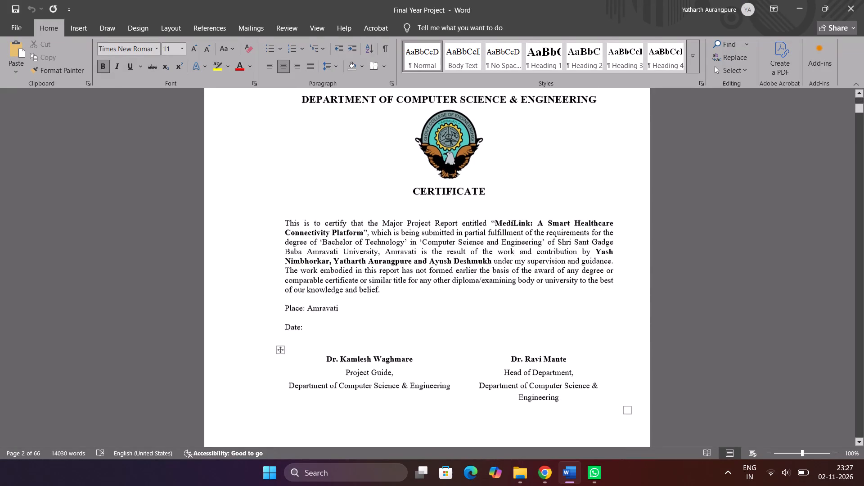
pyautogui.scroll(1, 511, 304)
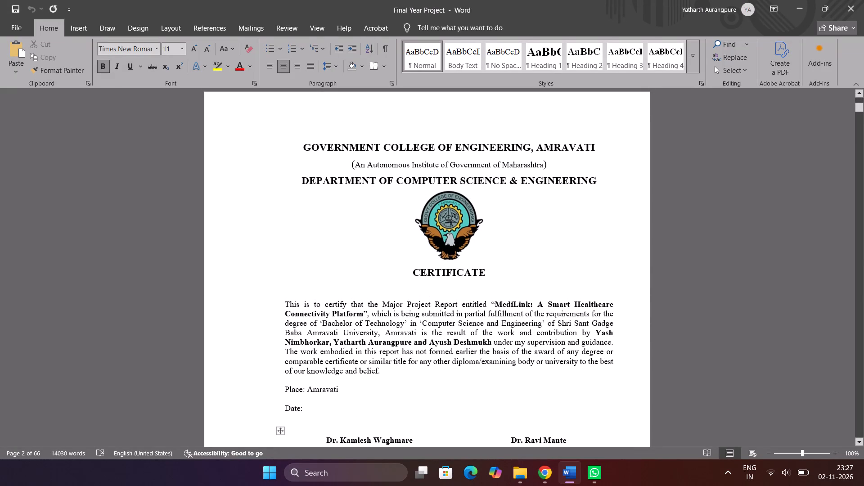
pyautogui.scroll(2, 511, 304)
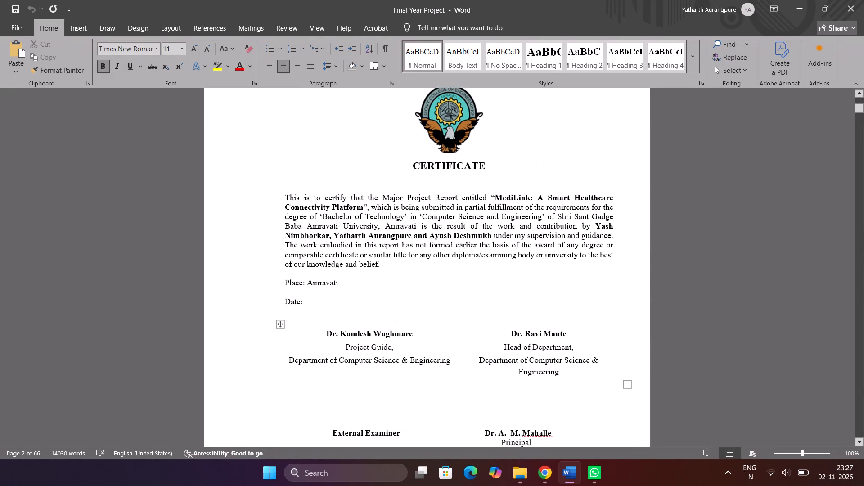
pyautogui.scroll(1, 511, 304)
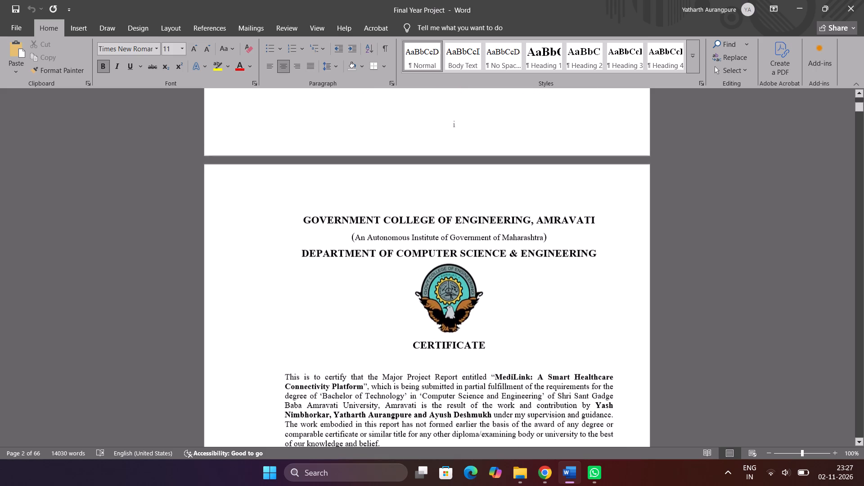
pyautogui.scroll(3, 511, 304)
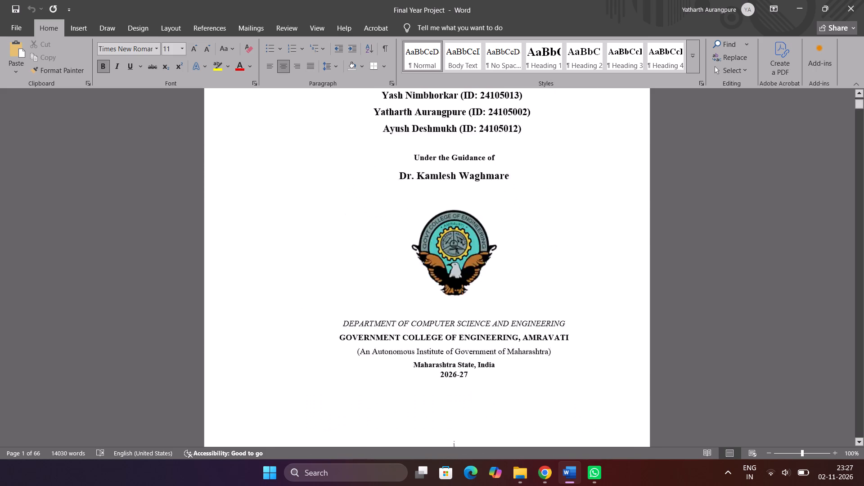
pyautogui.scroll(2, 511, 304)
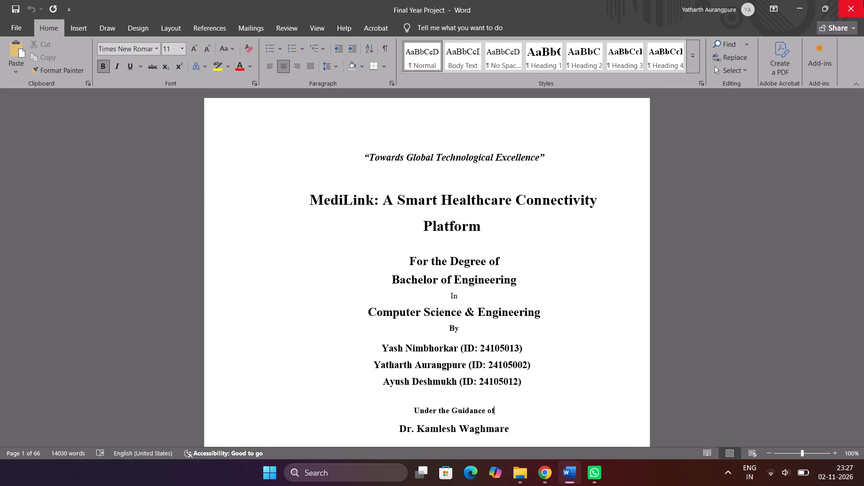
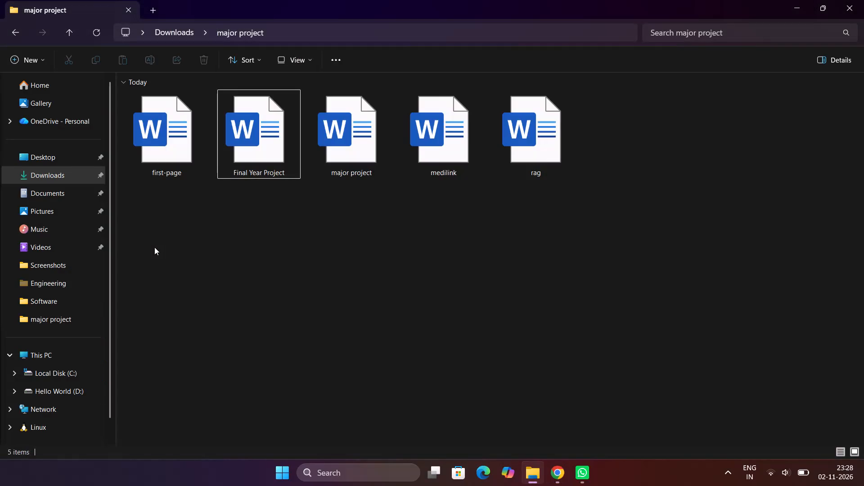
# Close the major project folder window in File Explorer.
pyautogui.click(863, 2)
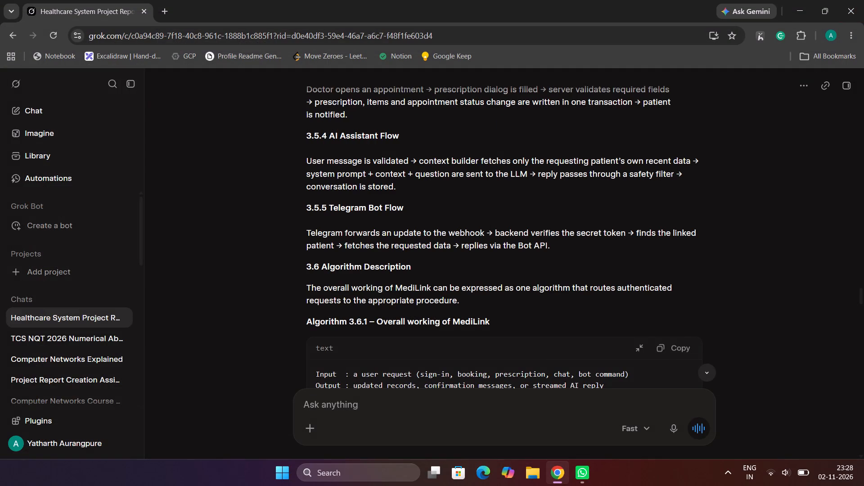
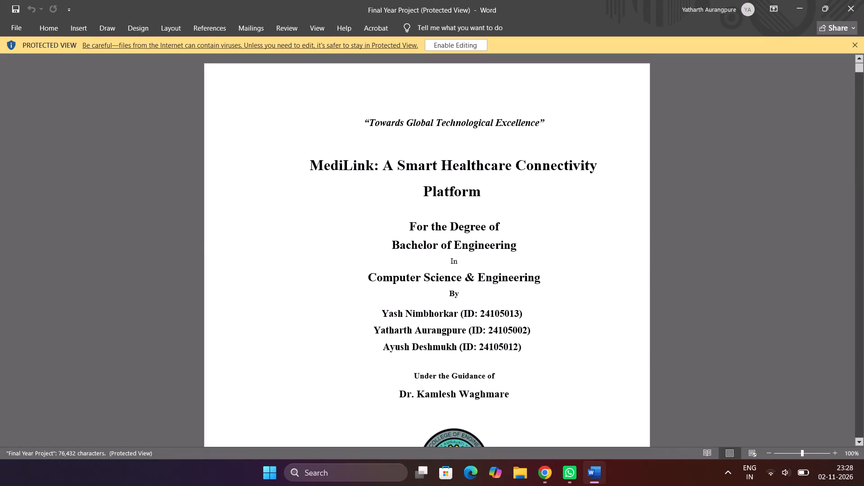
# Review the Final Year Project report's front matter, from the cover through the acknowledgement, abstract, table of contents and abbreviations list.
pyautogui.scroll(-2, 527, 338)
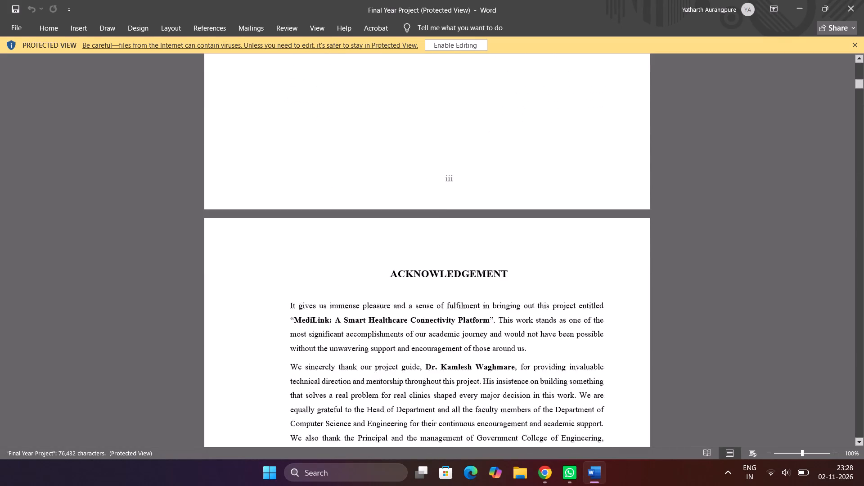
pyautogui.scroll(-4, 527, 338)
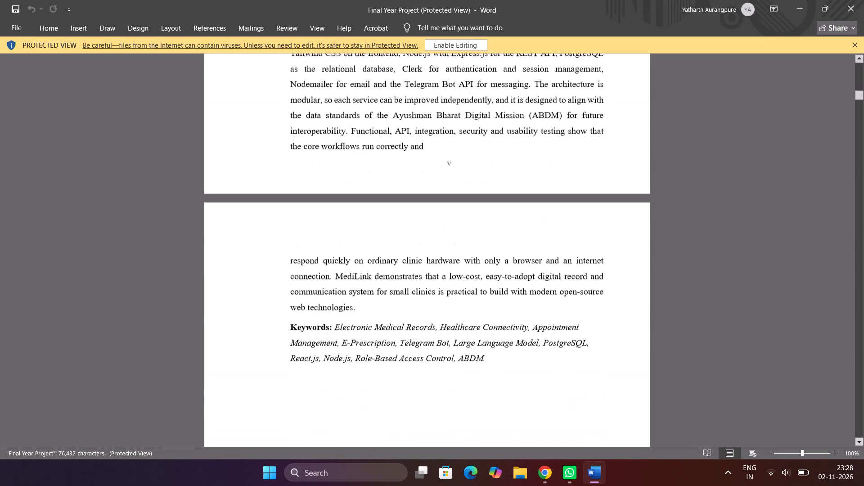
pyautogui.scroll(-4, 527, 338)
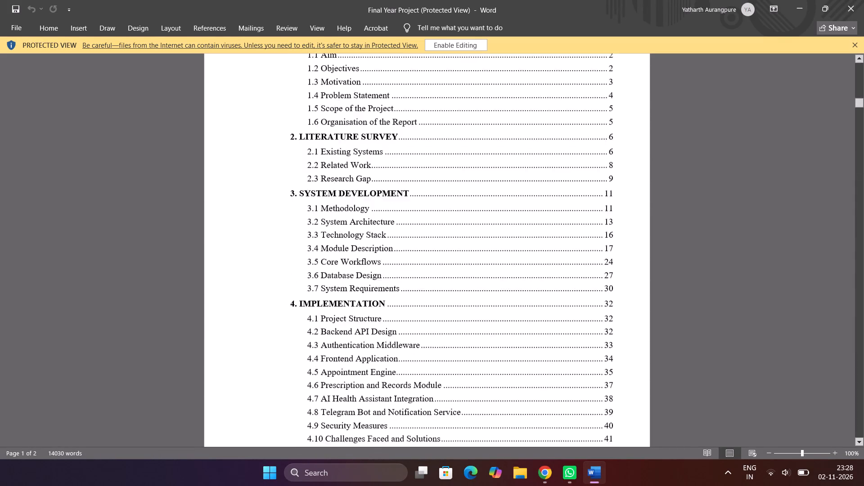
pyautogui.scroll(-4, 527, 338)
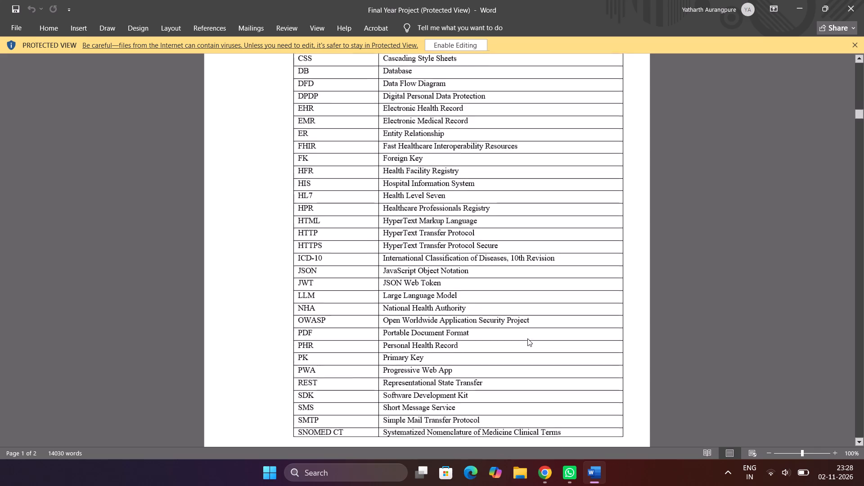
pyautogui.scroll(-4, 527, 338)
# Look through the report's introduction and Literature Survey chapters, checking their headings, page breaks, headers and footers.
pyautogui.scroll(-1, 527, 338)
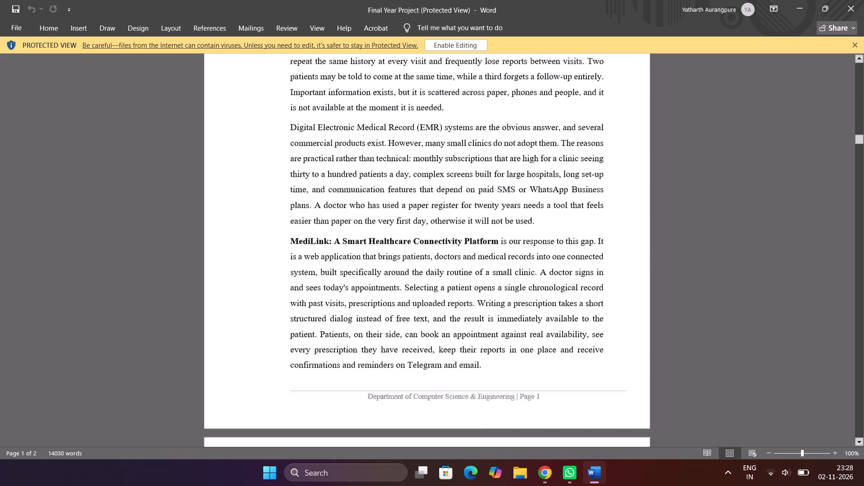
pyautogui.scroll(-4, 527, 338)
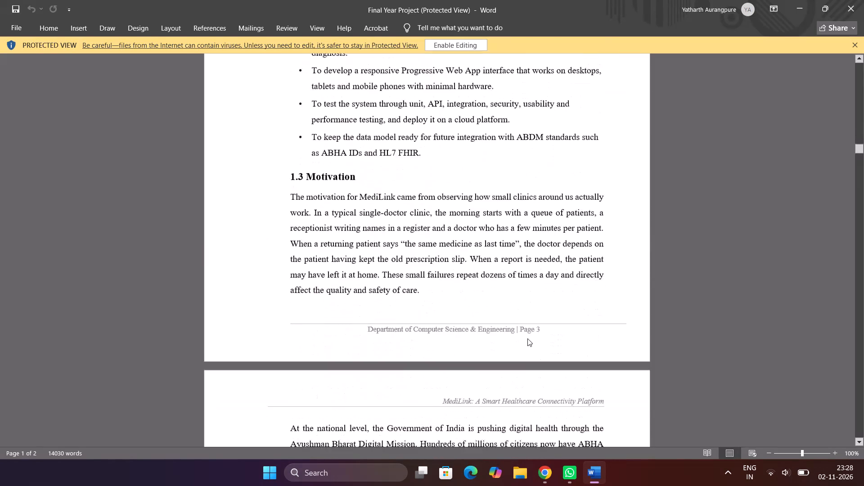
pyautogui.scroll(-2, 527, 338)
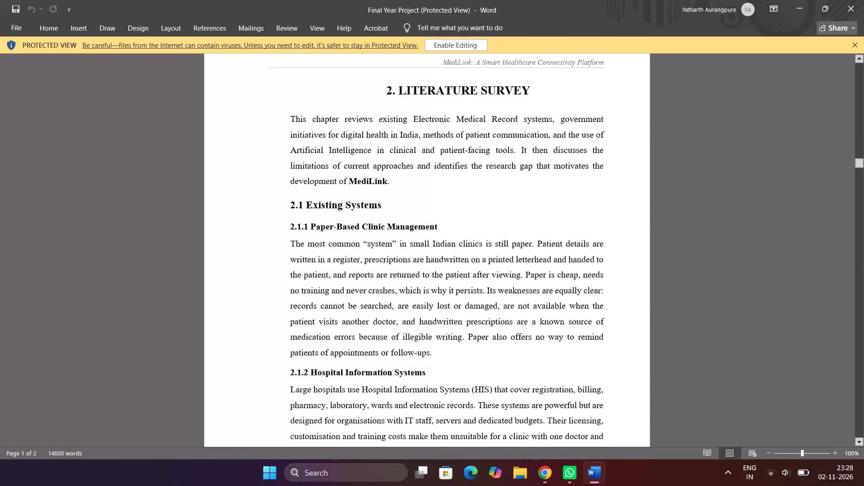
pyautogui.scroll(-2, 527, 338)
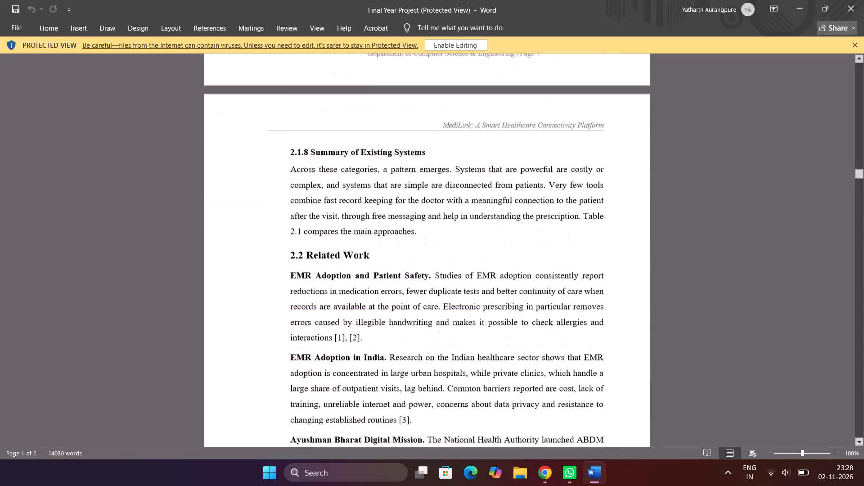
pyautogui.scroll(-3, 527, 338)
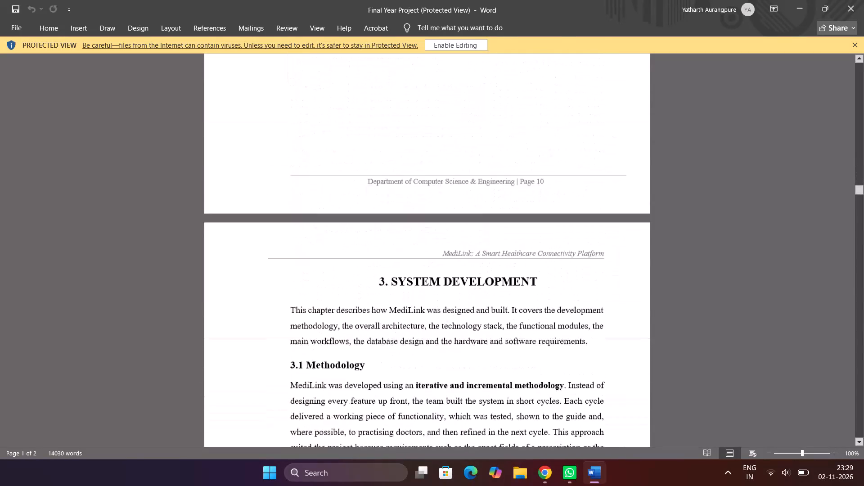
# Review the System Development chapter, including its architecture diagrams, module descriptions, application screenshots and database tables.
pyautogui.scroll(-4, 527, 338)
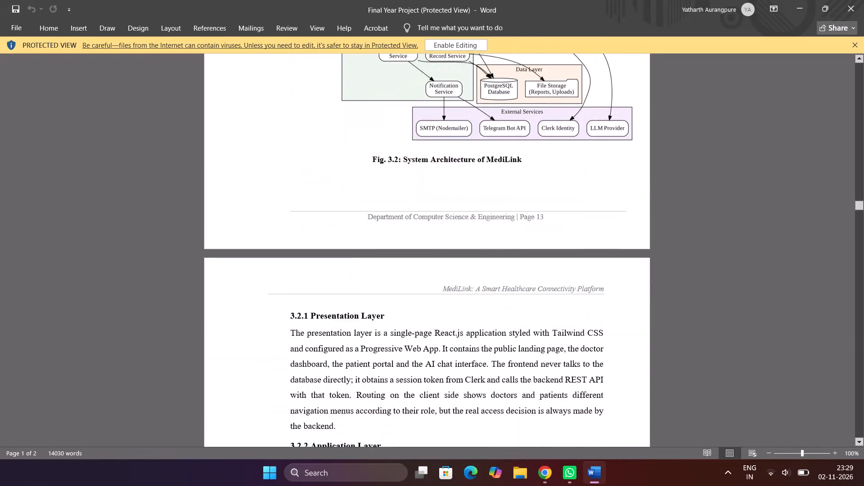
pyautogui.scroll(-3, 527, 338)
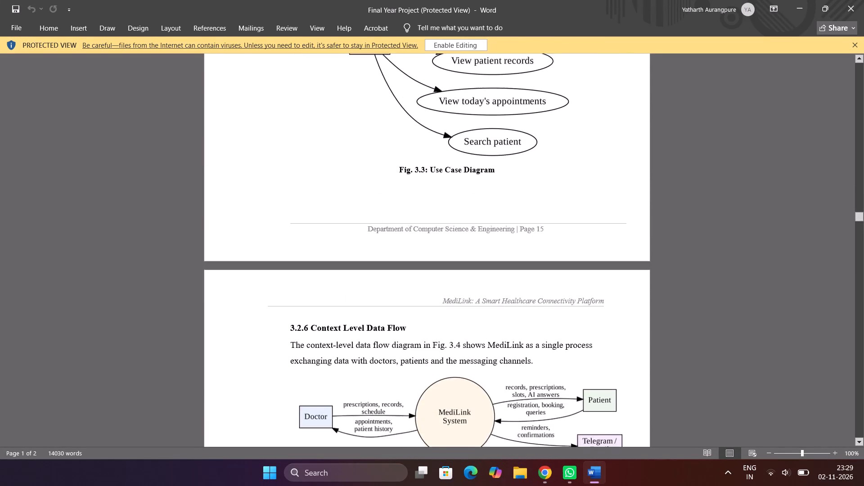
pyautogui.scroll(-3, 527, 338)
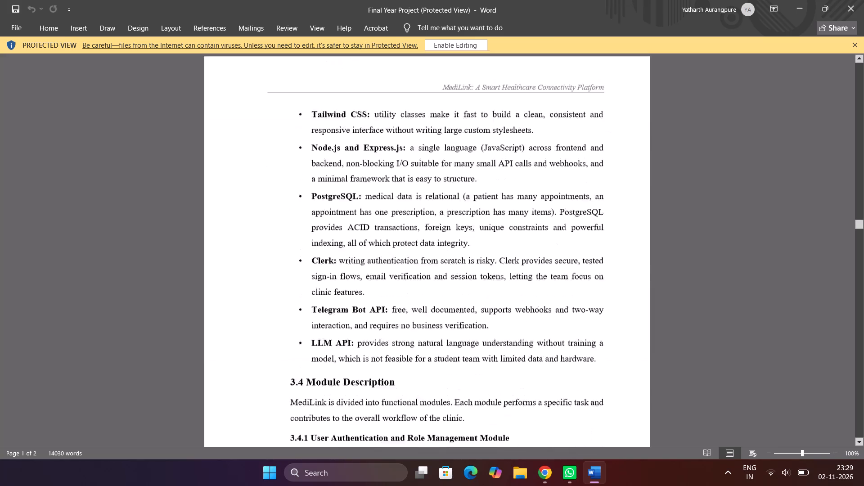
pyautogui.scroll(-3, 527, 338)
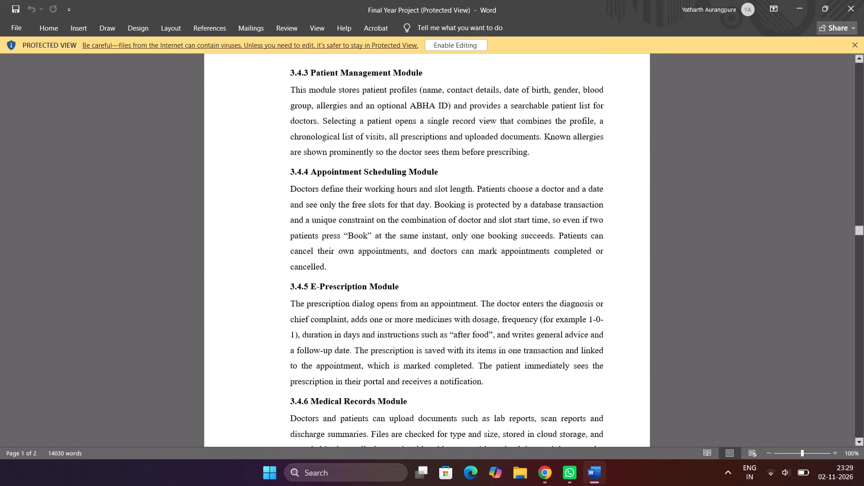
pyautogui.scroll(-2, 527, 338)
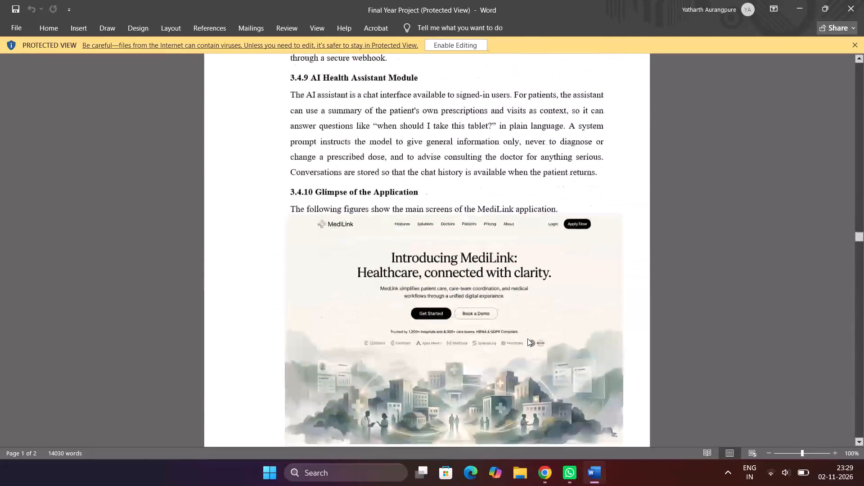
pyautogui.scroll(-2, 527, 338)
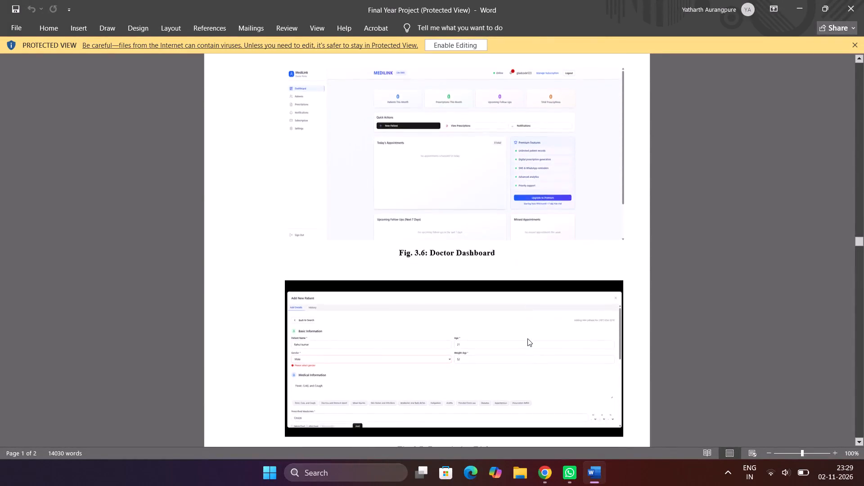
pyautogui.scroll(-2, 527, 338)
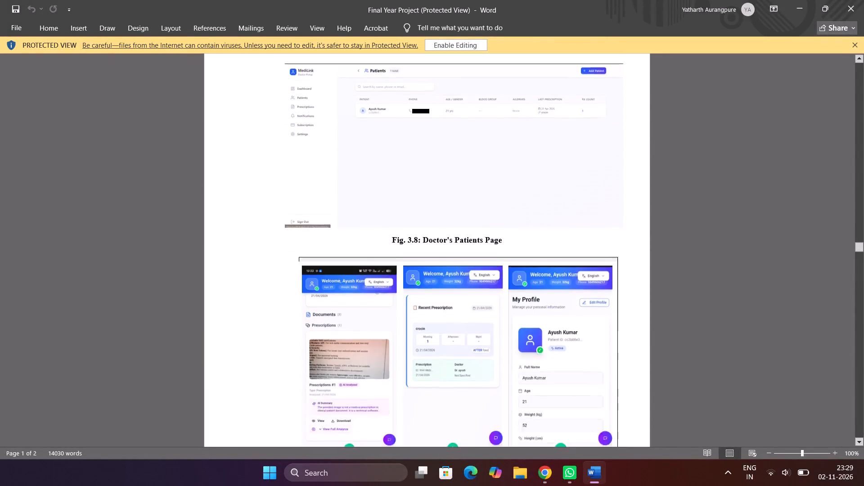
pyautogui.scroll(-2, 527, 338)
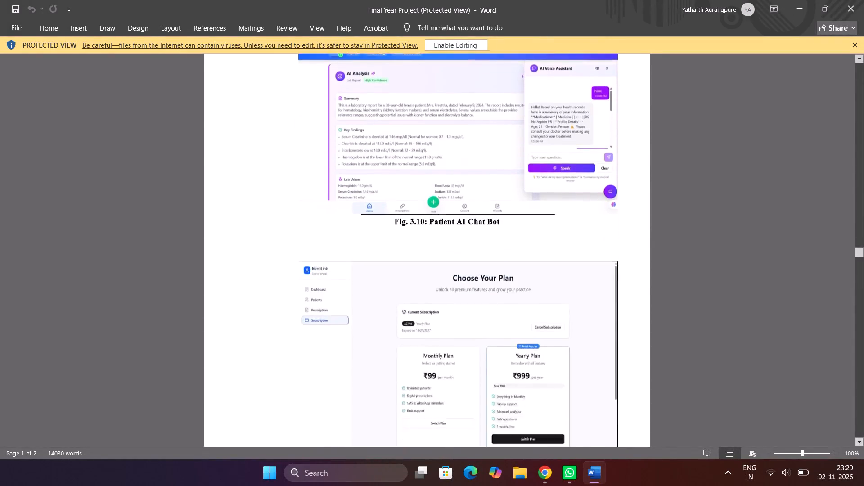
pyautogui.scroll(-2, 527, 338)
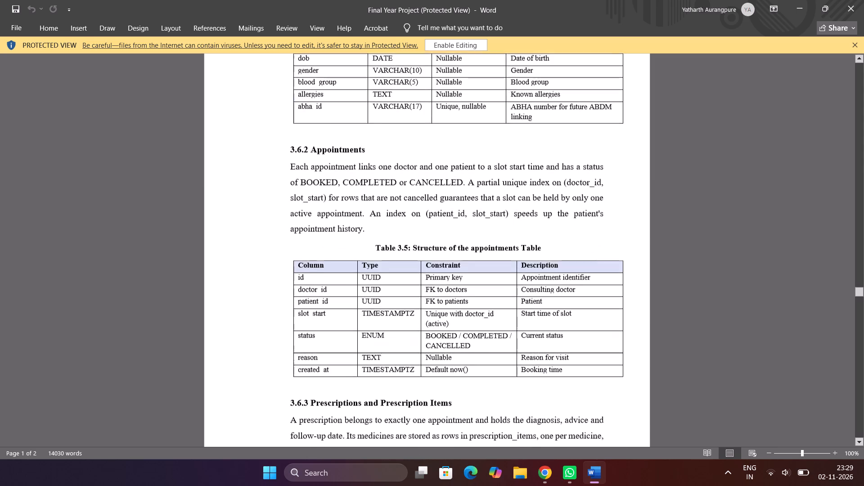
pyautogui.scroll(-2, 531, 246)
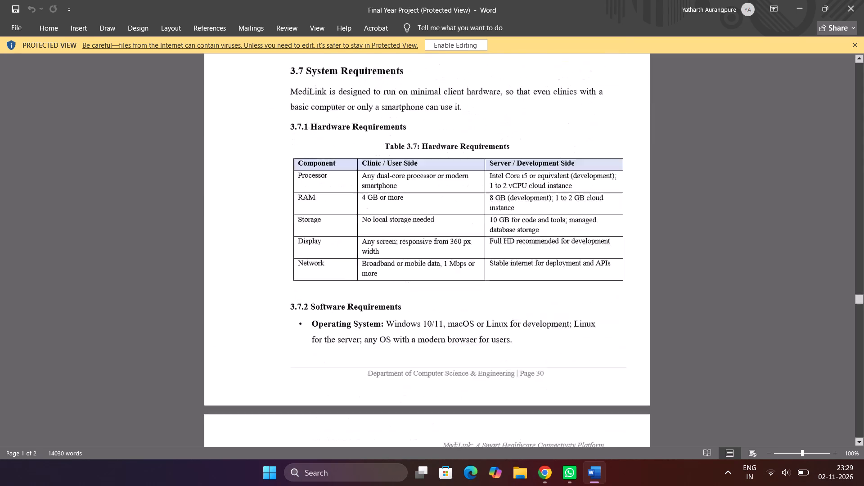
pyautogui.scroll(-1, 531, 246)
pyautogui.scroll(1, 531, 246)
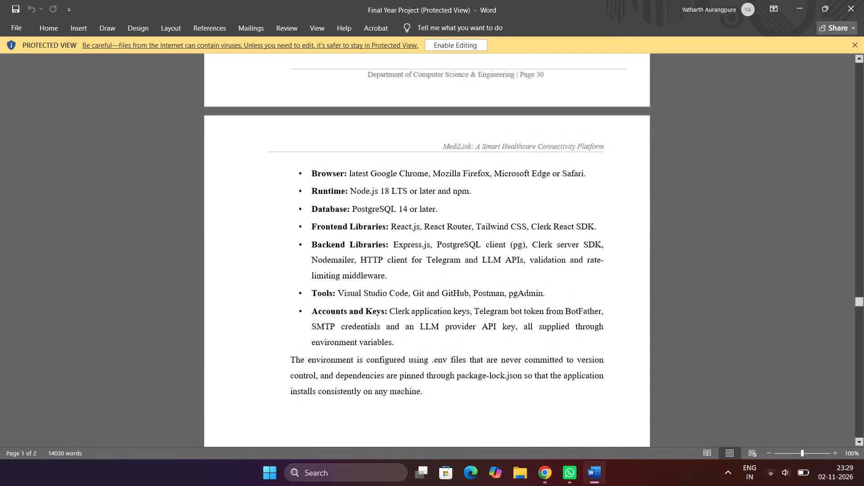
pyautogui.scroll(2, 531, 246)
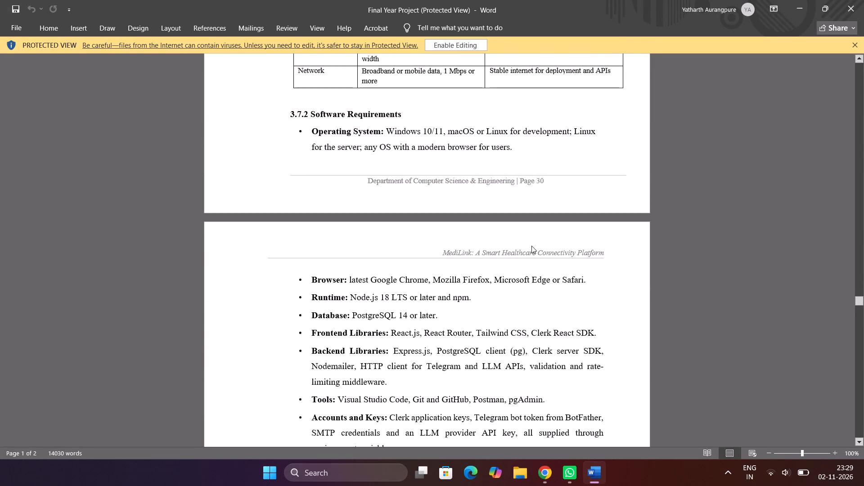
pyautogui.scroll(1, 531, 246)
# Read through Chapter 4, Implementation, from the project structure and REST API endpoints to the authentication middleware and frontend application sections.
pyautogui.scroll(-2, 531, 246)
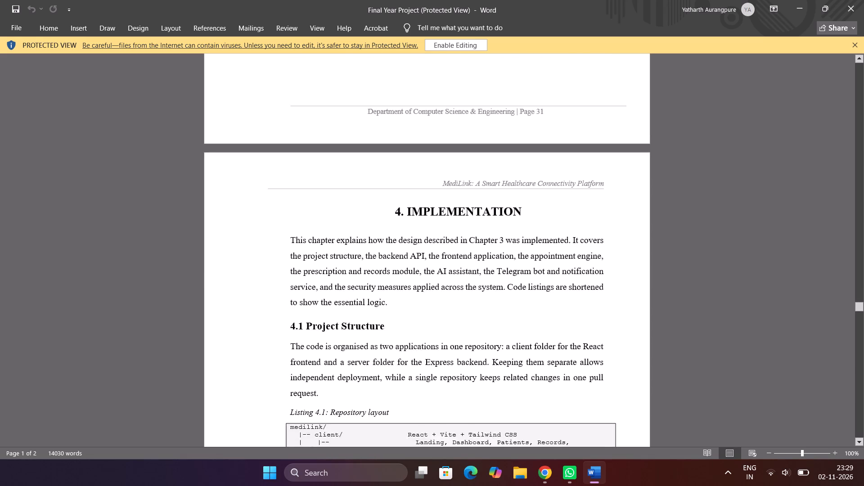
pyautogui.scroll(-2, 531, 246)
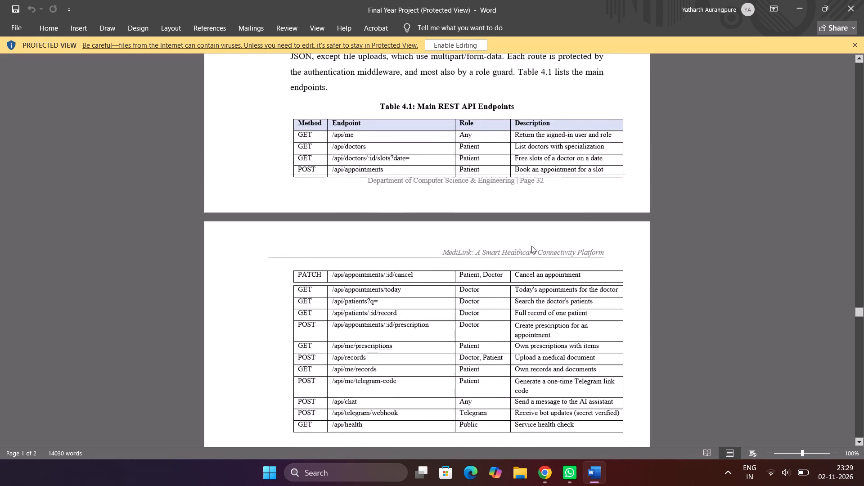
pyautogui.scroll(-1, 531, 246)
pyautogui.scroll(1, 531, 246)
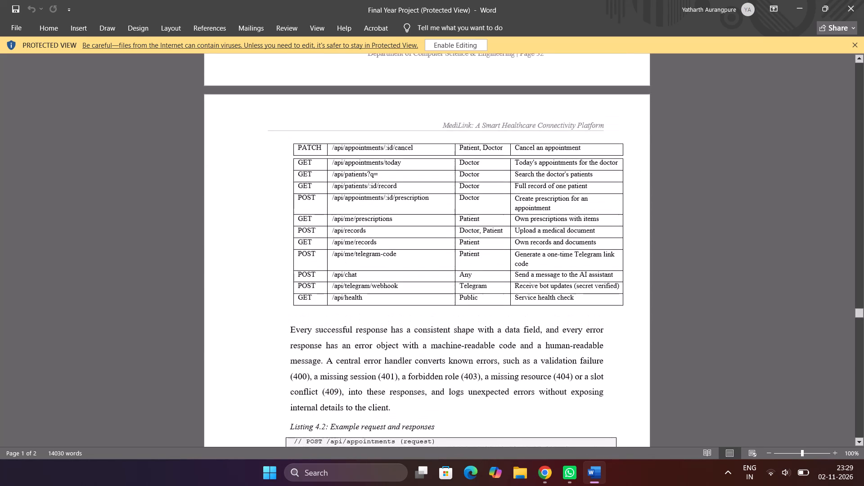
pyautogui.scroll(-3, 531, 246)
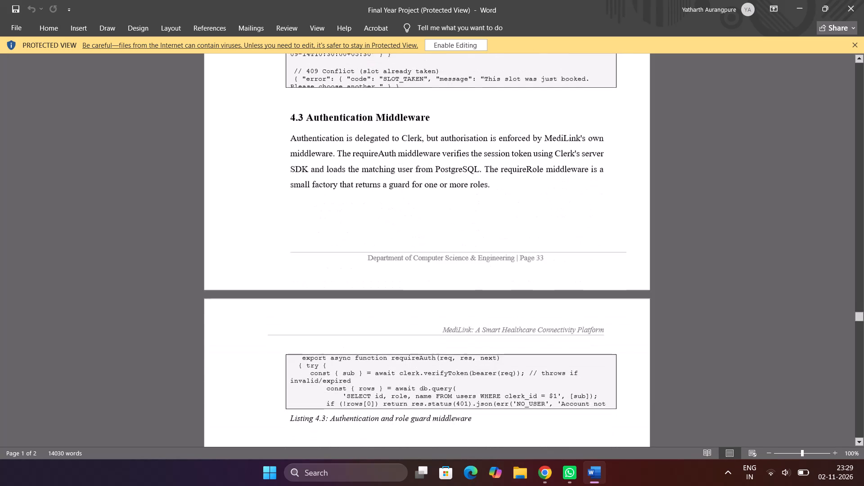
pyautogui.scroll(-3, 531, 246)
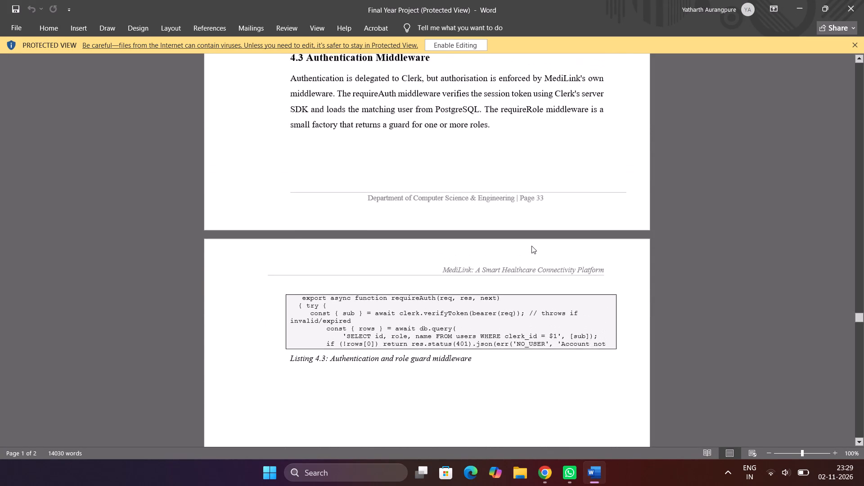
pyautogui.scroll(-1, 531, 246)
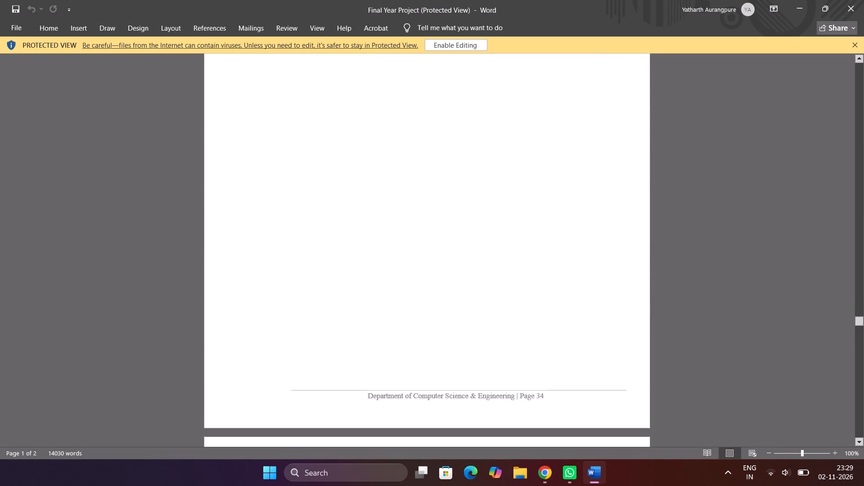
pyautogui.scroll(-4, 531, 246)
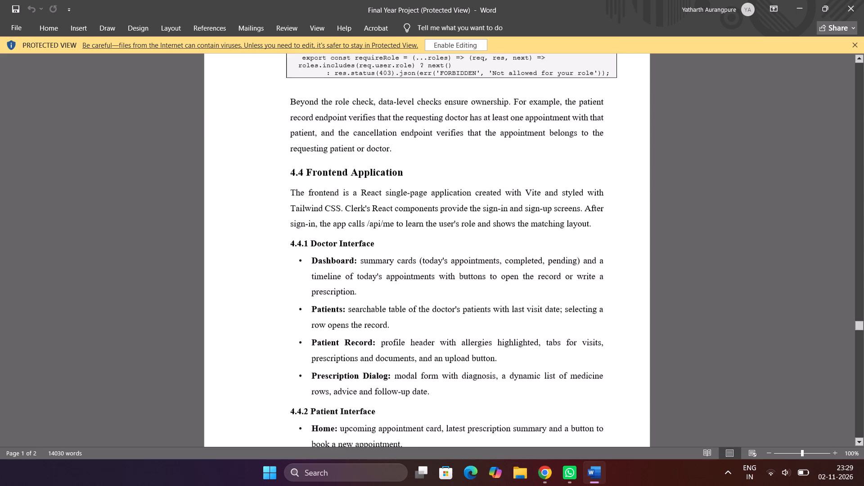
pyautogui.scroll(-4, 531, 246)
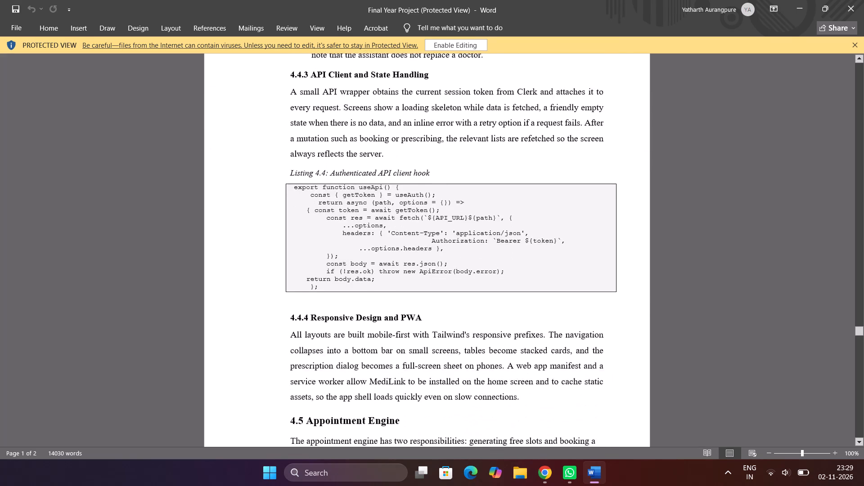
# Review the rest of Chapter 4, from the appointment engine through prescriptions, Telegram bot, security measures and challenges to the chapter's end.
pyautogui.scroll(-3, 531, 246)
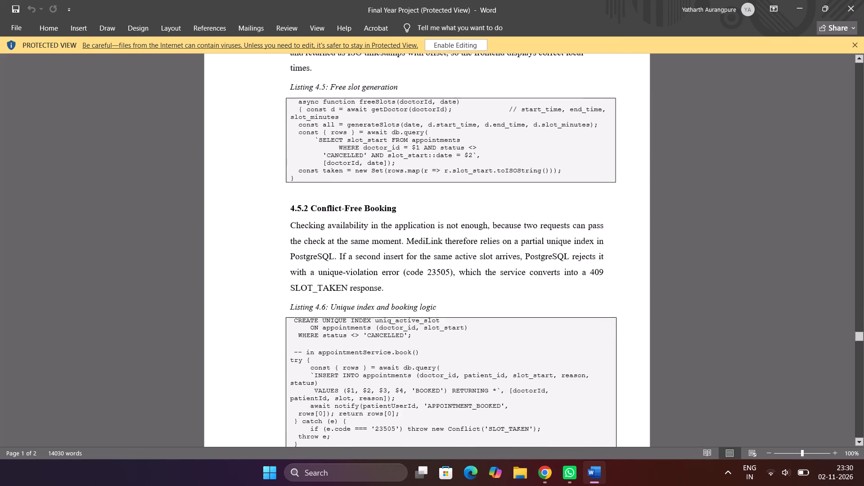
pyautogui.scroll(-3, 531, 246)
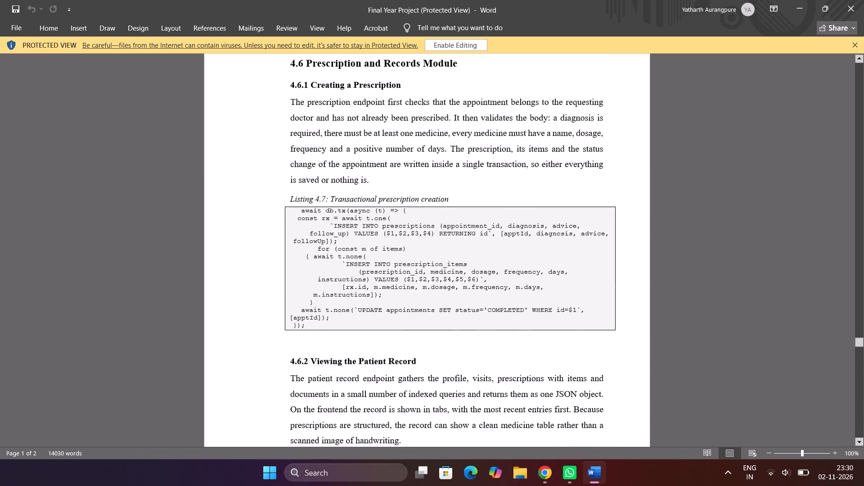
pyautogui.scroll(-2, 531, 246)
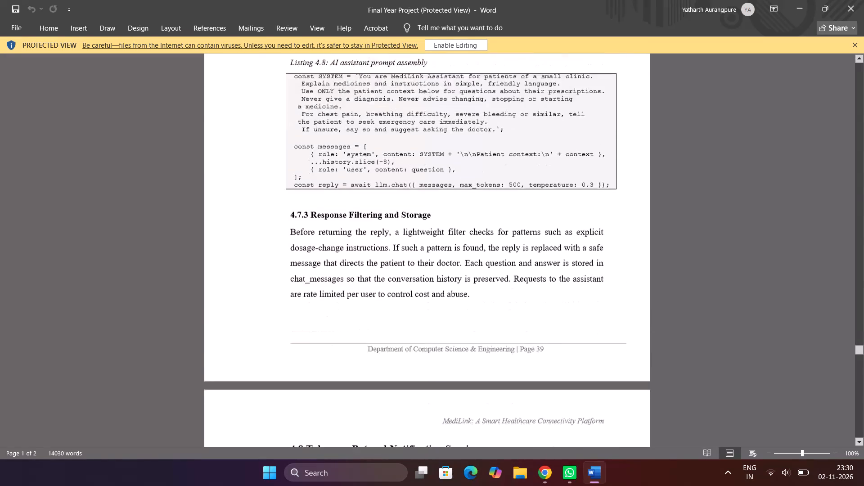
pyautogui.scroll(-3, 531, 246)
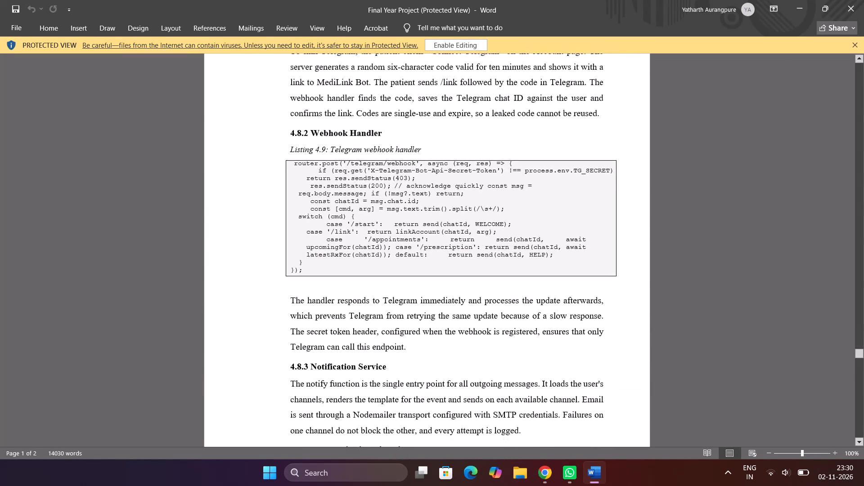
pyautogui.scroll(-2, 531, 246)
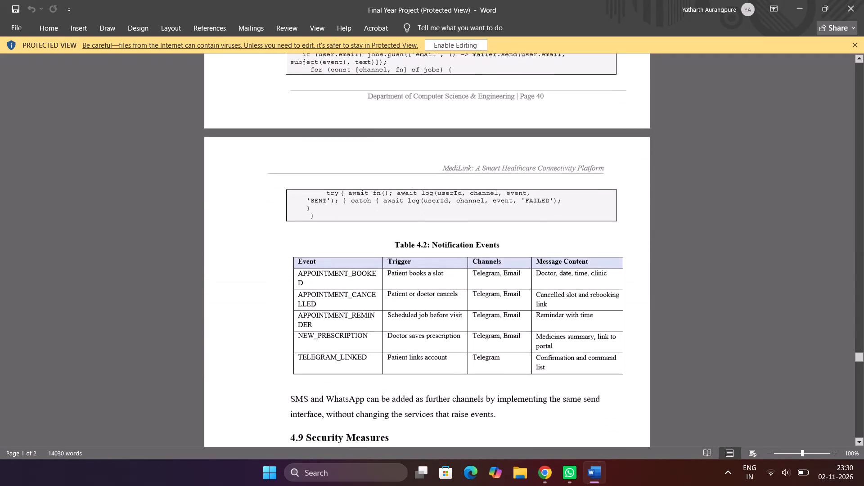
pyautogui.scroll(-2, 531, 246)
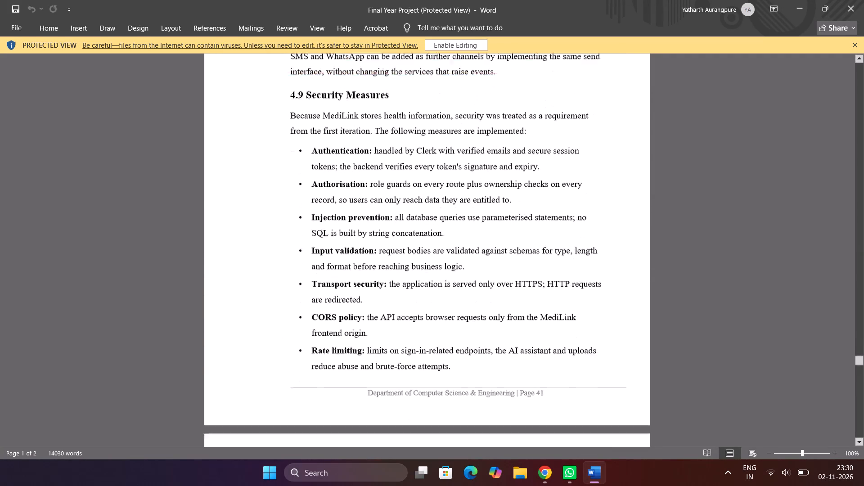
pyautogui.scroll(-1, 531, 246)
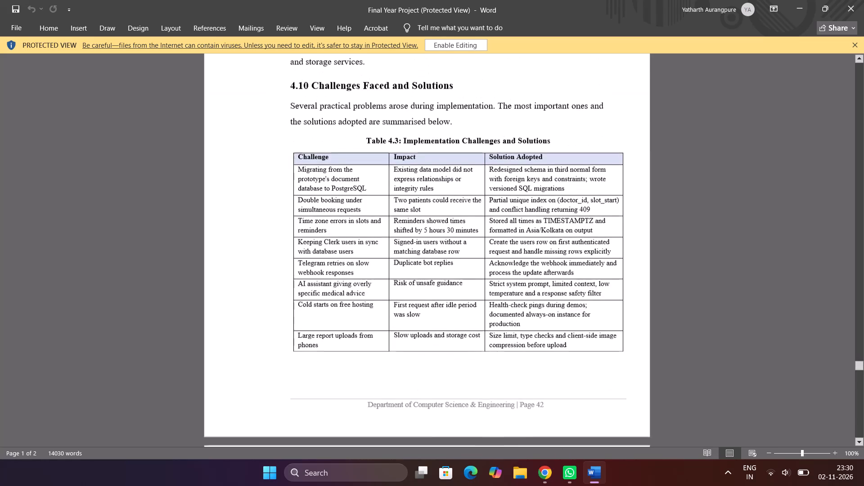
pyautogui.scroll(-3, 531, 246)
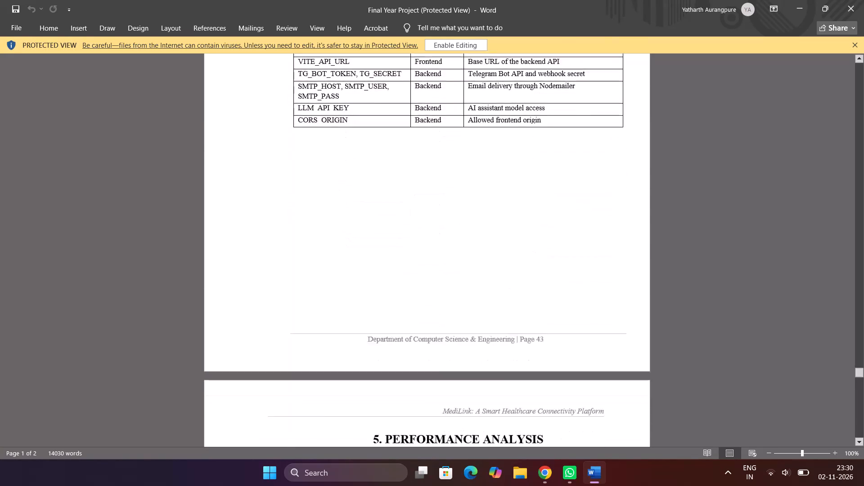
# Look through Chapter 5, Performance Analysis, covering the test case tables, results, response times and overall performance analysis.
pyautogui.scroll(-2, 531, 246)
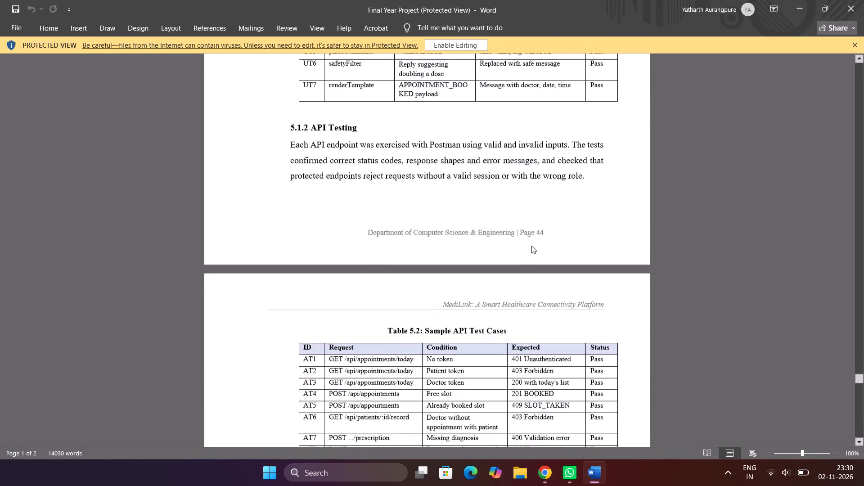
pyautogui.scroll(-6, 531, 246)
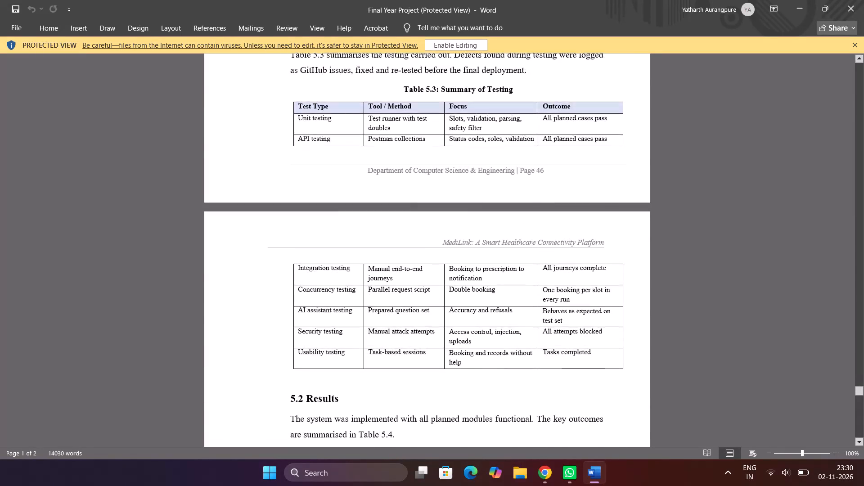
pyautogui.scroll(-4, 531, 246)
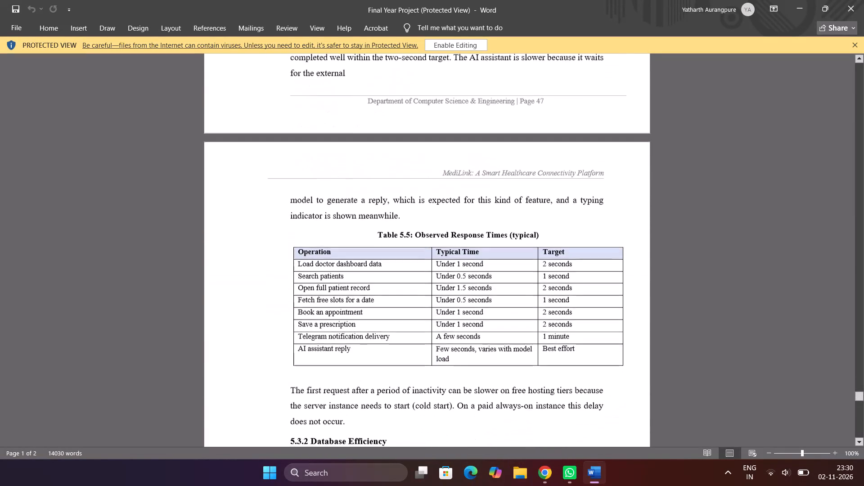
pyautogui.scroll(-4, 531, 246)
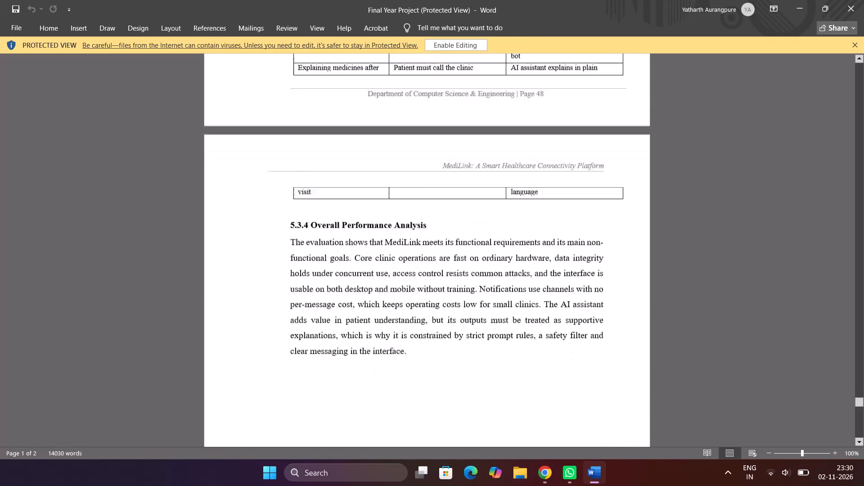
pyautogui.scroll(-2, 531, 246)
# Review Chapter 6, Conclusions and Future Scope, from the conclusion through the limitations and planned enhancements.
pyautogui.scroll(-2, 531, 246)
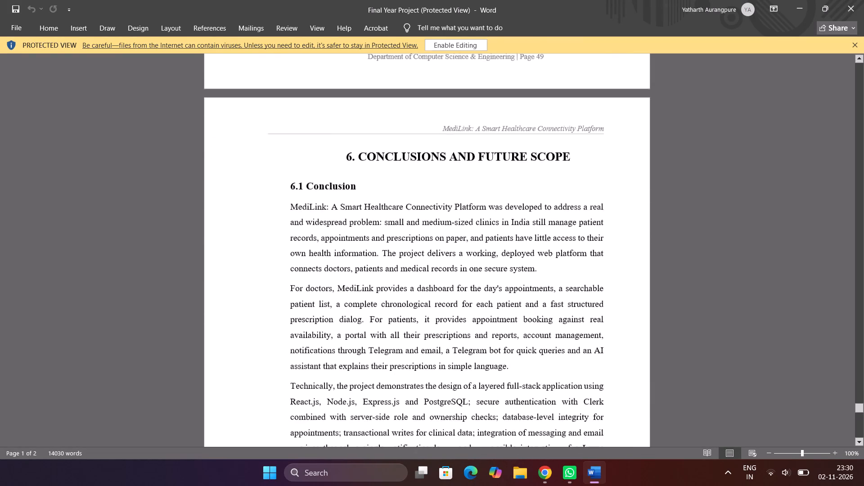
pyautogui.scroll(-4, 531, 246)
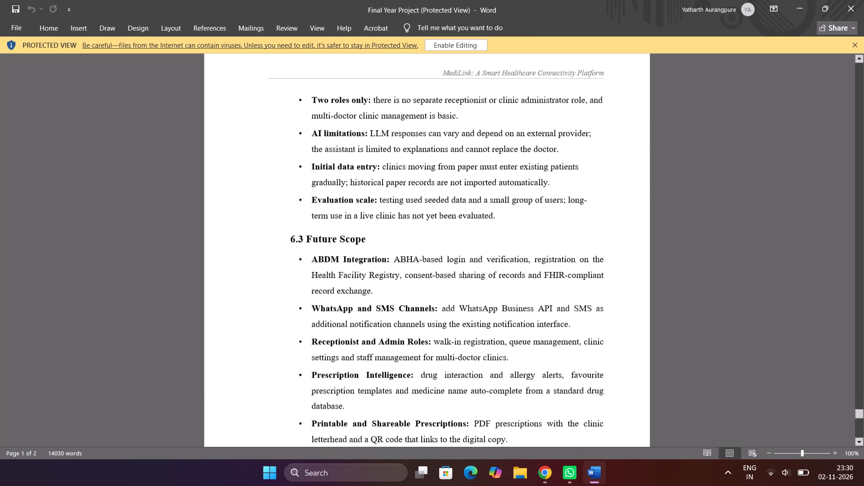
pyautogui.scroll(1, 531, 246)
pyautogui.scroll(-1, 531, 246)
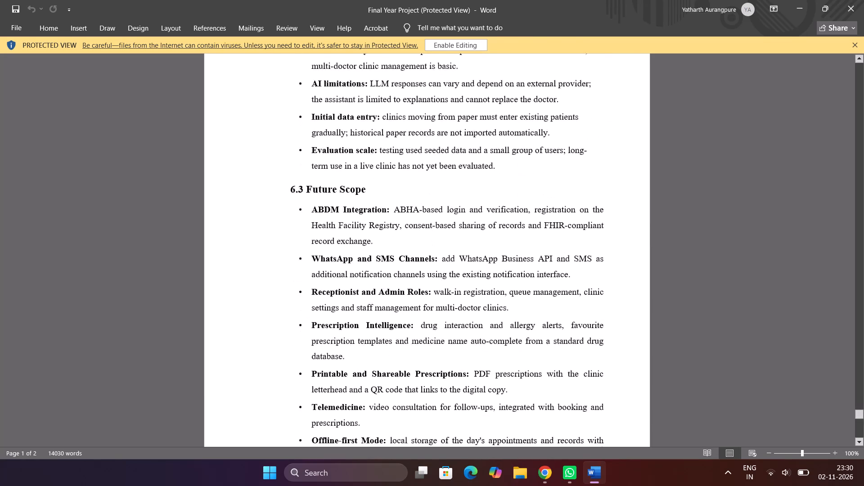
pyautogui.scroll(-4, 531, 246)
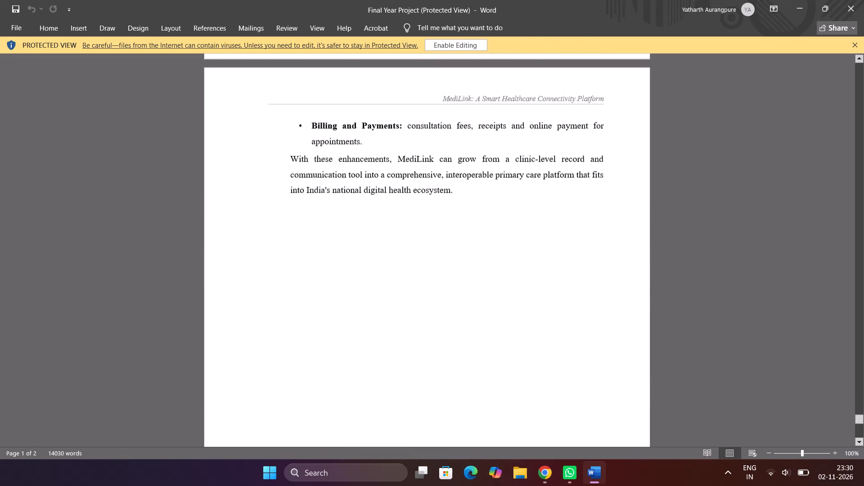
# Check the numbered references list through to the last page of the report.
pyautogui.scroll(-3, 531, 246)
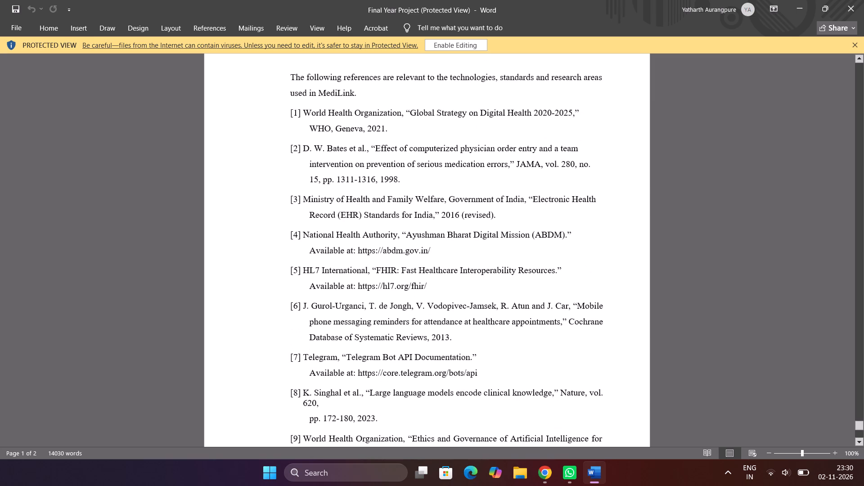
pyautogui.scroll(-3, 531, 246)
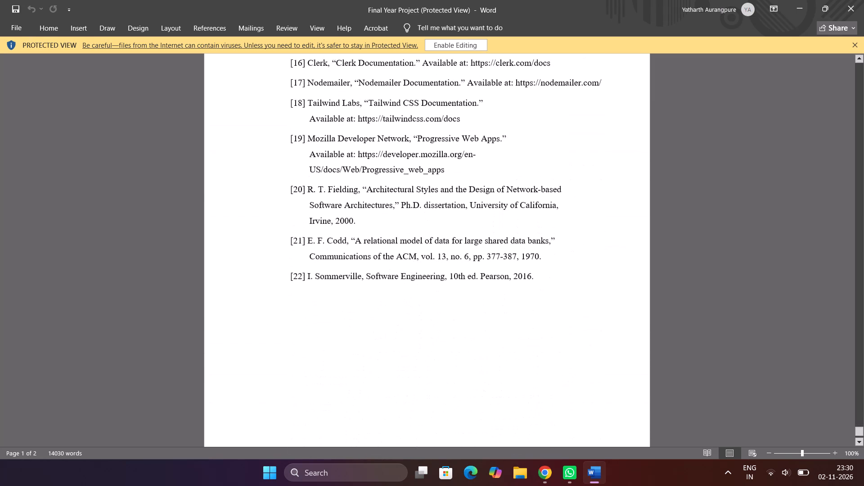
pyautogui.scroll(-3, 531, 246)
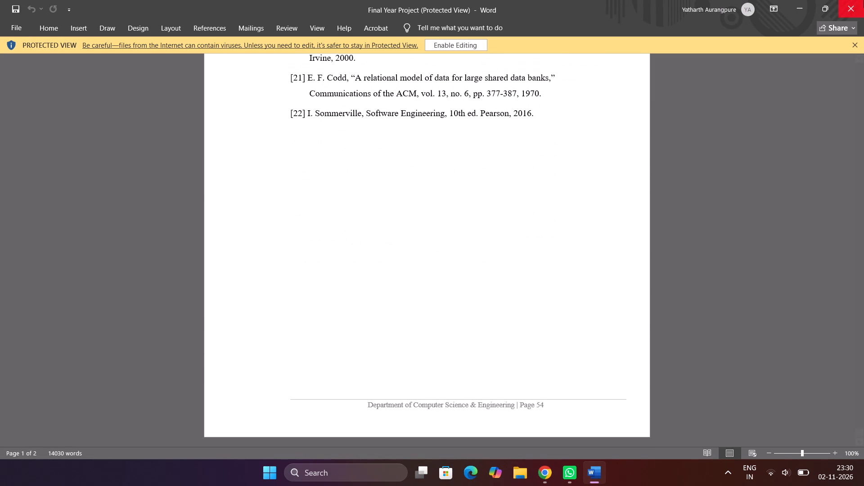
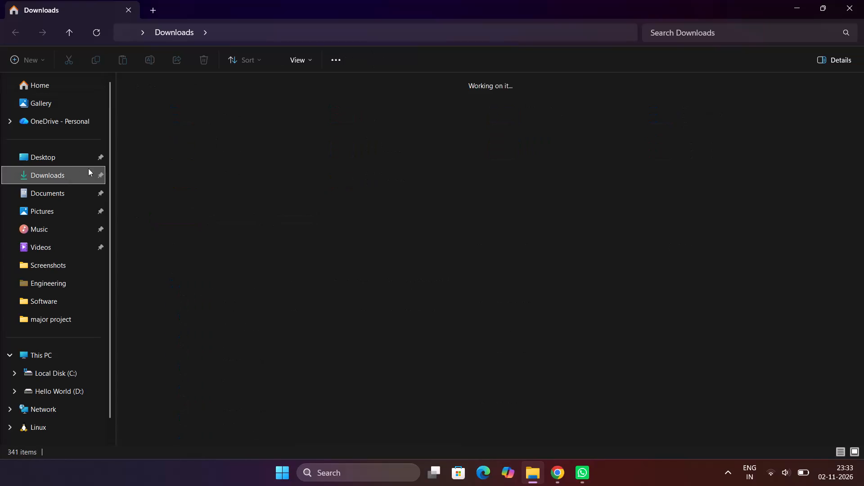
# Open the Final Year Project document from the major project folder in Downloads.
pyautogui.doubleClick(174, 158)
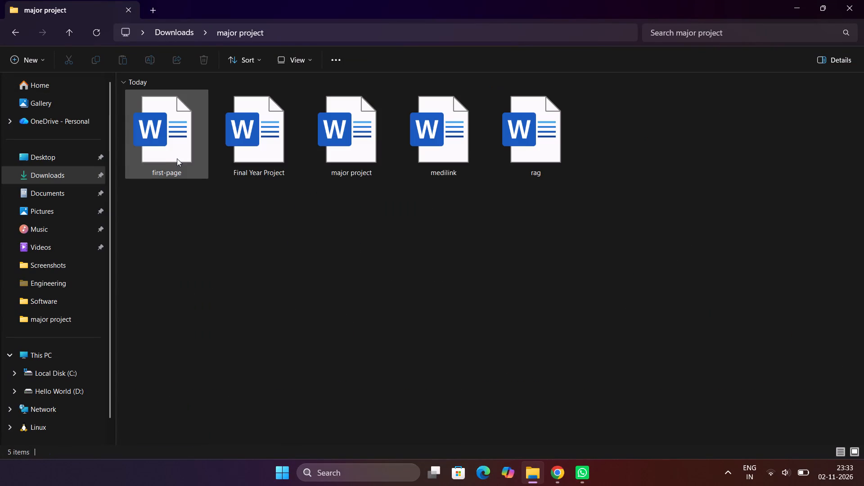
pyautogui.doubleClick(271, 153)
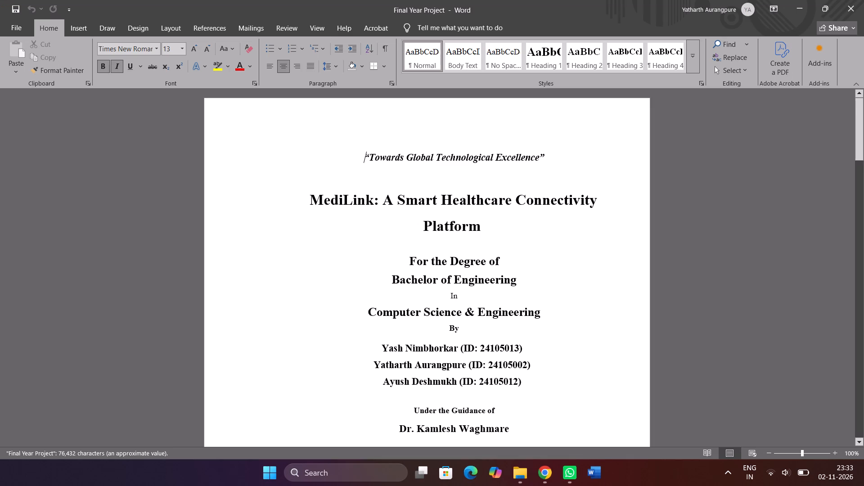
# Skim the report from the cover page through the abstract, Chapter 1 and the Literature Survey up to the Research Gap section.
pyautogui.scroll(-5, 372, 242)
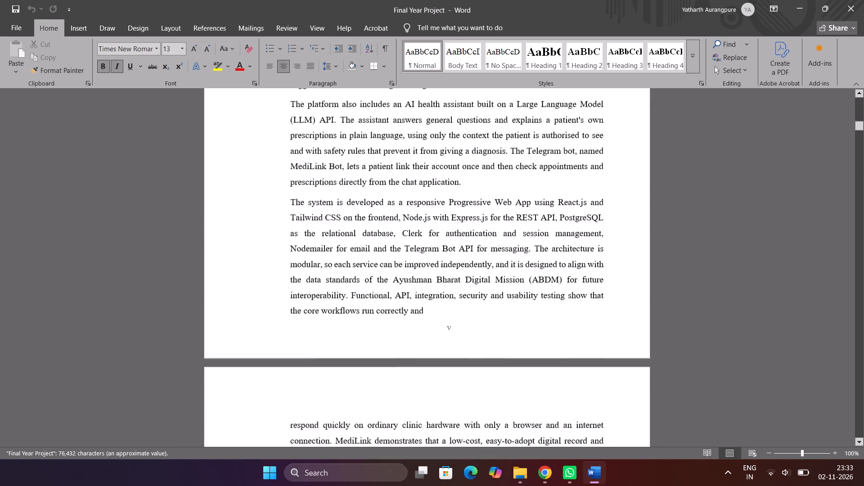
pyautogui.scroll(-6, 372, 242)
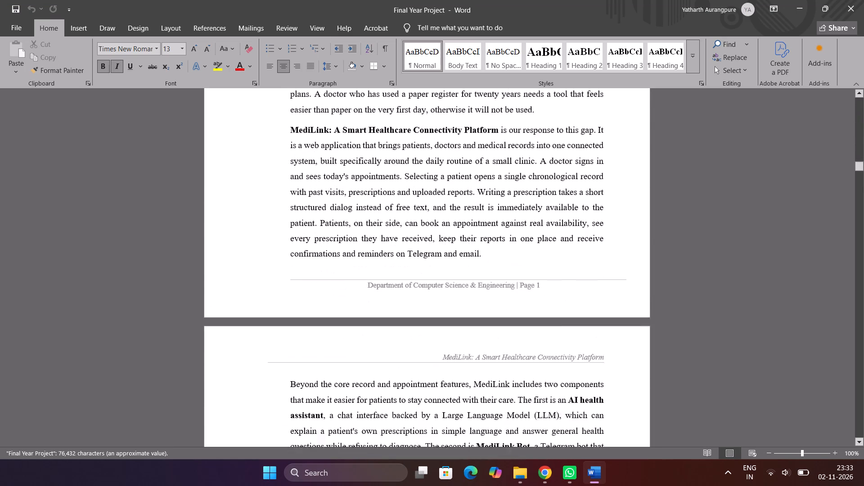
pyautogui.scroll(-3, 372, 242)
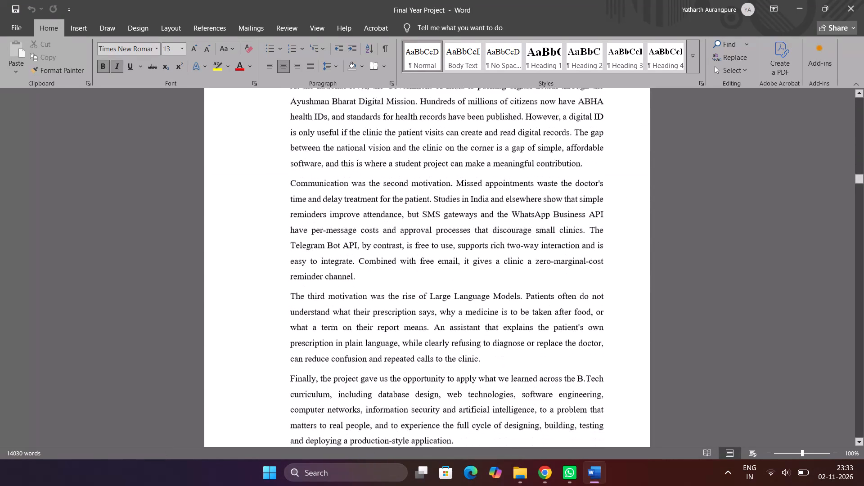
pyautogui.scroll(-1, 372, 242)
pyautogui.scroll(1, 372, 242)
pyautogui.scroll(-1, 372, 242)
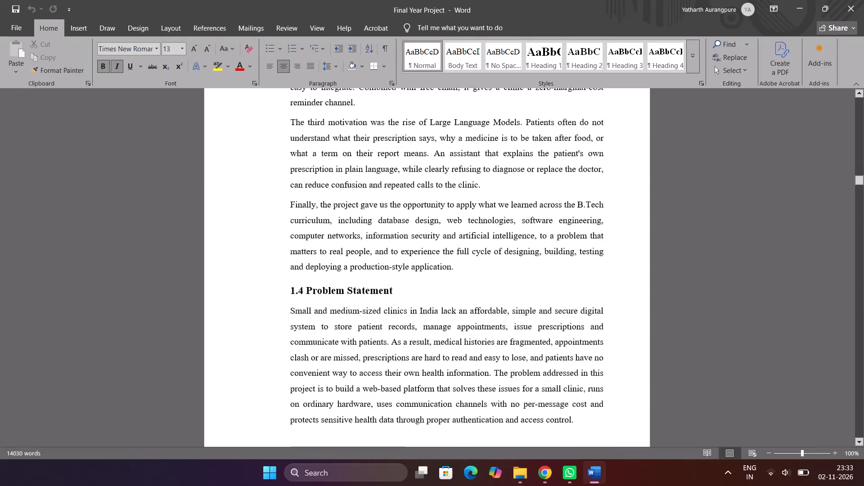
pyautogui.scroll(-3, 372, 242)
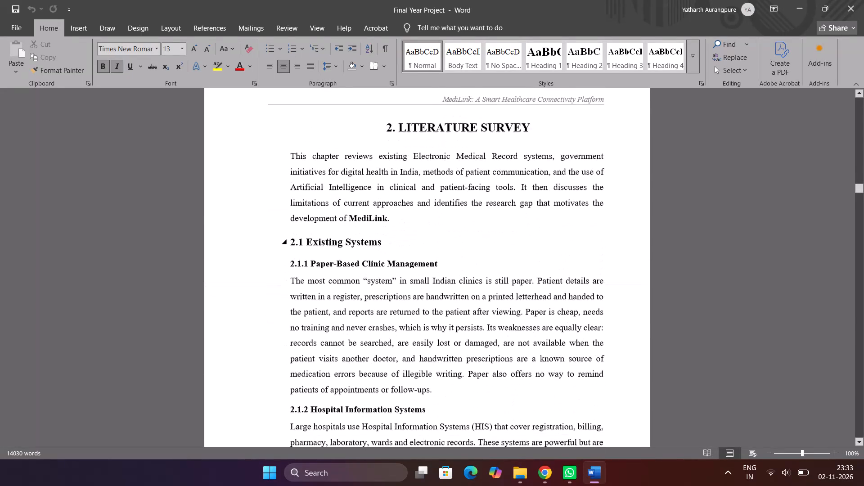
pyautogui.scroll(-3, 372, 242)
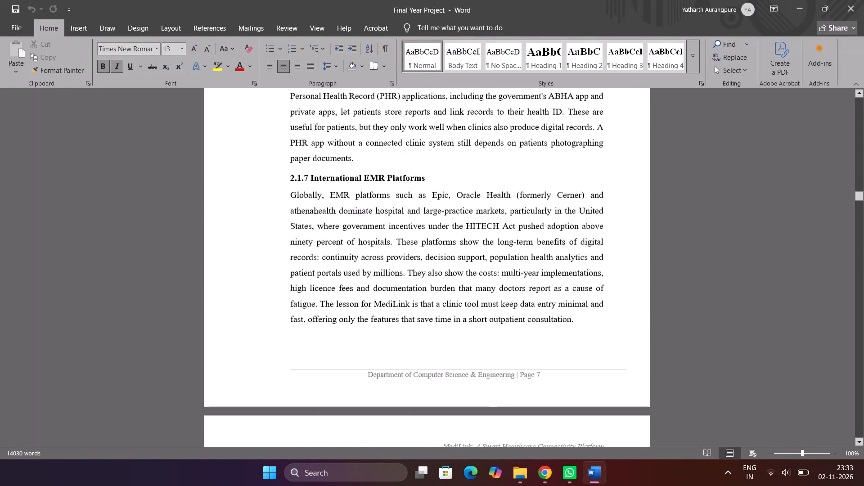
pyautogui.scroll(-2, 372, 242)
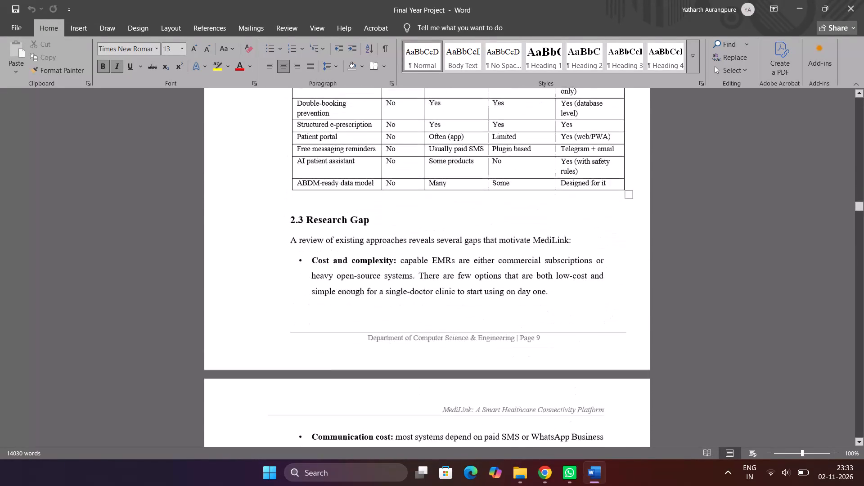
# Look through Chapter 3 from the development methodology and requirements through system architecture, technology stack and module descriptions.
pyautogui.scroll(-2, 372, 242)
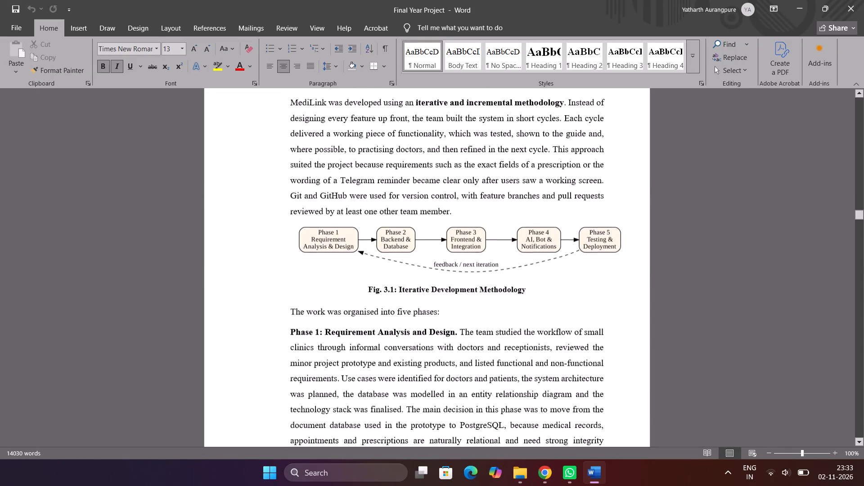
pyautogui.scroll(-3, 372, 242)
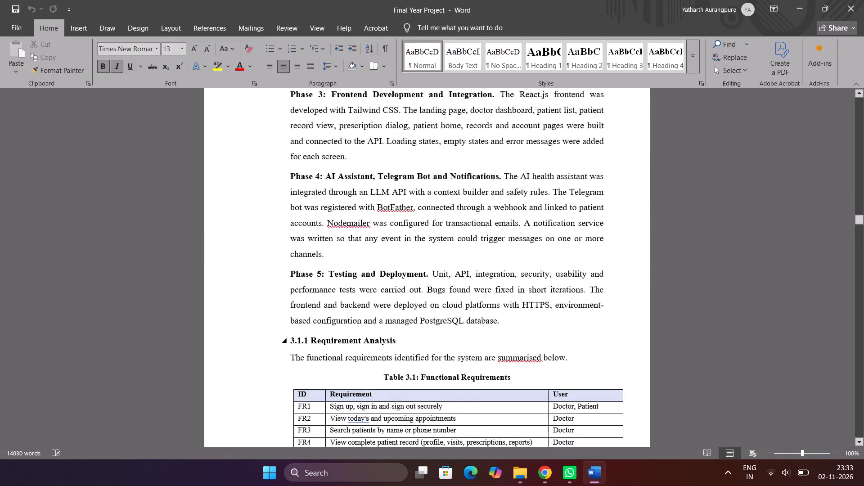
pyautogui.scroll(-2, 372, 242)
pyautogui.scroll(1, 372, 242)
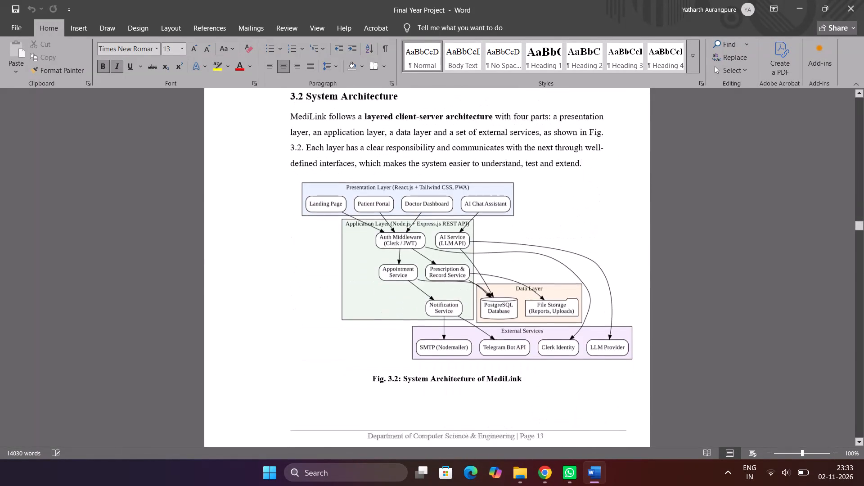
pyautogui.scroll(1, 372, 242)
pyautogui.scroll(-3, 372, 242)
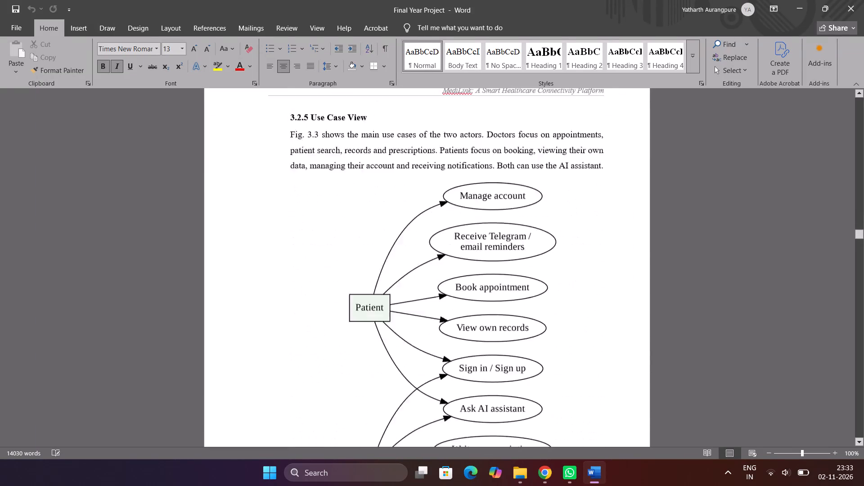
pyautogui.scroll(-3, 372, 242)
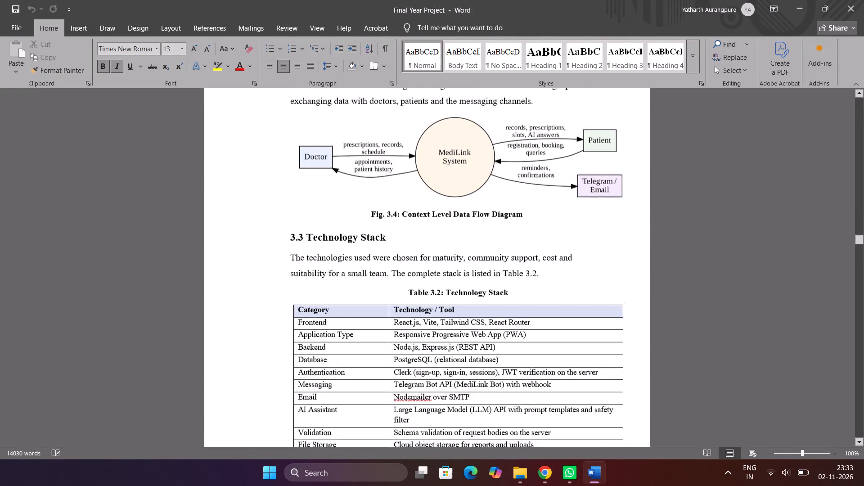
pyautogui.scroll(-2, 372, 242)
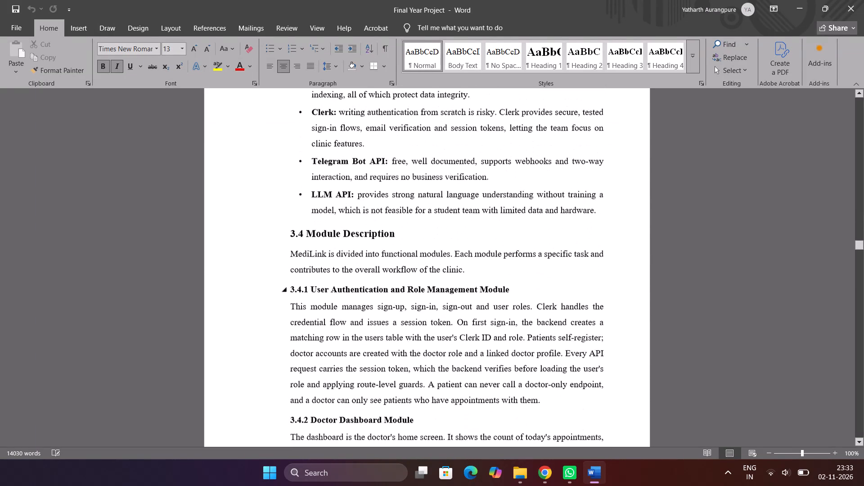
pyautogui.scroll(-2, 372, 242)
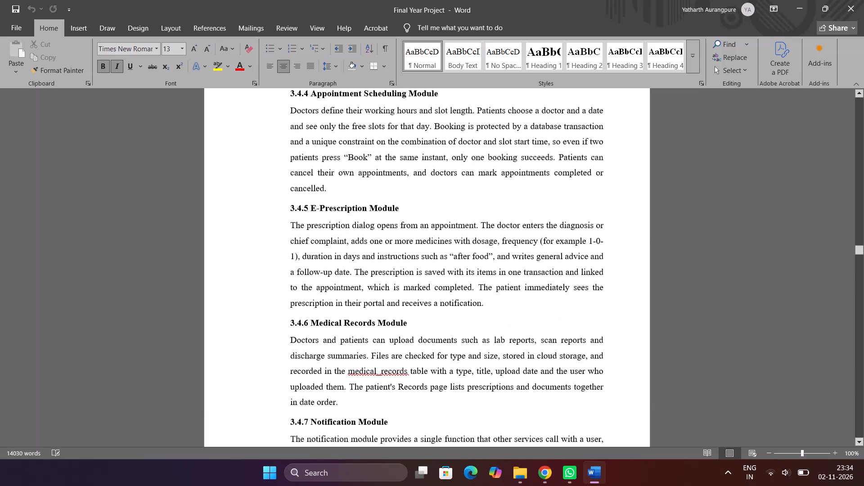
pyautogui.scroll(-2, 372, 242)
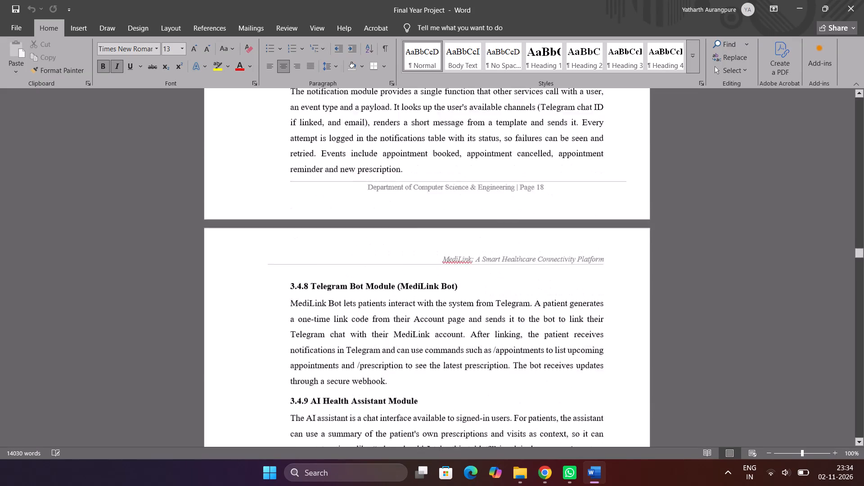
pyautogui.scroll(-2, 372, 242)
# Check the application screenshots in section 3.4.10, from the landing page figure through the MediLink Bot on Telegram figure.
pyautogui.scroll(-1, 372, 242)
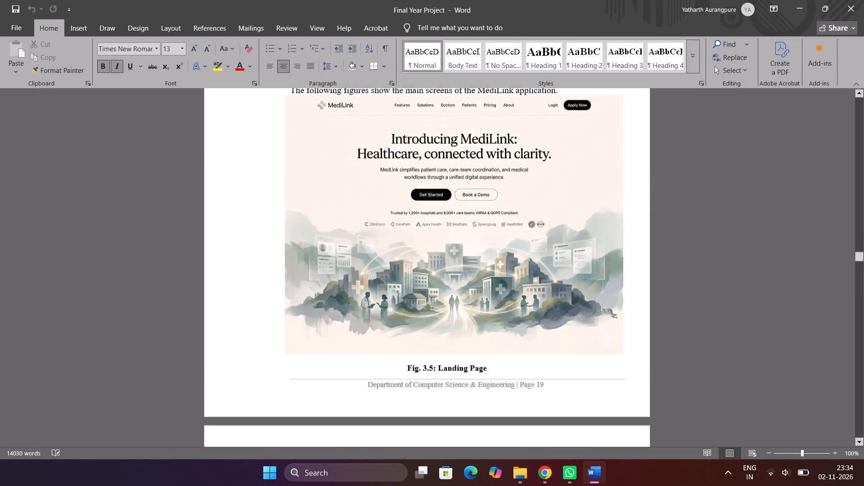
pyautogui.scroll(-1, 372, 242)
pyautogui.scroll(1, 413, 256)
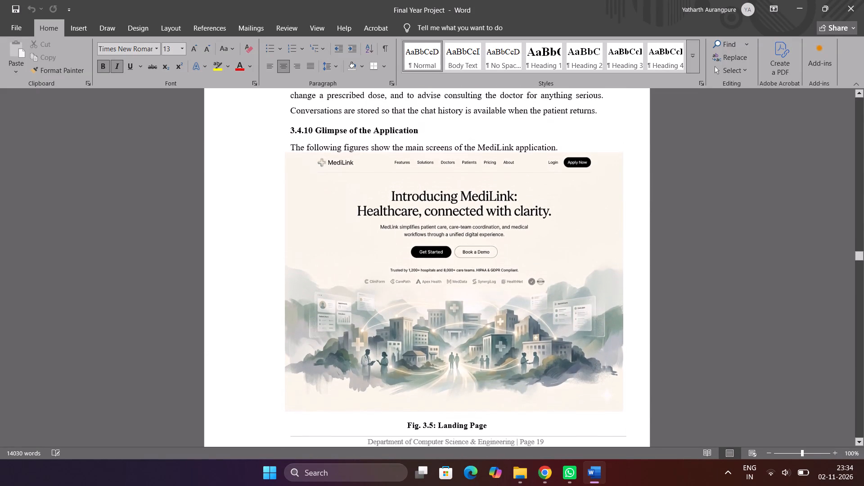
pyautogui.moveTo(415, 261); pyautogui.dragTo(415, 273)
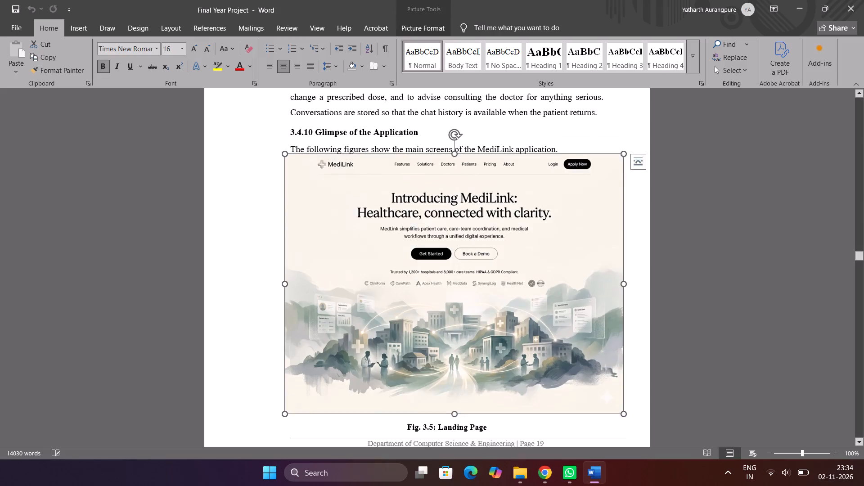
pyautogui.scroll(-4, 415, 273)
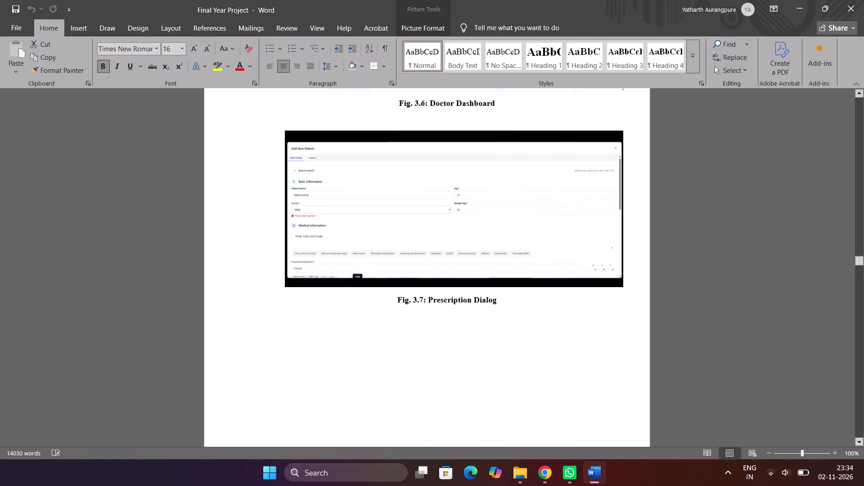
pyautogui.scroll(-3, 415, 273)
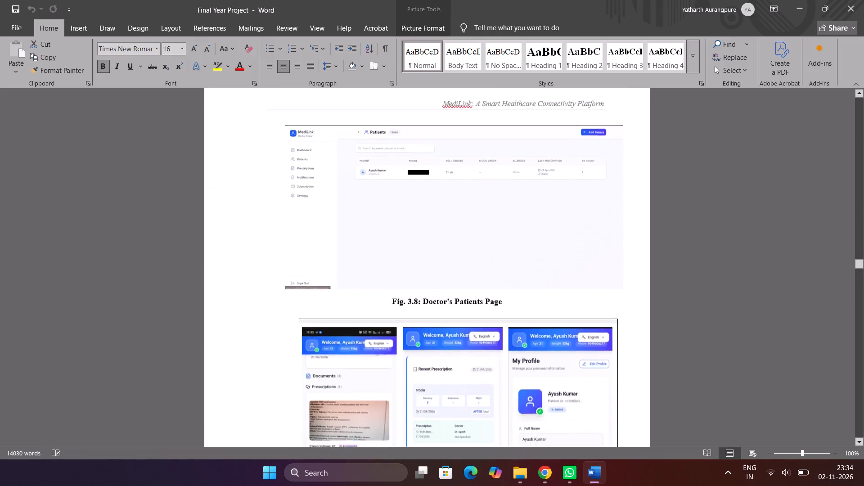
pyautogui.scroll(-3, 415, 273)
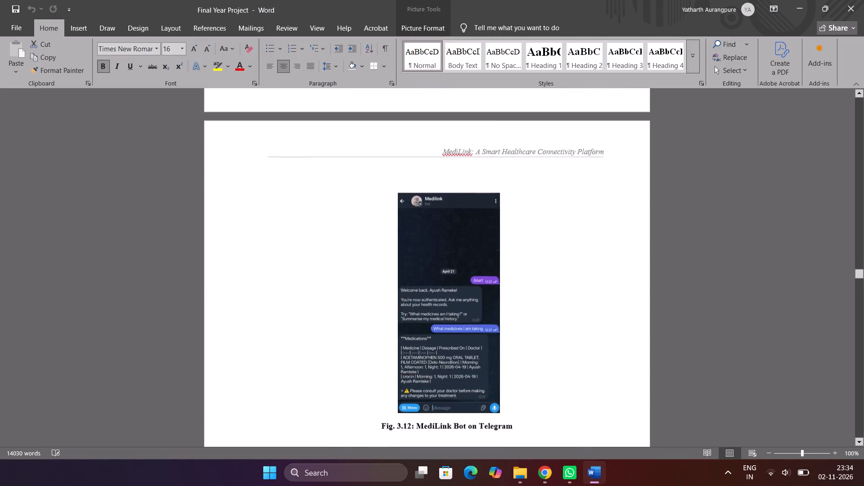
pyautogui.scroll(-2, 415, 273)
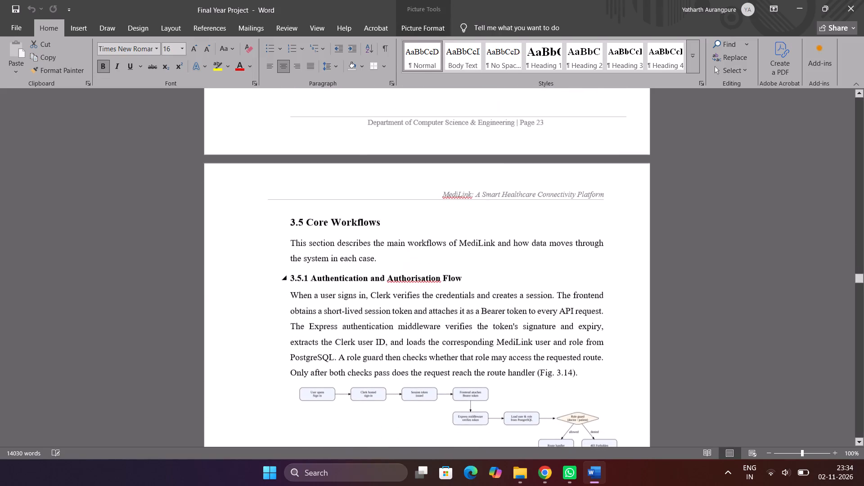
# Review the Core Workflows diagrams and the Database Design section through the users and patients table structures.
pyautogui.scroll(-2, 415, 273)
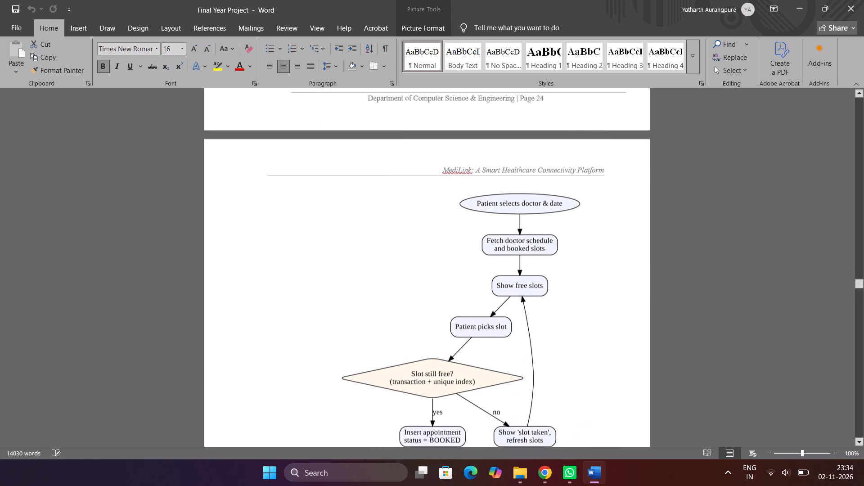
pyautogui.scroll(-3, 415, 273)
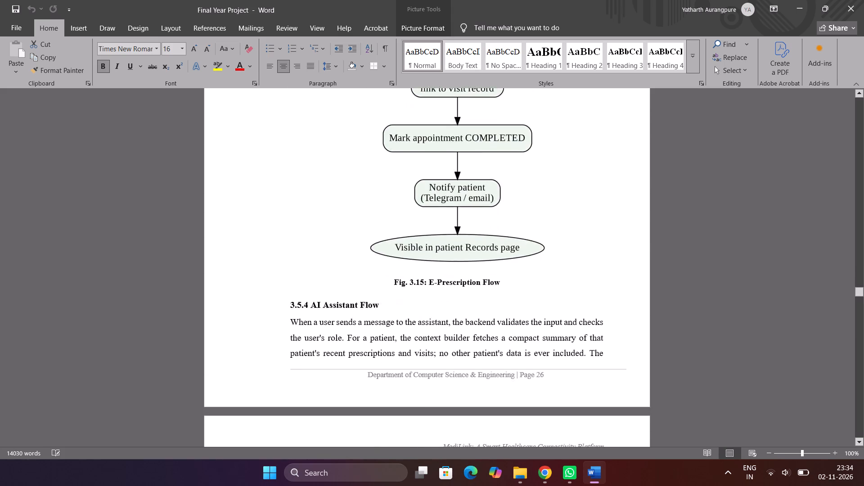
pyautogui.scroll(-3, 415, 273)
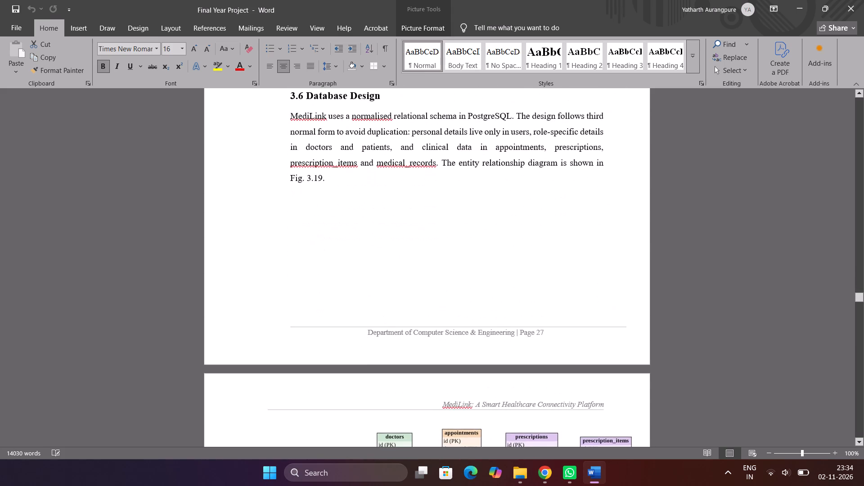
pyautogui.scroll(-2, 415, 273)
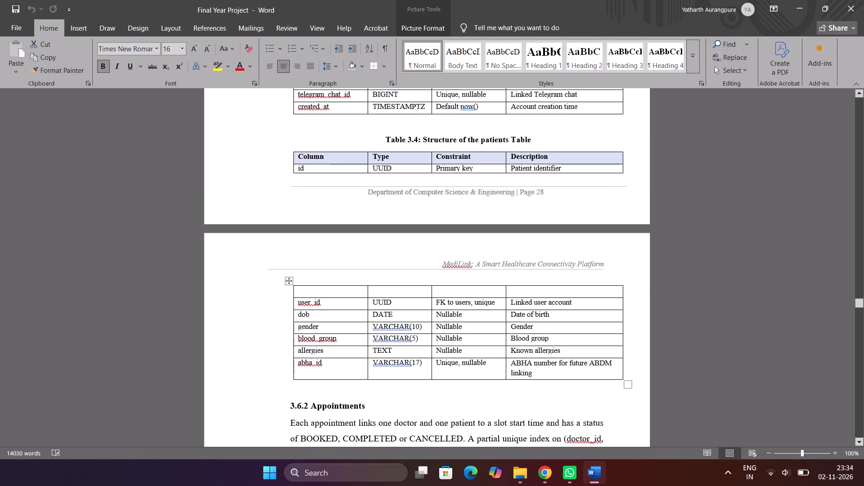
# Delete the empty row above user_id in the continued part of Table 3.4, Structure of the patients Table.
pyautogui.moveTo(557, 292); pyautogui.dragTo(461, 266)
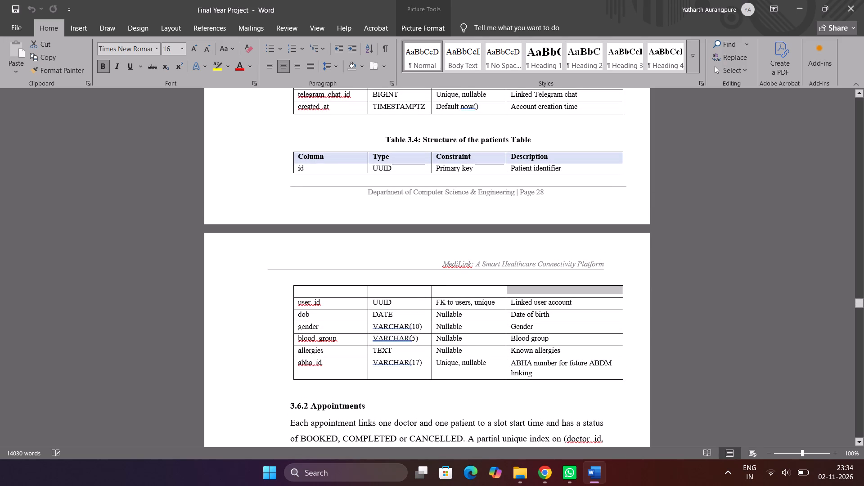
pyautogui.moveTo(461, 266); pyautogui.dragTo(338, 288)
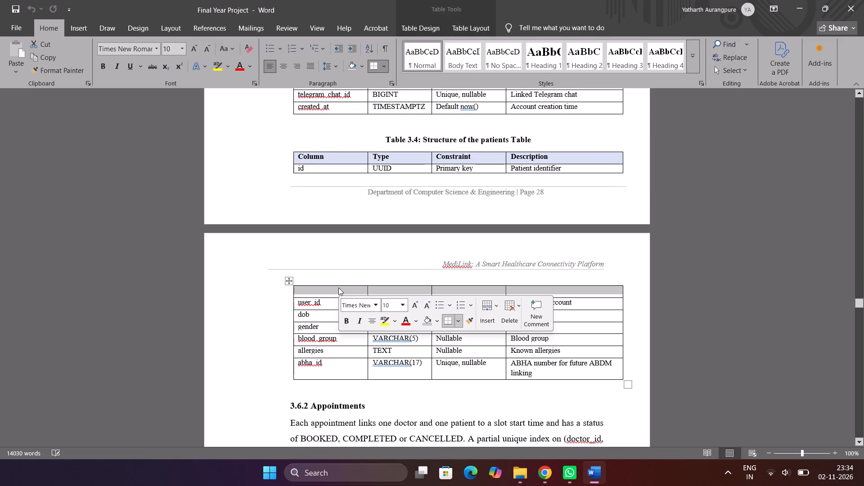
pyautogui.press('BackSpace')
pyautogui.press('Return')
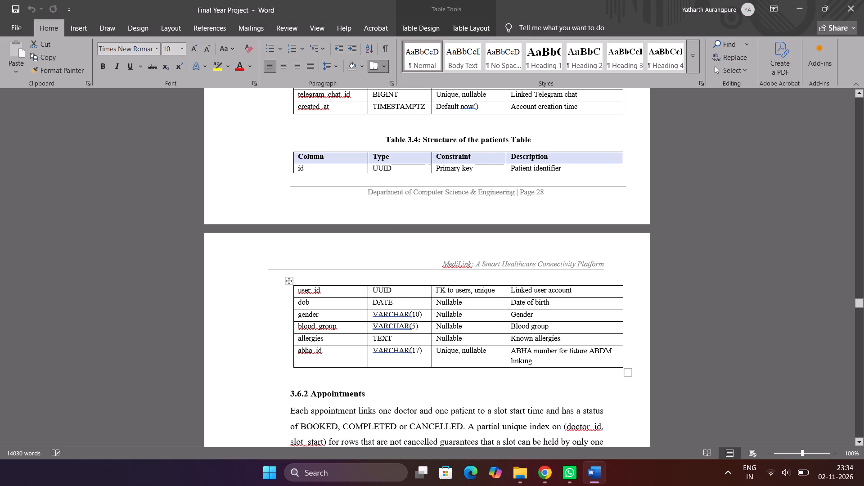
# Insert five blank lines above the Table 3.4 caption to move the caption and table start onto the following page.
pyautogui.click(379, 132)
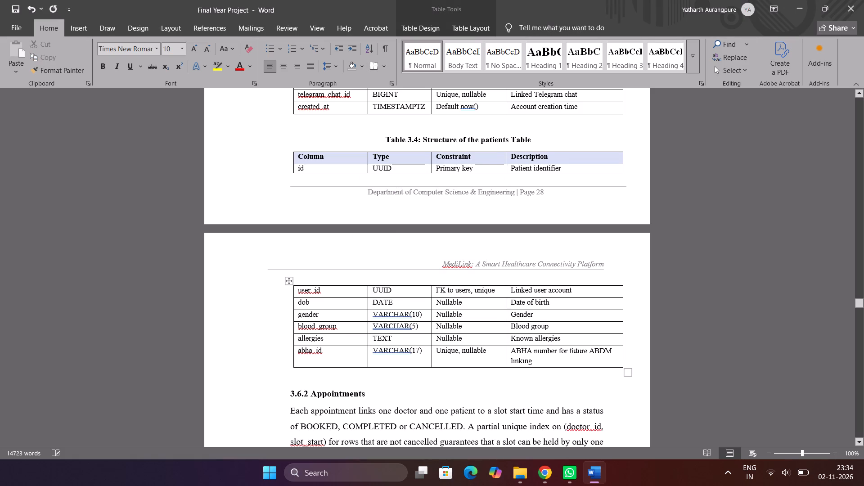
pyautogui.scroll(1, 379, 132)
pyautogui.press('Return')
pyautogui.press('Return')
pyautogui.press('Return')
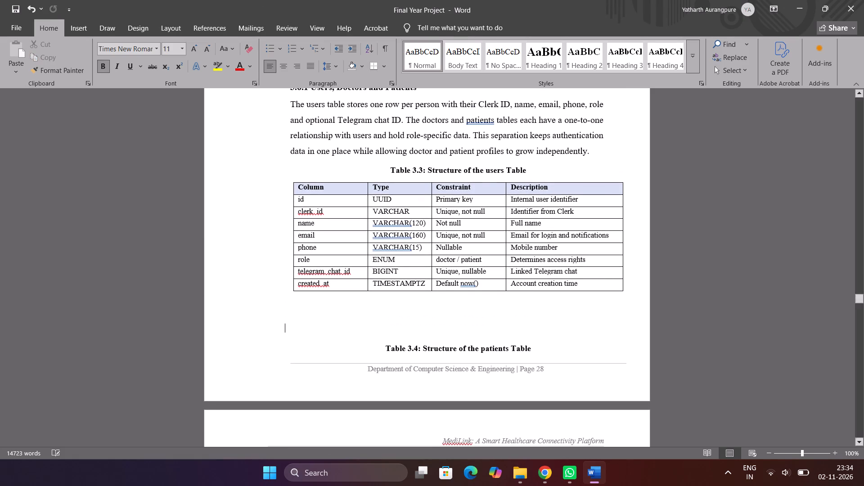
pyautogui.press('Return')
pyautogui.press('Return')
pyautogui.scroll(-1, 379, 132)
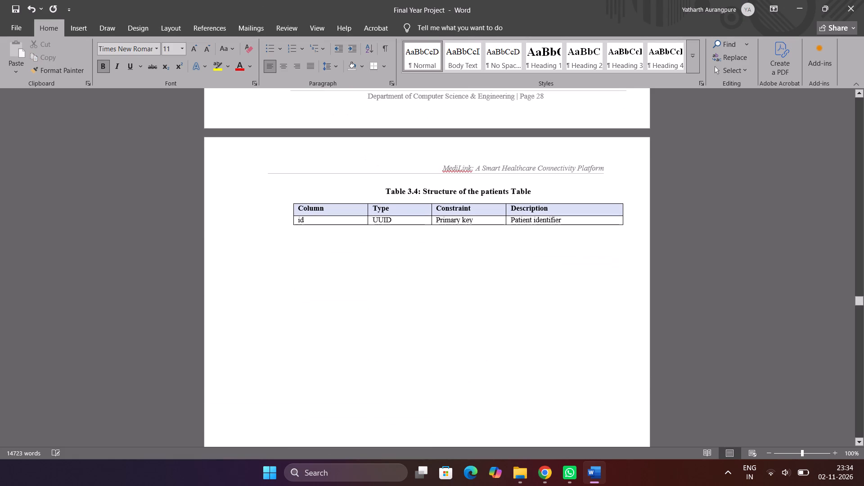
pyautogui.scroll(-1, 418, 261)
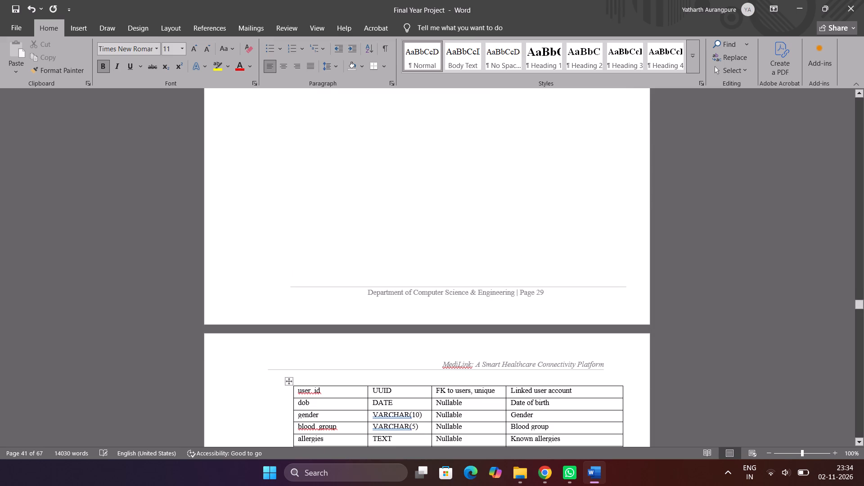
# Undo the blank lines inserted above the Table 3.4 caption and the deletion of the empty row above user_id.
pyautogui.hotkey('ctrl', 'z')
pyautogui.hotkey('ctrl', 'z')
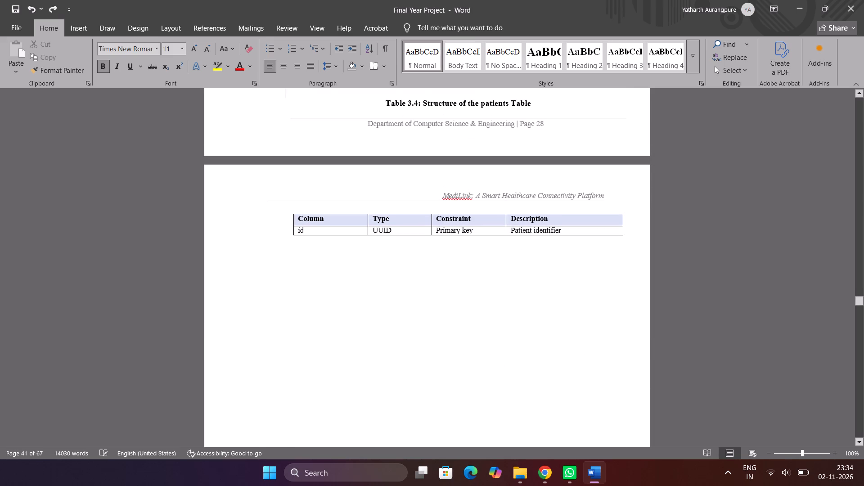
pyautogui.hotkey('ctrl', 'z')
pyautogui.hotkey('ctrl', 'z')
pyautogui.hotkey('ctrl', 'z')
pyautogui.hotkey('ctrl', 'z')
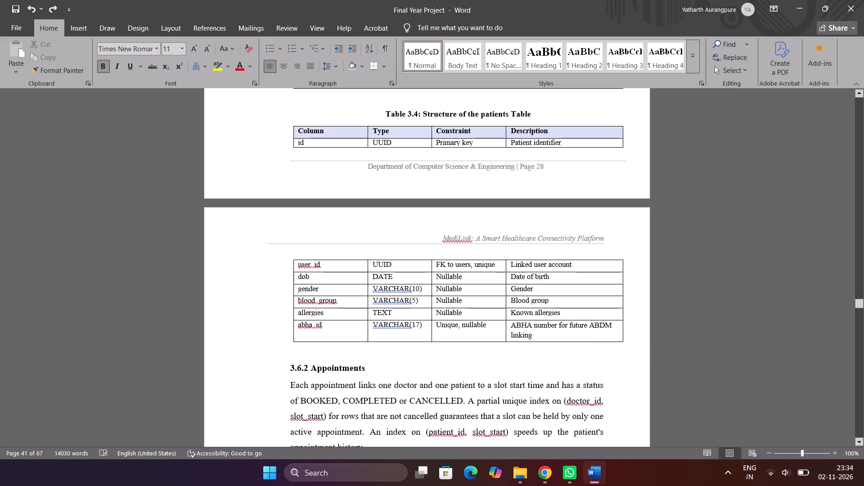
# Insert six blank lines above the Table 3.4 caption to move the caption and the table's first rows onto the following page.
pyautogui.scroll(1, 408, 270)
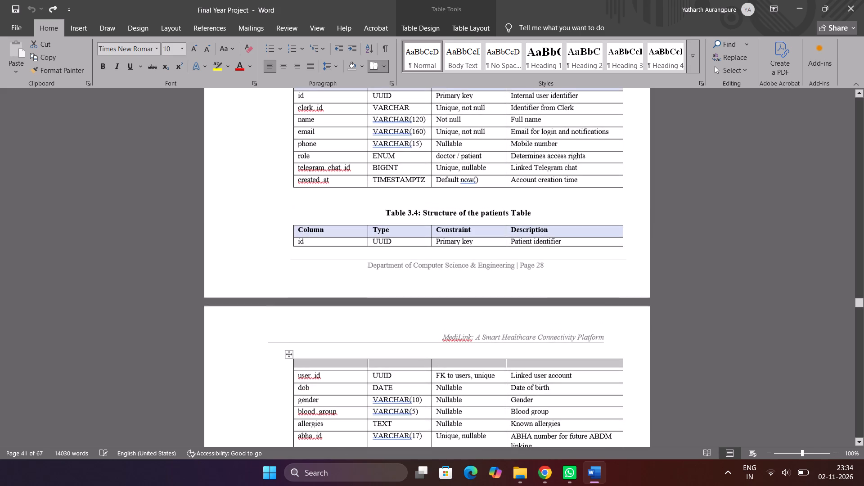
pyautogui.click(396, 210)
pyautogui.press('Return')
pyautogui.press('Return')
pyautogui.press('Return')
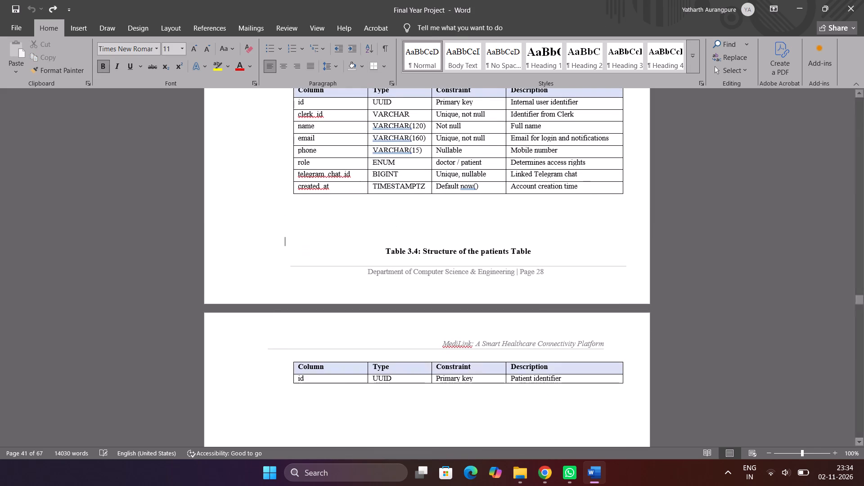
pyautogui.press('Return')
pyautogui.press('Return')
pyautogui.press('Return')
pyautogui.press('BackSpace')
pyautogui.press('BackSpace')
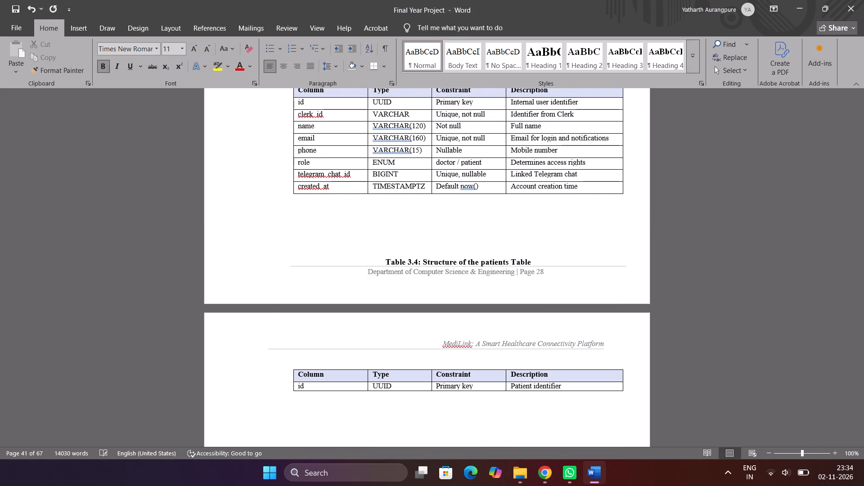
pyautogui.press('Return')
pyautogui.press('Return')
pyautogui.press('Return')
pyautogui.press('BackSpace')
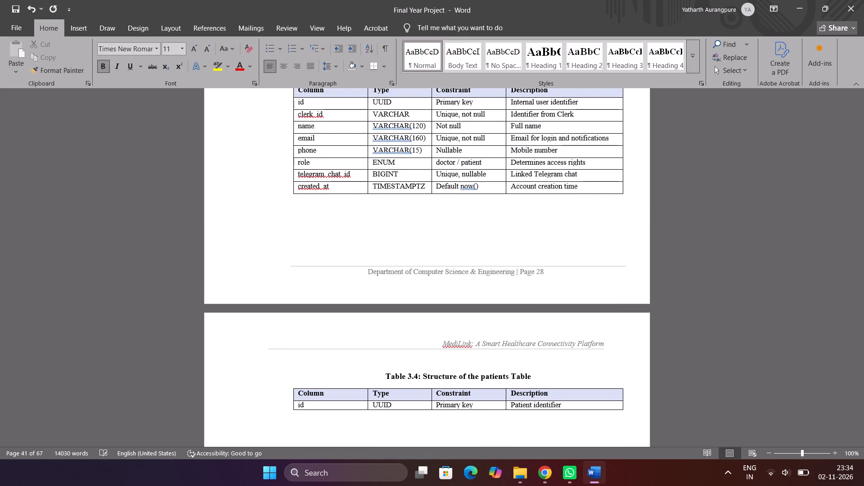
# Delete the empty row and page gap between the id and user_id rows of Table 3.4 to bring the table onto one page.
pyautogui.scroll(-3, 396, 210)
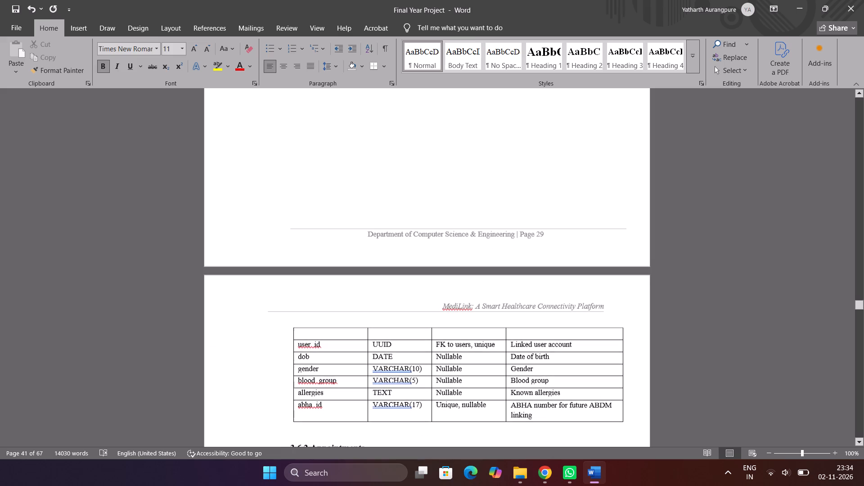
pyautogui.click(539, 331)
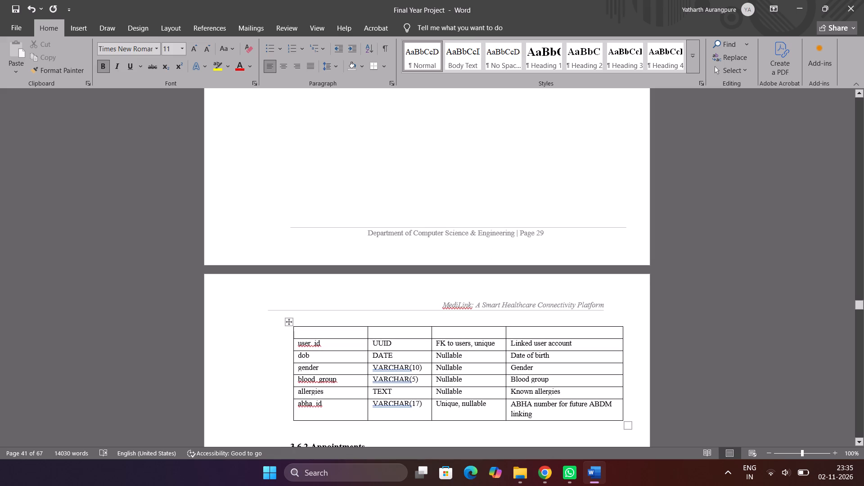
pyautogui.moveTo(535, 335); pyautogui.dragTo(425, 134)
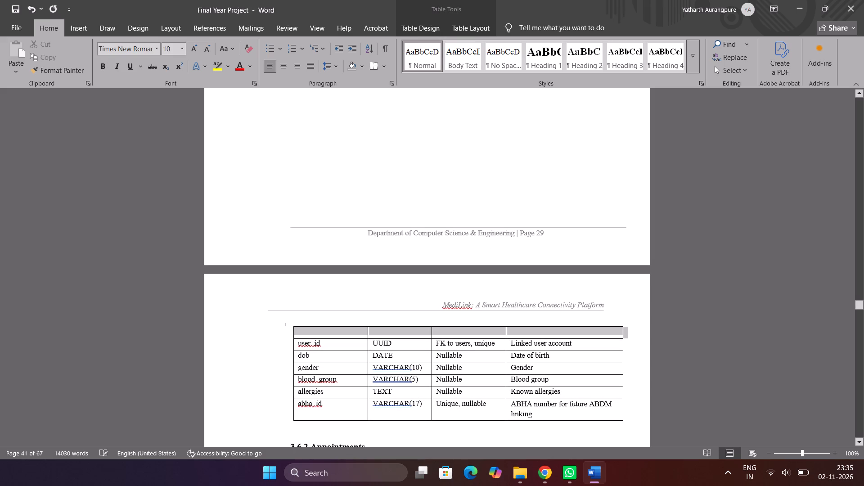
pyautogui.moveTo(425, 134); pyautogui.dragTo(461, 73)
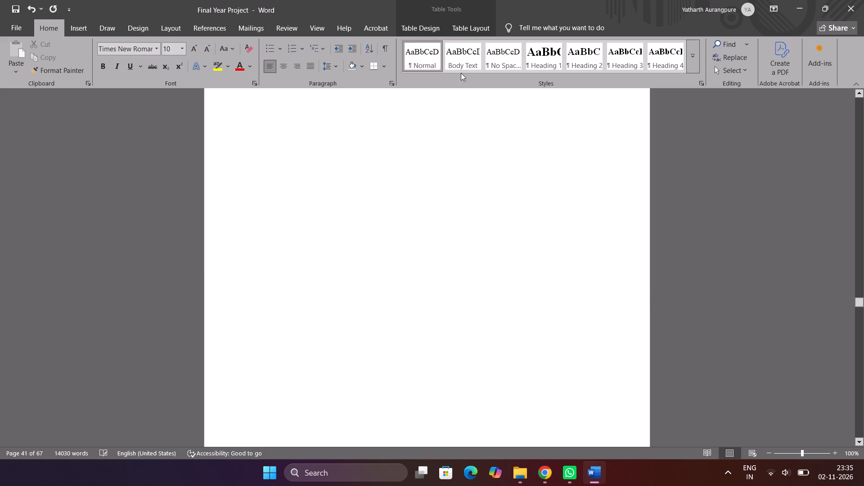
pyautogui.moveTo(461, 73); pyautogui.dragTo(493, 251)
pyautogui.press('BackSpace')
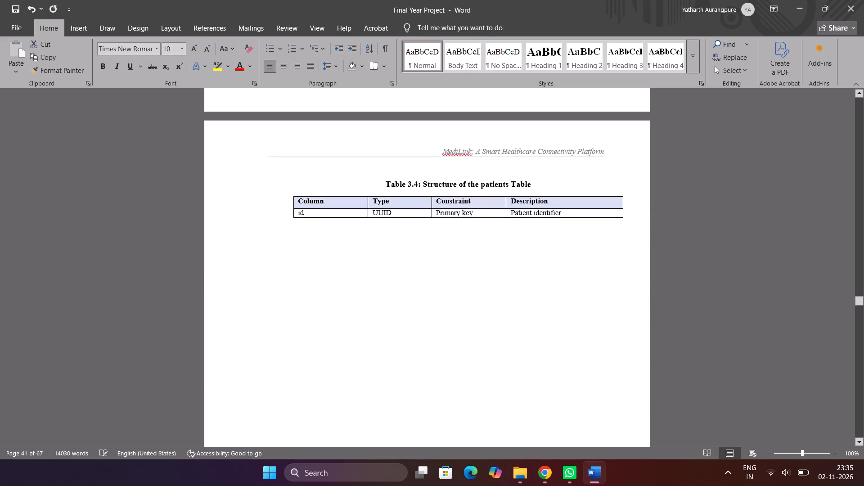
pyautogui.click(442, 334)
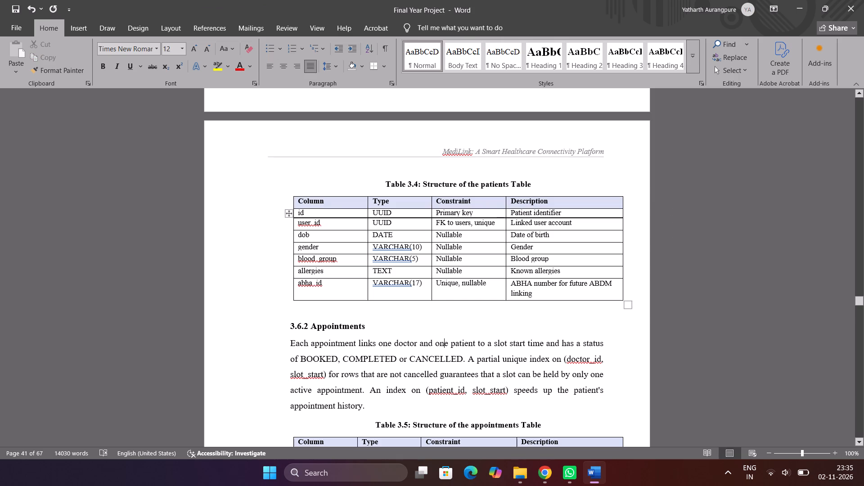
# Insert four blank lines after the section 3.6.3 paragraph to move the Table 3.6 caption and first rows onto the following page.
pyautogui.scroll(-3, 441, 348)
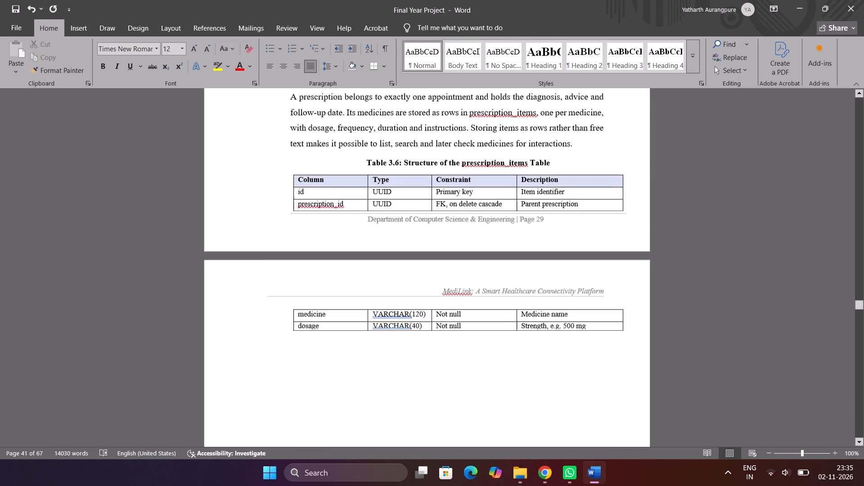
pyautogui.scroll(1, 441, 348)
pyautogui.click(580, 202)
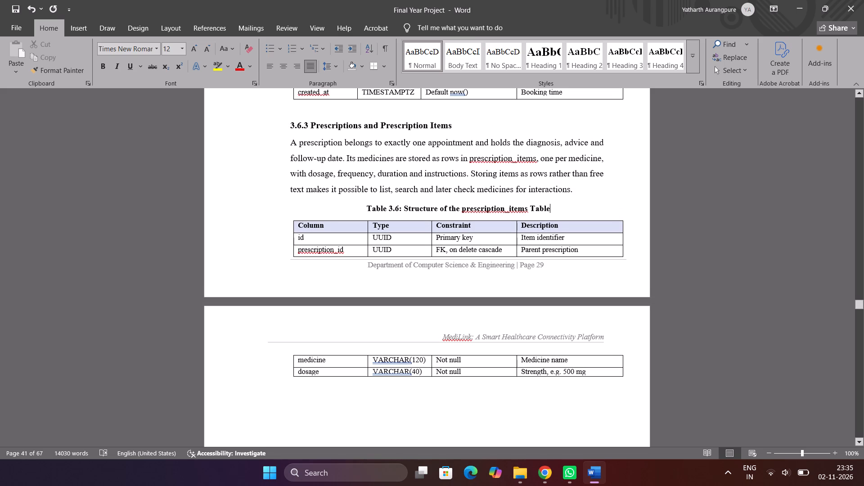
pyautogui.press('Up')
pyautogui.press('Right')
pyautogui.press('Right')
pyautogui.press('Right')
pyautogui.press('Right')
pyautogui.press('Right')
pyautogui.press('Right')
pyautogui.press('Right')
pyautogui.press('Return')
pyautogui.press('Return')
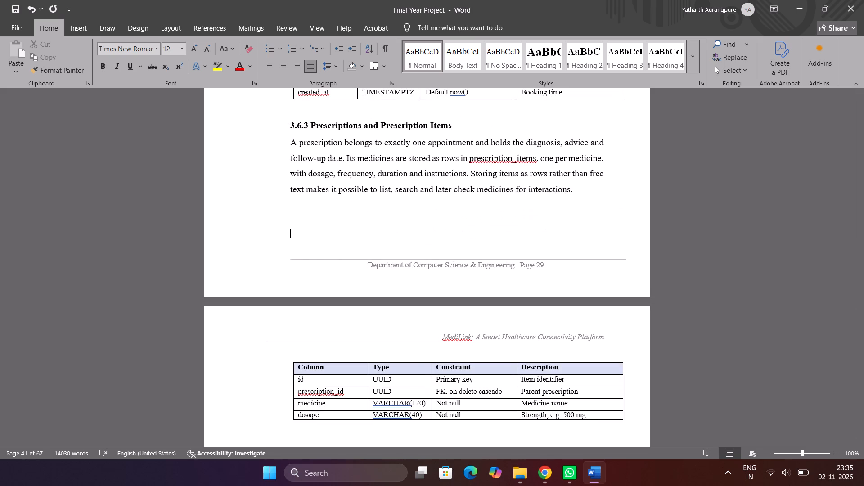
pyautogui.press('Return')
pyautogui.scroll(-1, 580, 202)
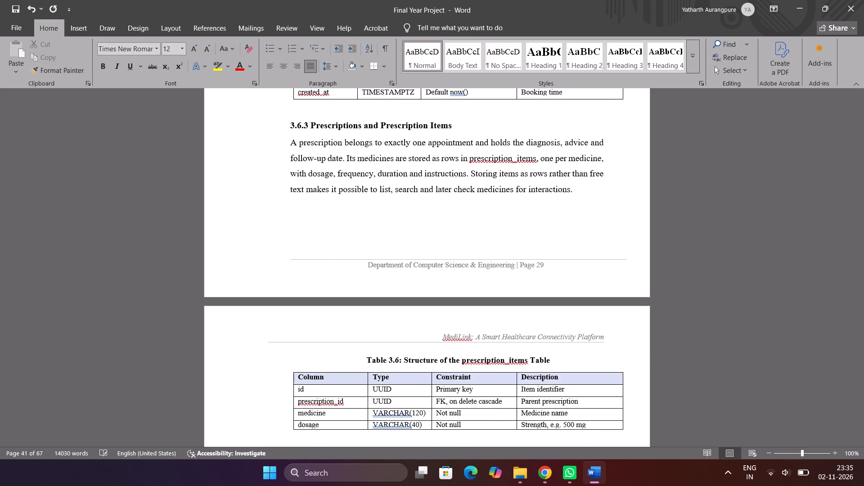
pyautogui.scroll(-1, 580, 202)
pyautogui.press('Return')
pyautogui.press('BackSpace')
pyautogui.press('Return')
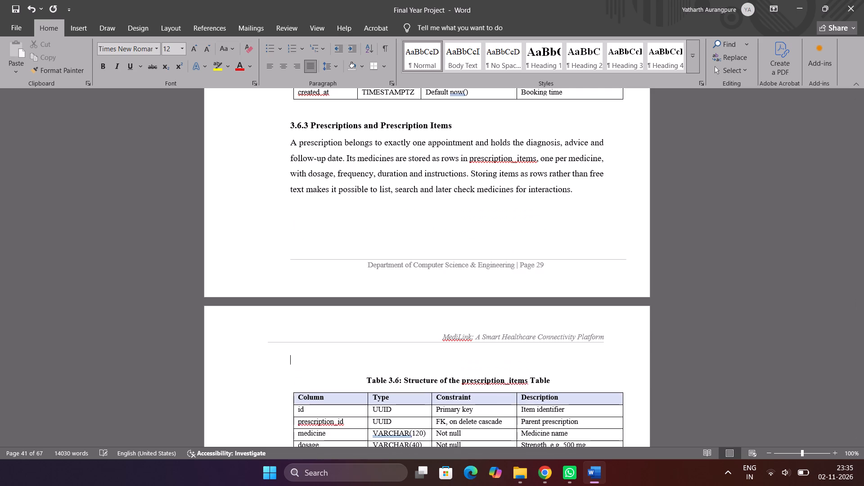
# Delete the empty row and page gap between the dosage and frequency rows of Table 3.6 to bring the table onto one page.
pyautogui.scroll(-2, 580, 202)
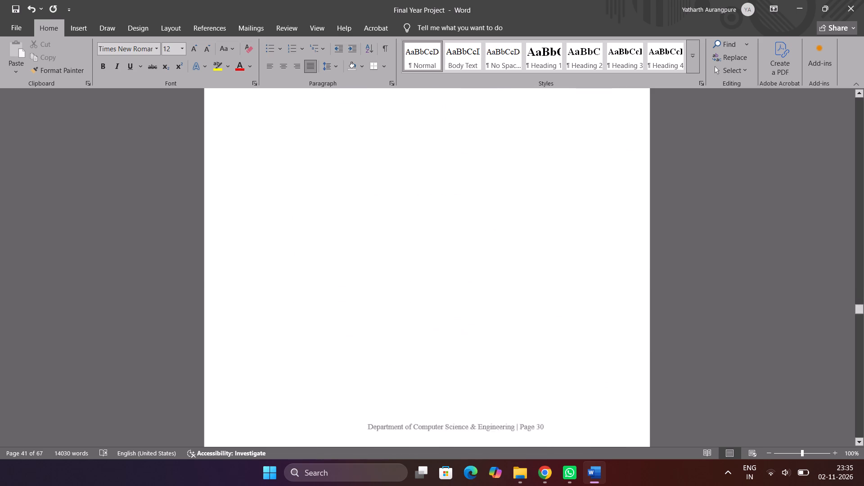
pyautogui.scroll(-2, 580, 202)
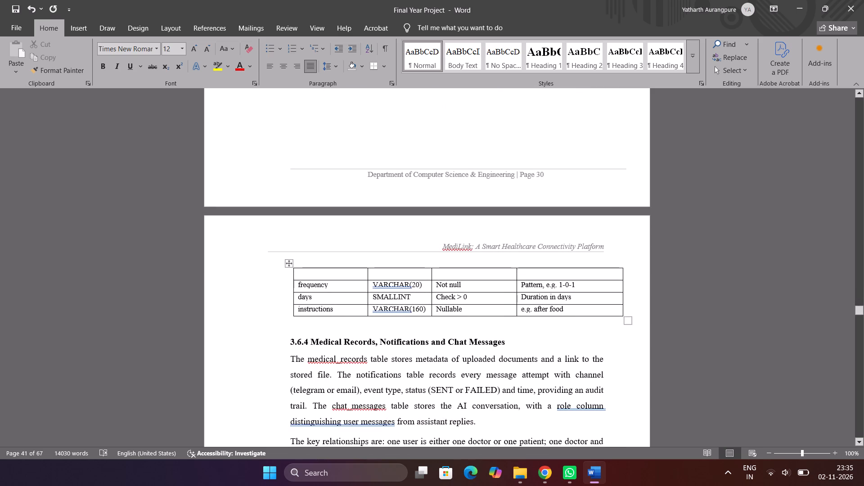
pyautogui.moveTo(585, 276); pyautogui.dragTo(551, 71)
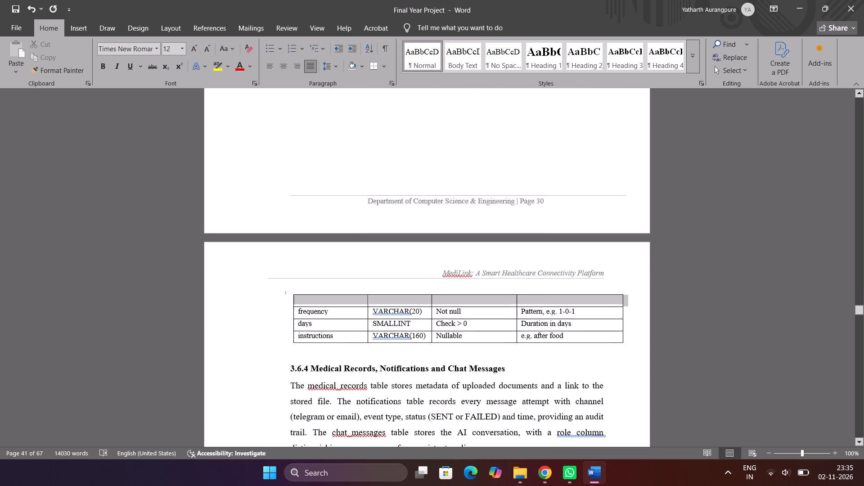
pyautogui.moveTo(551, 71); pyautogui.dragTo(615, 168)
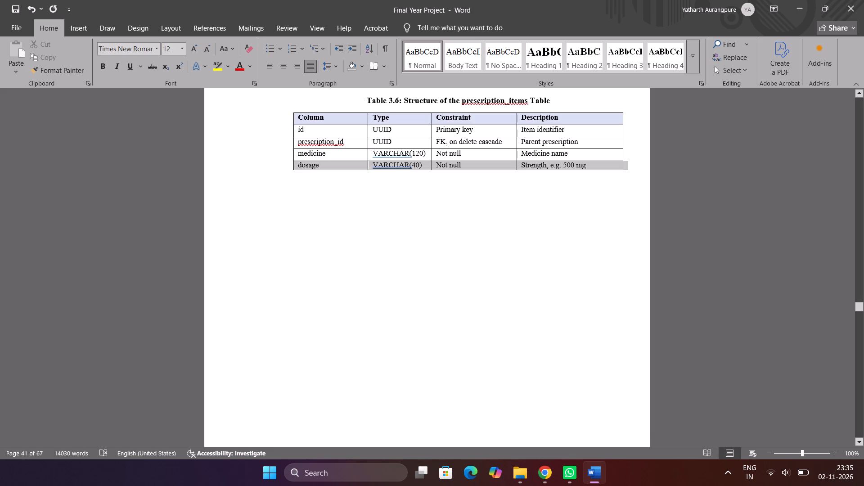
pyautogui.moveTo(615, 168); pyautogui.dragTo(617, 172)
pyautogui.moveTo(617, 172); pyautogui.dragTo(617, 174)
pyautogui.press('BackSpace')
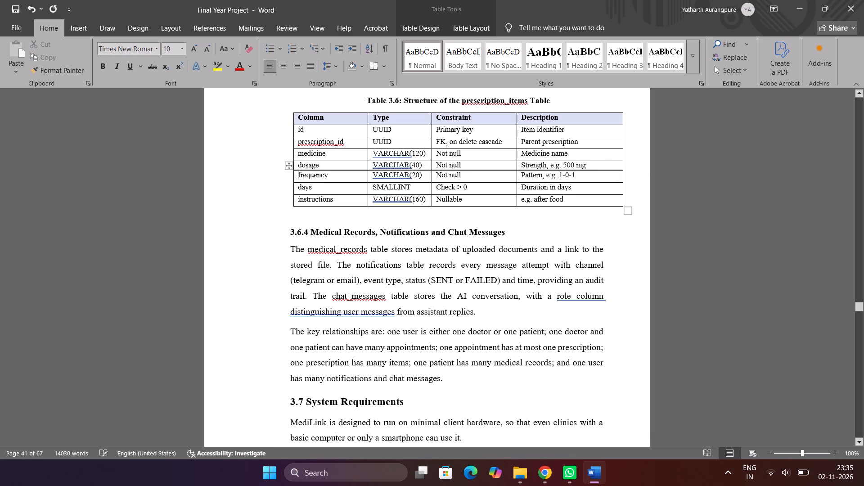
pyautogui.click(529, 286)
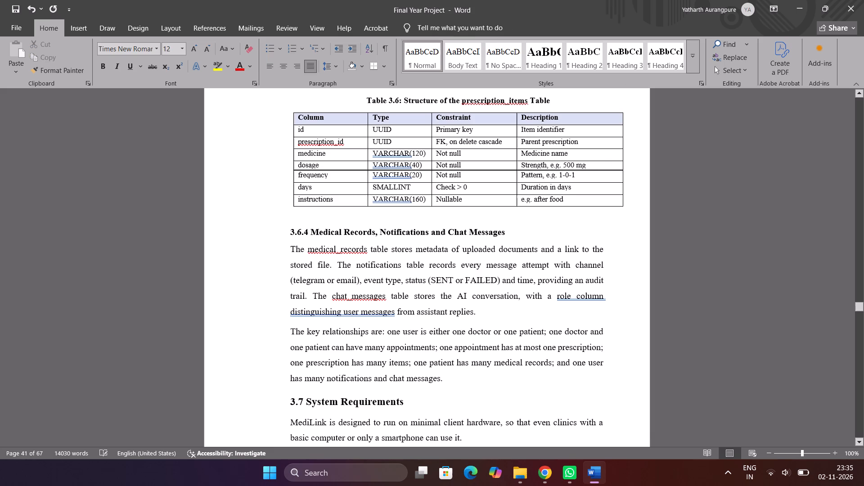
# Remove the page gap between the Operating System and Browser items in section 3.7.2, keeping Browser as a separate bullet.
pyautogui.scroll(-2, 529, 286)
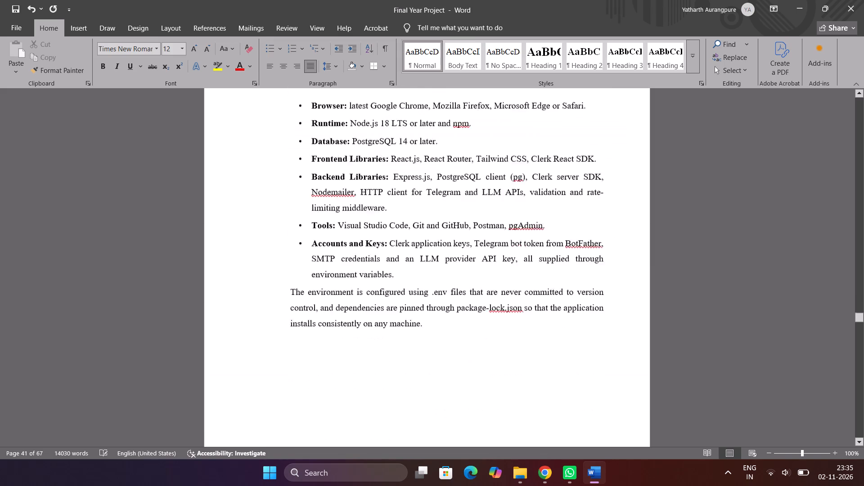
pyautogui.scroll(3, 529, 286)
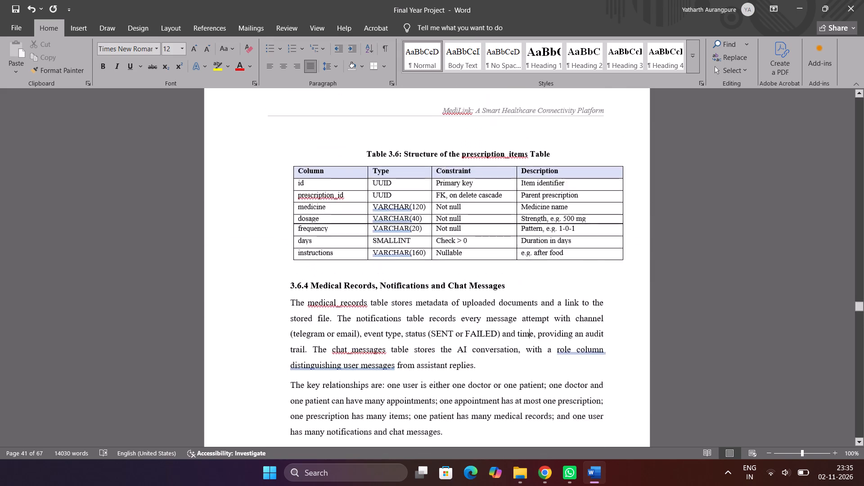
pyautogui.scroll(-2, 529, 286)
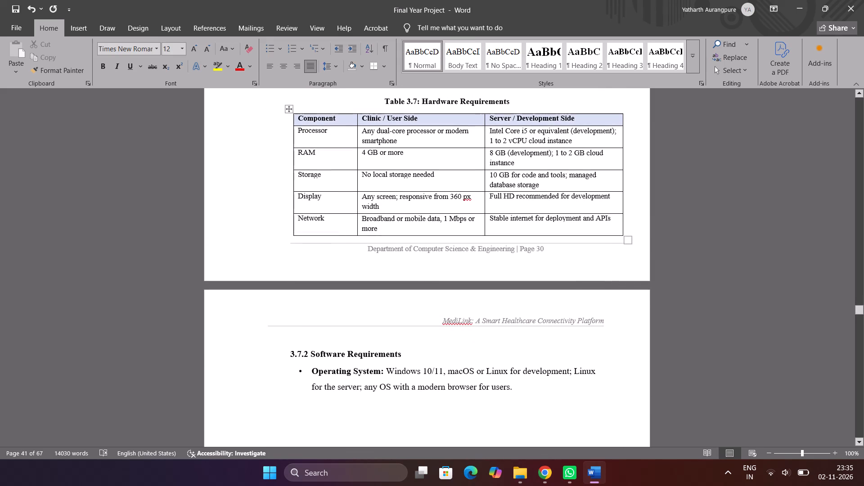
pyautogui.scroll(-2, 529, 286)
pyautogui.scroll(1, 529, 286)
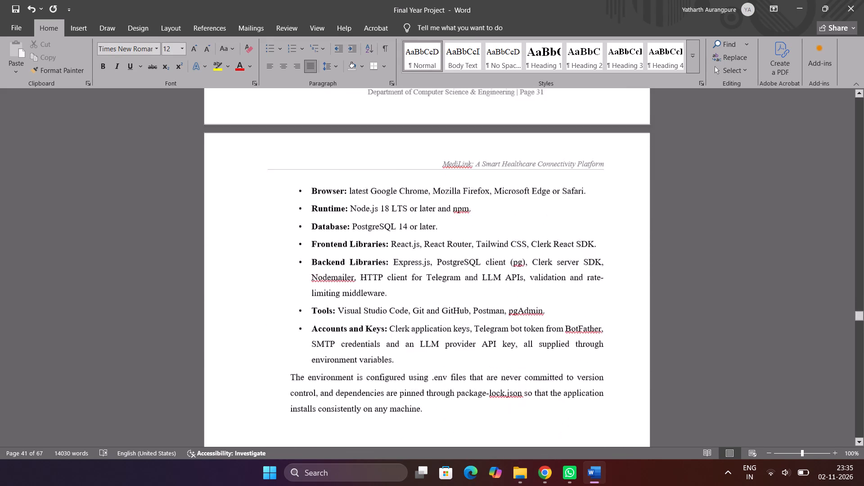
pyautogui.scroll(1, 529, 286)
pyautogui.moveTo(306, 255); pyautogui.dragTo(349, 160)
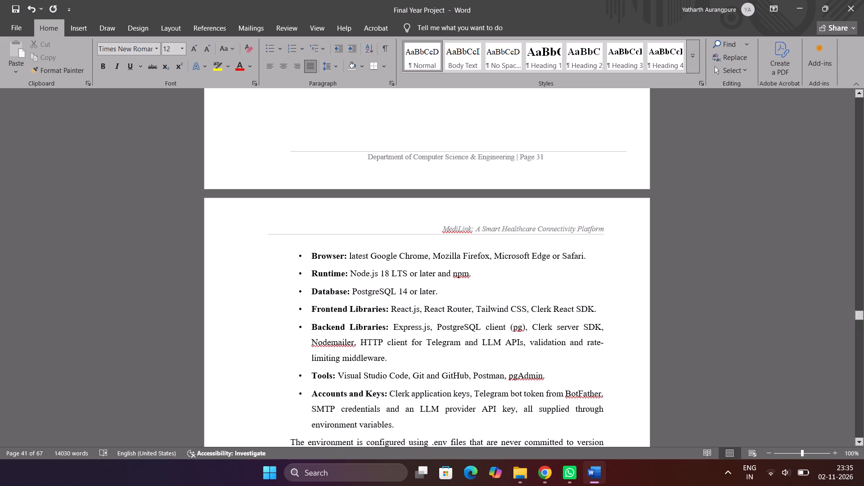
pyautogui.moveTo(349, 160); pyautogui.dragTo(371, 131)
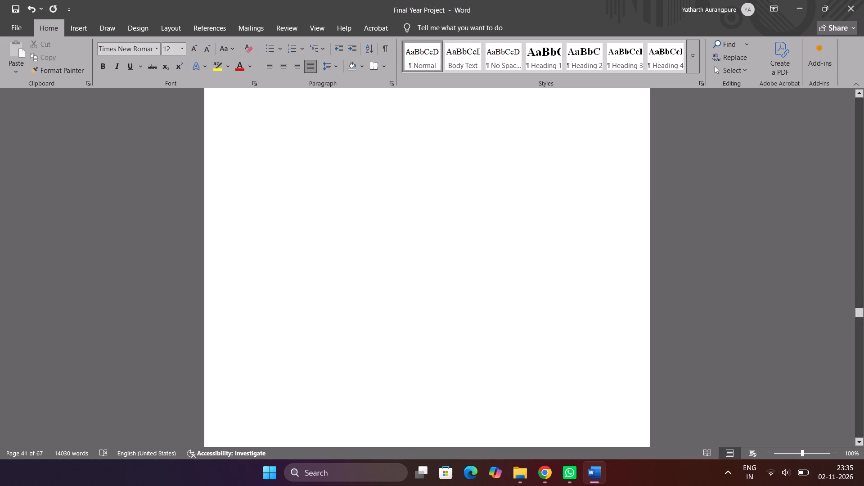
pyautogui.moveTo(371, 131); pyautogui.dragTo(415, 328)
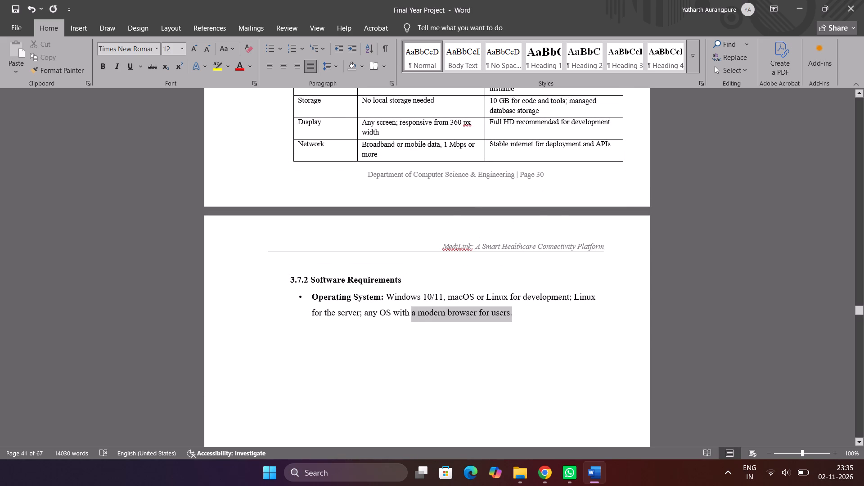
pyautogui.moveTo(415, 328); pyautogui.dragTo(565, 361)
pyautogui.press('BackSpace')
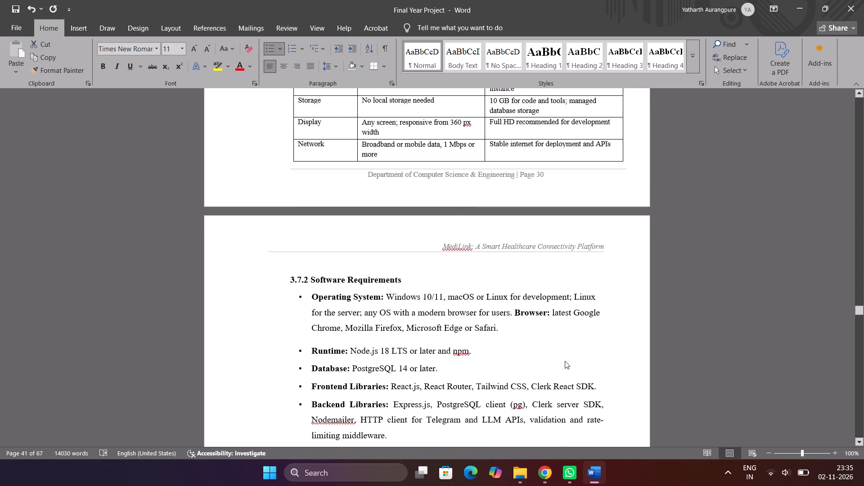
pyautogui.press('Return')
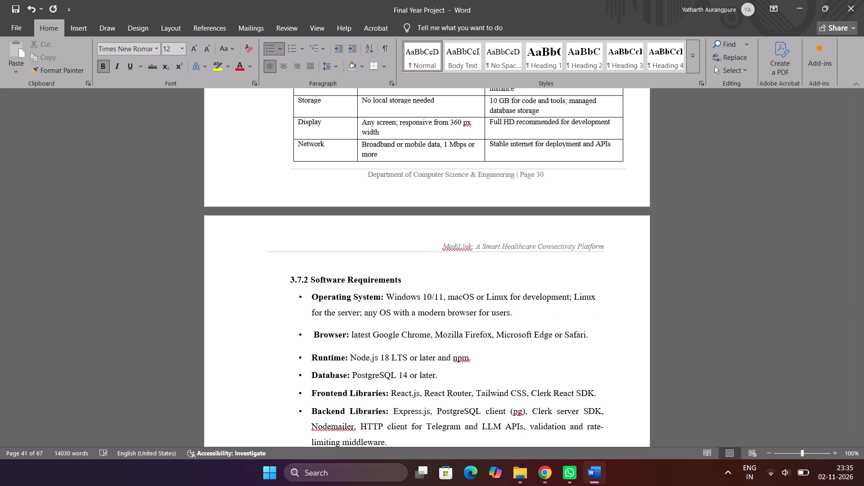
pyautogui.scroll(-1, 565, 361)
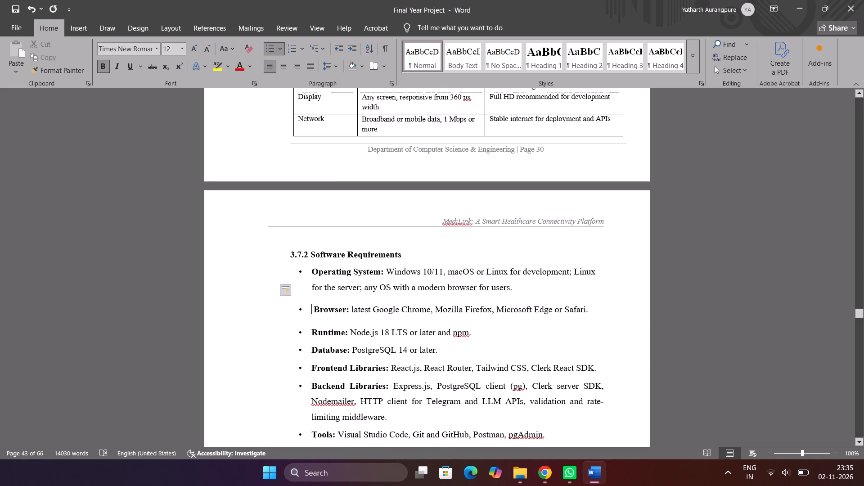
# Delete the stray space before the Browser label in the section 3.7.2 bullet list.
pyautogui.press('Delete')
# Review the pages from section 3.7.2 through the Listing 4.3 code for split tables, split code boxes and large blank gaps.
pyautogui.scroll(-2, 565, 361)
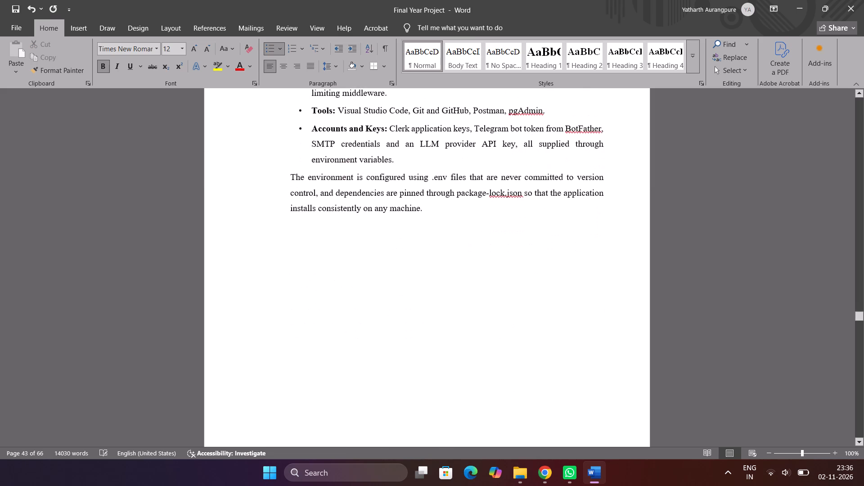
pyautogui.scroll(-2, 565, 361)
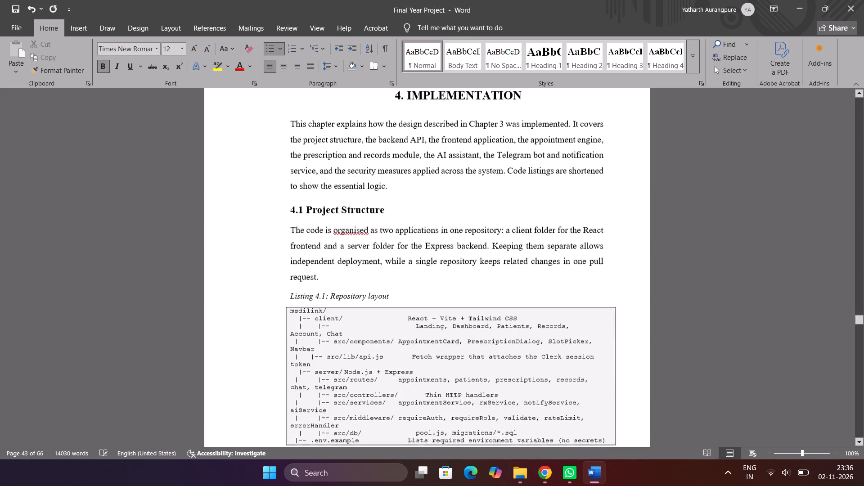
pyautogui.scroll(-3, 565, 361)
pyautogui.scroll(1, 565, 361)
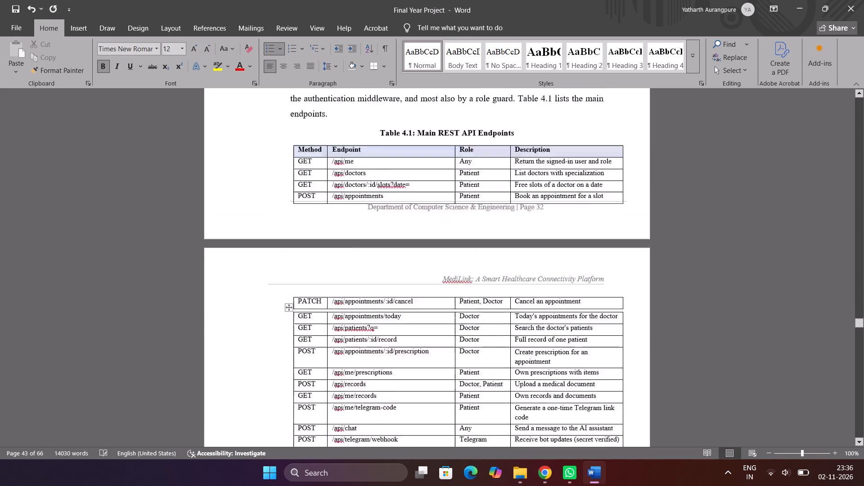
pyautogui.scroll(1, 565, 361)
pyautogui.scroll(-1, 565, 361)
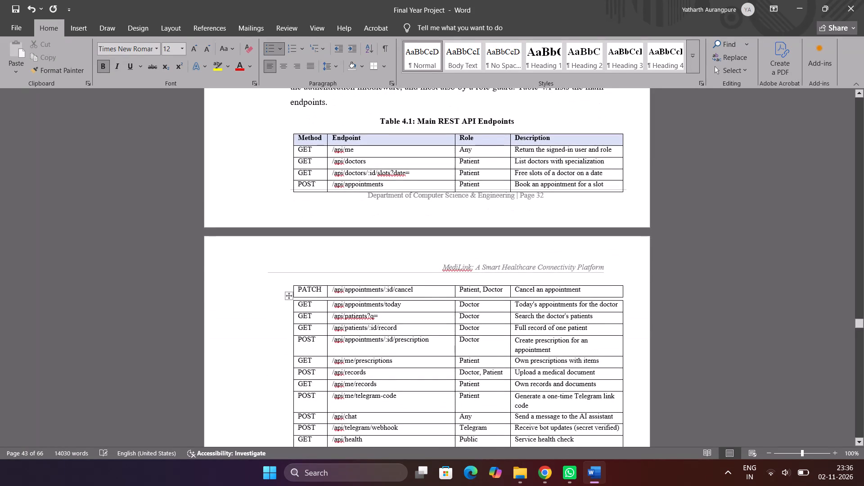
pyautogui.scroll(-3, 565, 361)
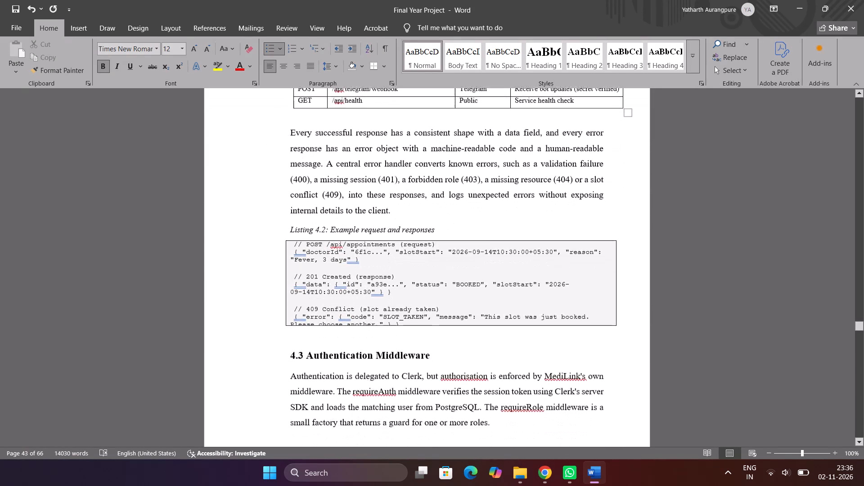
pyautogui.scroll(-3, 565, 361)
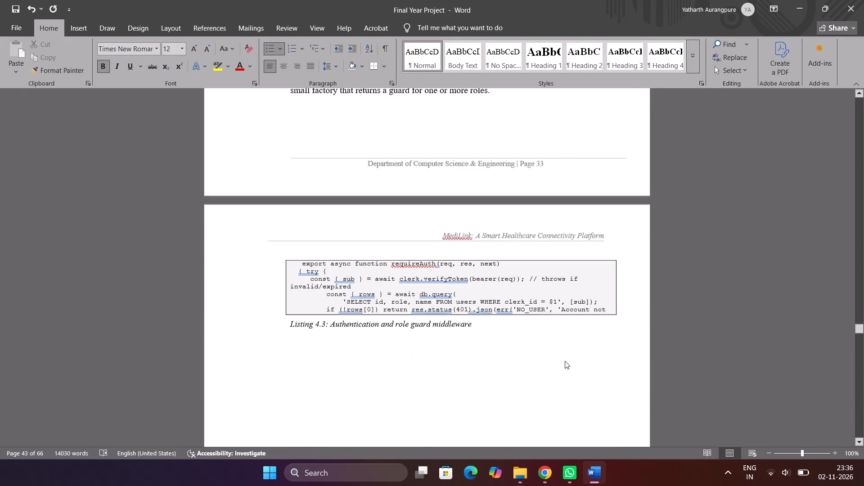
pyautogui.scroll(-3, 565, 361)
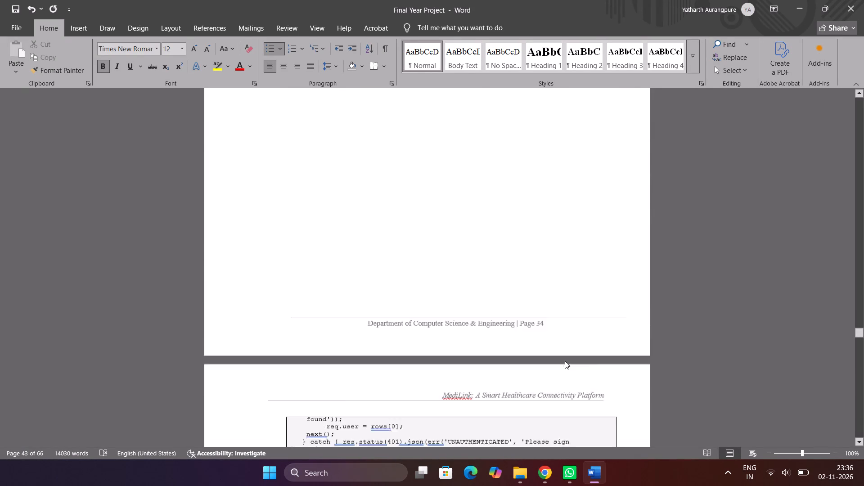
pyautogui.scroll(-1, 565, 361)
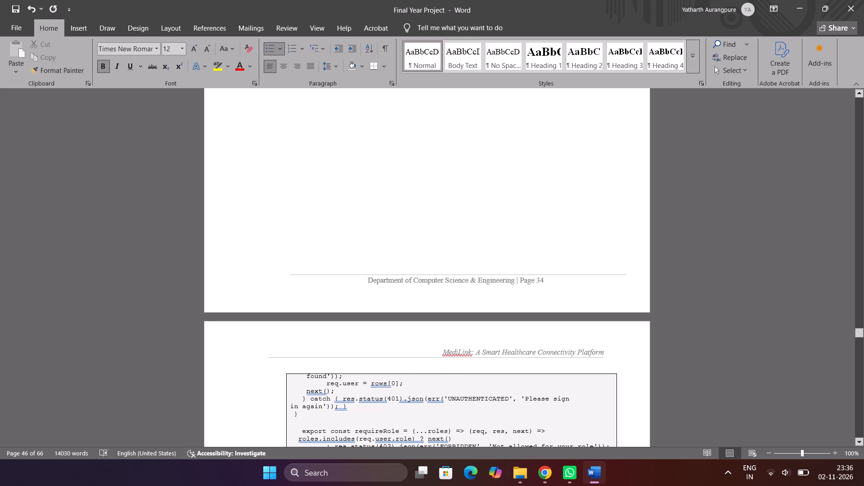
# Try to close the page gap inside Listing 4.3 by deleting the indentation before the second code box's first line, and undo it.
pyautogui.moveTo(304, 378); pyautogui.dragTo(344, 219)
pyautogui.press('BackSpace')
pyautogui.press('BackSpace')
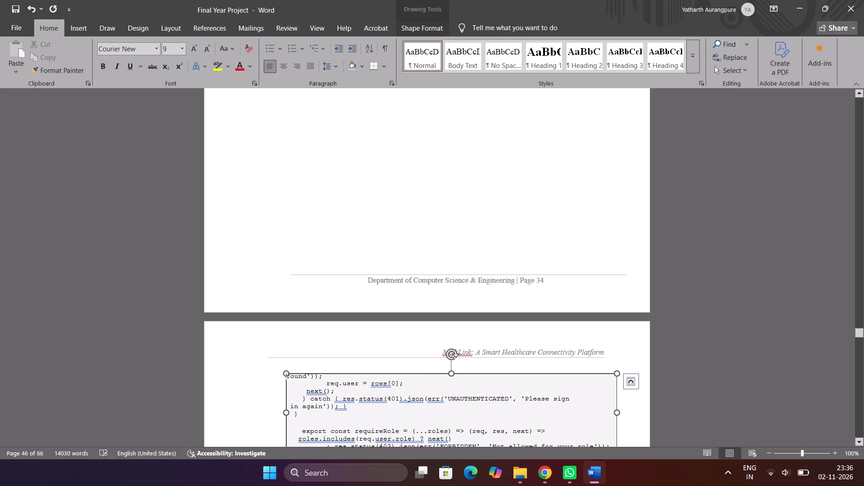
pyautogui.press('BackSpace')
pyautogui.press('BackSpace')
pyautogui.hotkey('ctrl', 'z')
# Move the second Listing 4.3 code box back to page 34, directly beneath the first code box.
pyautogui.scroll(4, 344, 219)
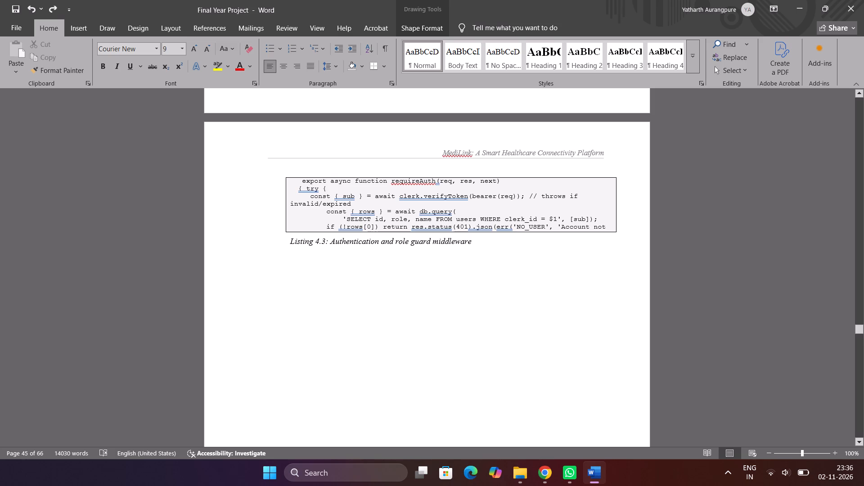
pyautogui.scroll(-3, 382, 227)
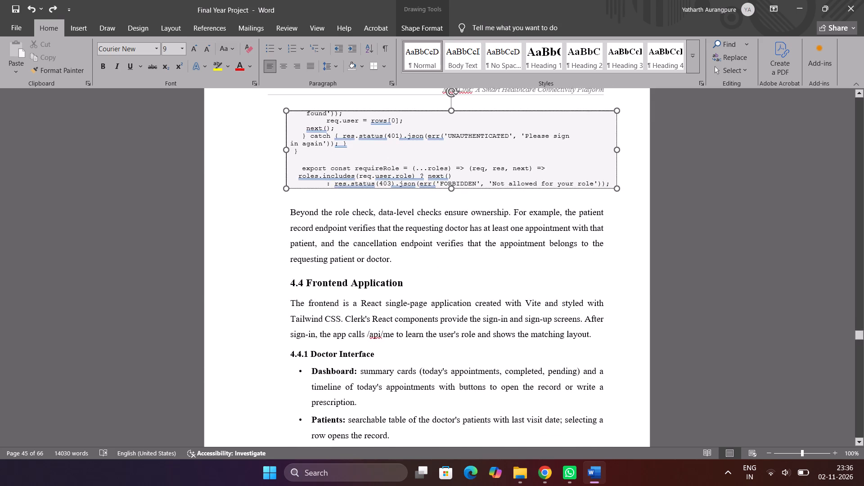
pyautogui.scroll(1, 564, 184)
pyautogui.moveTo(614, 223); pyautogui.dragTo(585, 123)
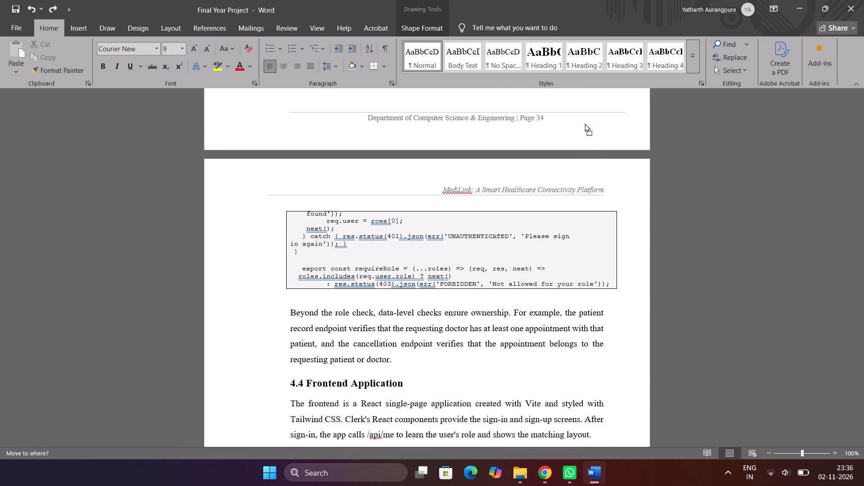
pyautogui.moveTo(585, 123); pyautogui.dragTo(531, 46)
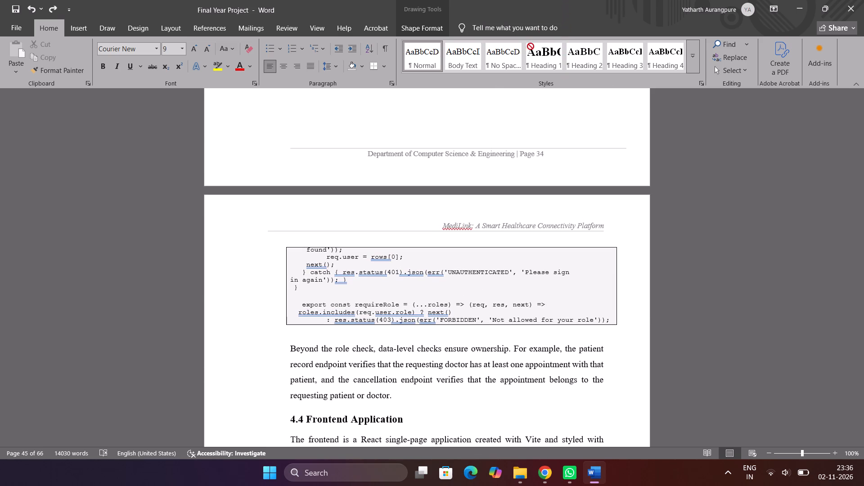
pyautogui.moveTo(531, 46); pyautogui.dragTo(508, 115)
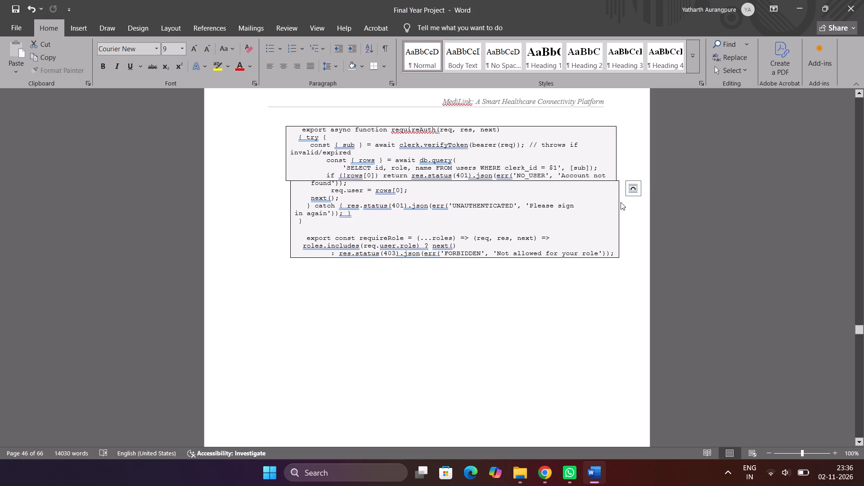
# Give the lower Listing 4.3 code box Top and Bottom text wrapping in place of in-line placement, and try Square wrapping.
pyautogui.moveTo(619, 202); pyautogui.dragTo(577, 291)
pyautogui.click(630, 184)
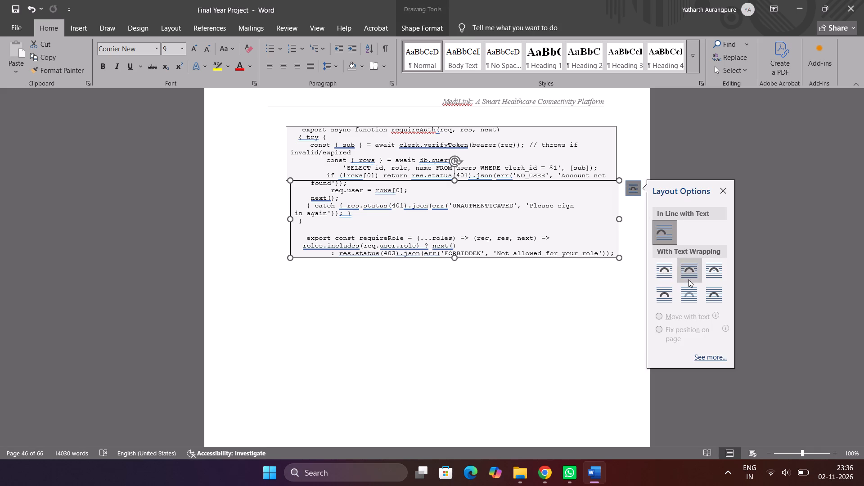
pyautogui.click(666, 296)
pyautogui.click(538, 199)
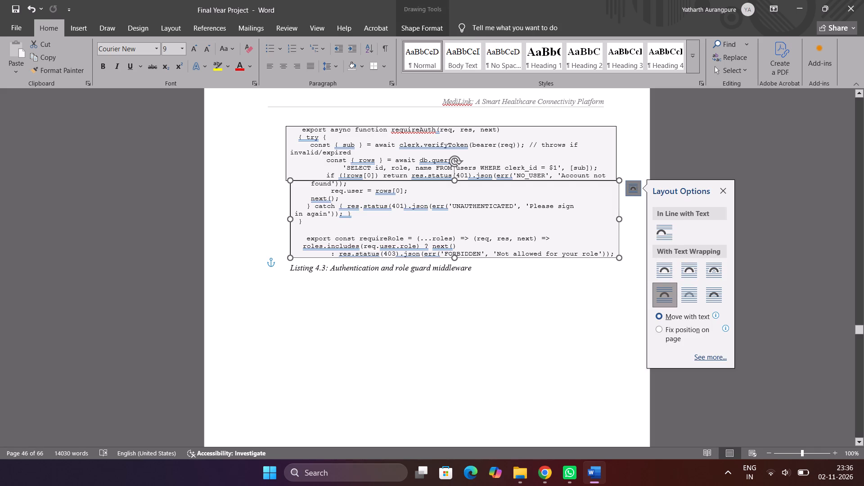
pyautogui.click(637, 191)
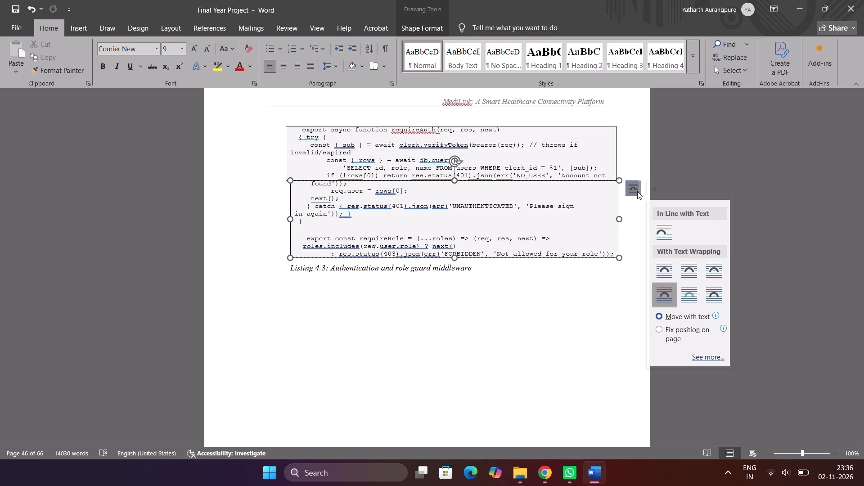
pyautogui.click(671, 275)
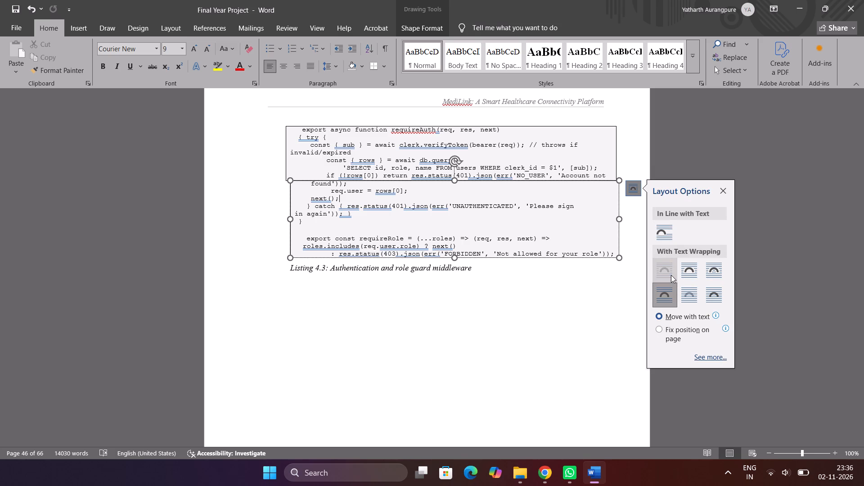
# Position the lower code box directly beneath the upper one, with the Listing 4.3 caption below both boxes.
pyautogui.moveTo(619, 188); pyautogui.dragTo(620, 259)
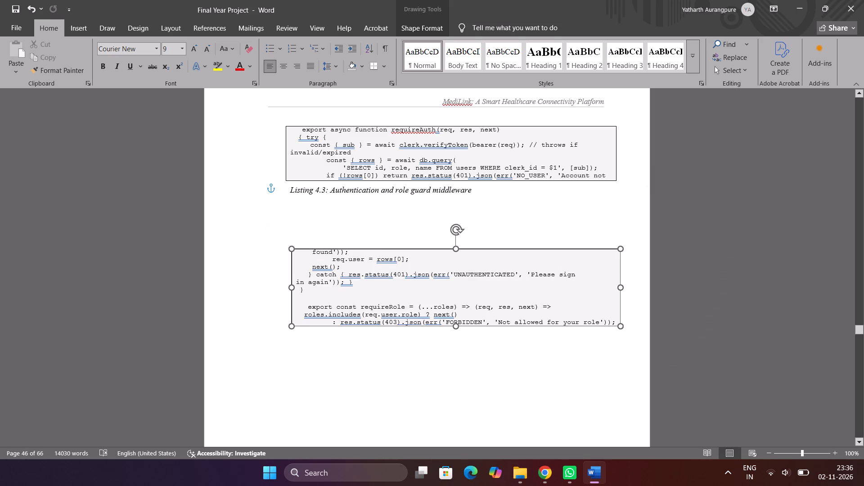
pyautogui.moveTo(620, 259); pyautogui.dragTo(611, 218)
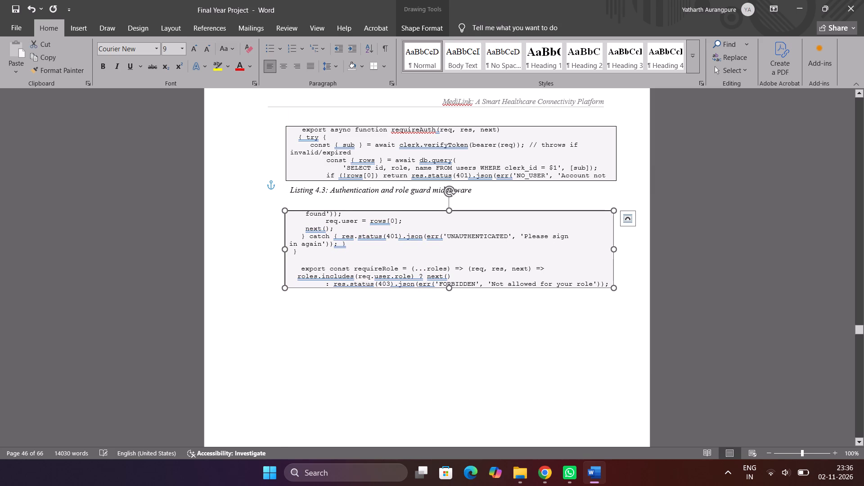
pyautogui.moveTo(611, 218); pyautogui.dragTo(609, 201)
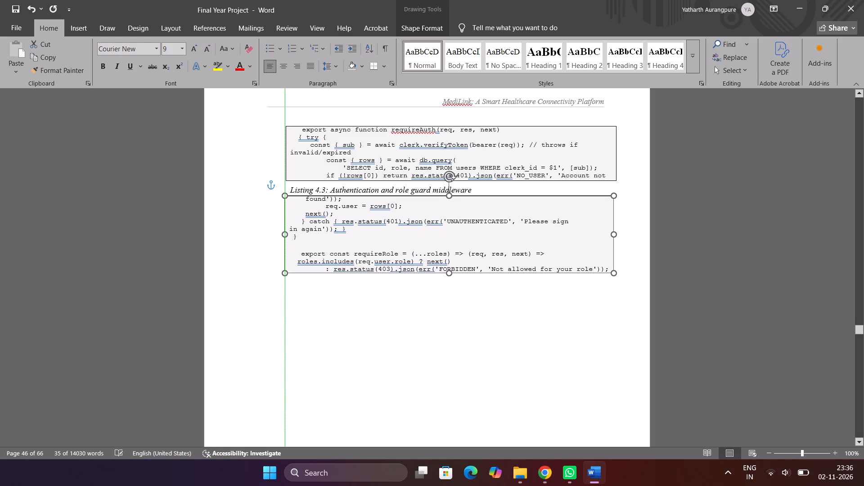
pyautogui.moveTo(609, 201); pyautogui.dragTo(607, 188)
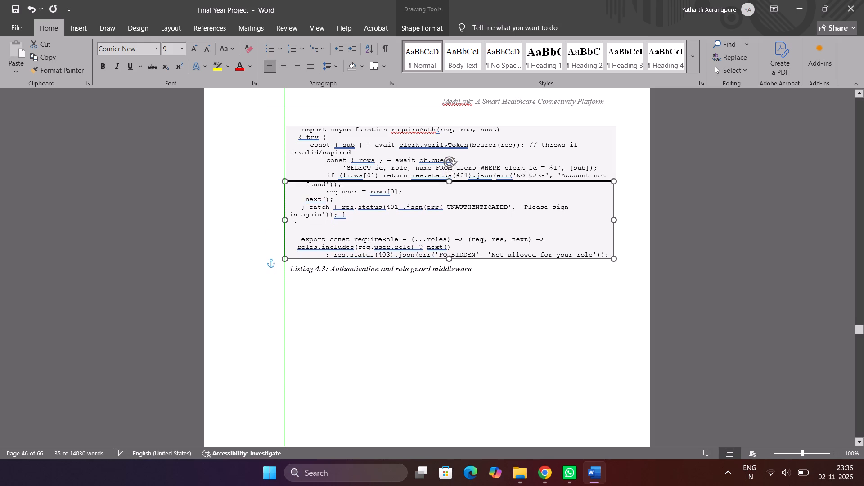
pyautogui.moveTo(607, 188); pyautogui.dragTo(607, 189)
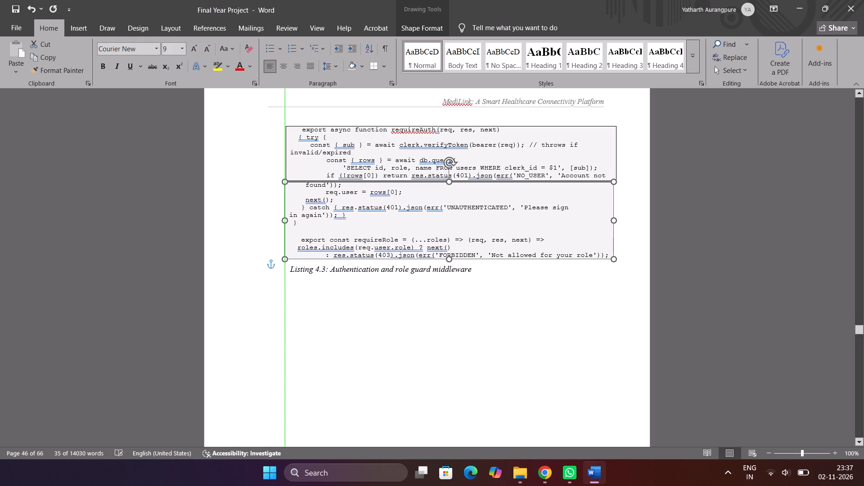
pyautogui.moveTo(607, 189); pyautogui.dragTo(607, 189)
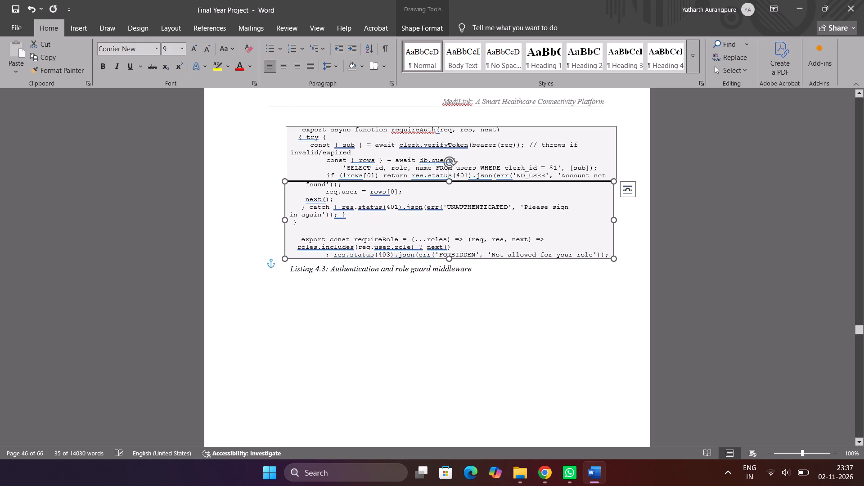
# Widen the lower code box to match the upper one and nudge it up until their borders meet.
pyautogui.click(616, 218)
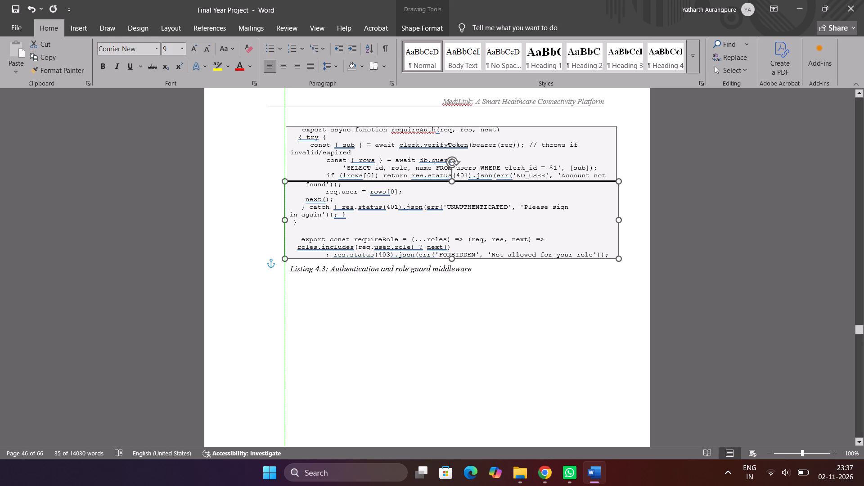
pyautogui.click(576, 303)
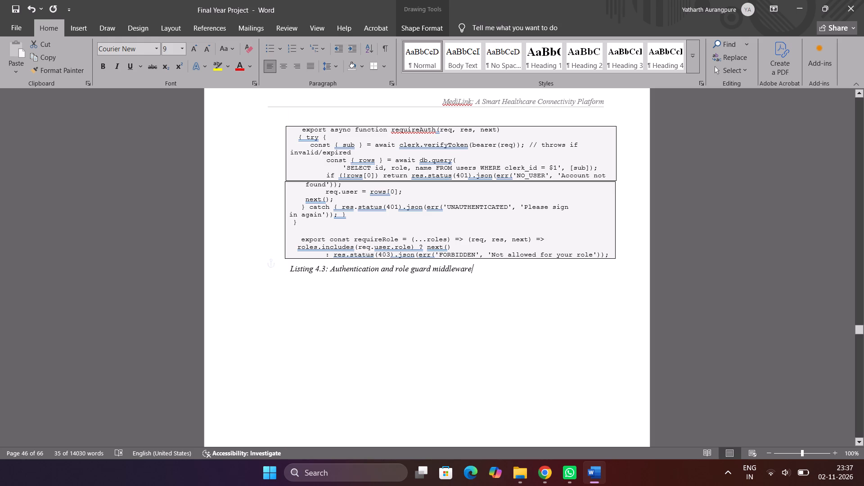
pyautogui.click(565, 219)
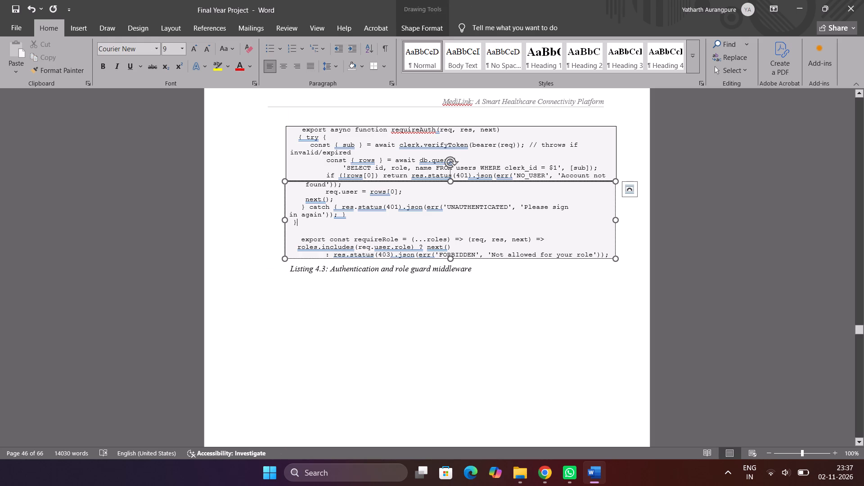
pyautogui.click(603, 183)
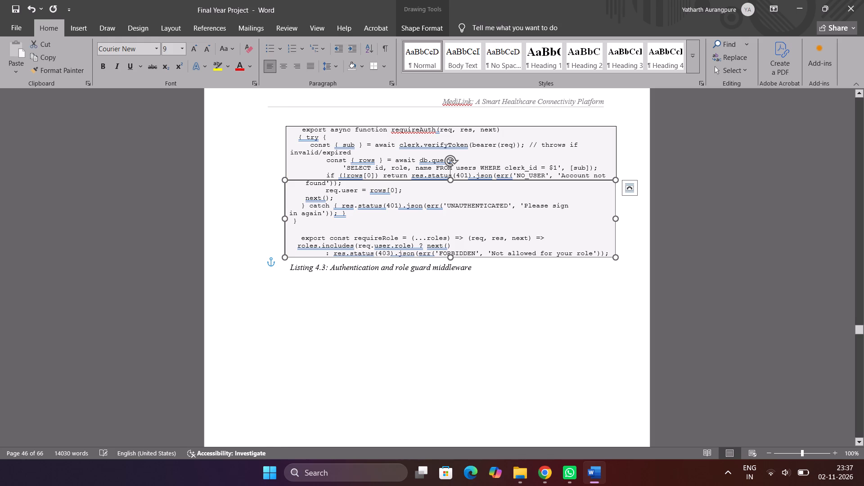
pyautogui.click(600, 318)
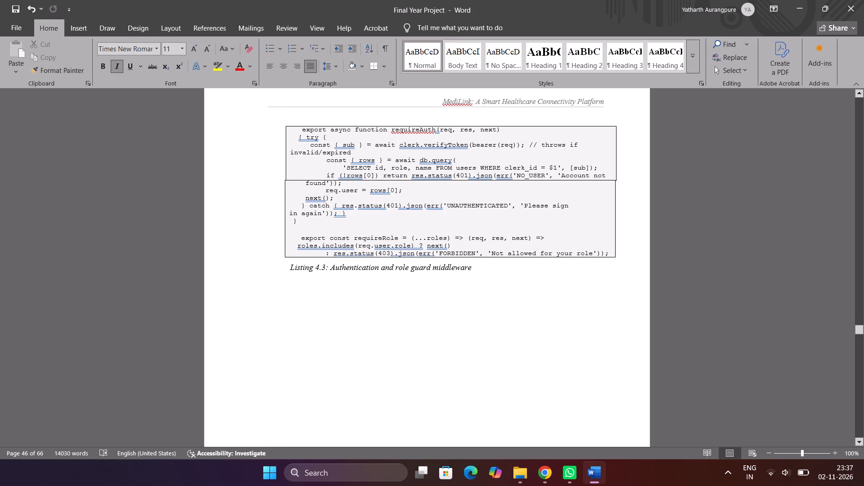
# Centre the Listing 4.3 caption beneath the code boxes on page 34.
pyautogui.click(234, 268)
pyautogui.doubleClick(264, 271)
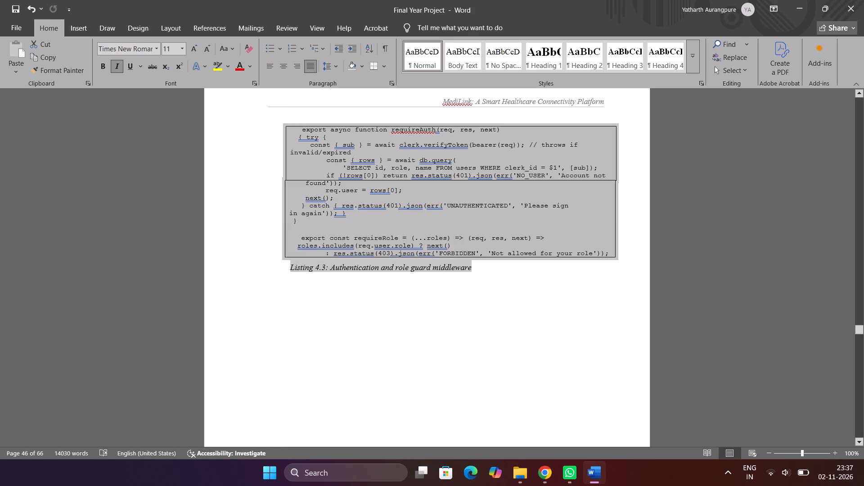
pyautogui.moveTo(269, 271); pyautogui.dragTo(286, 282)
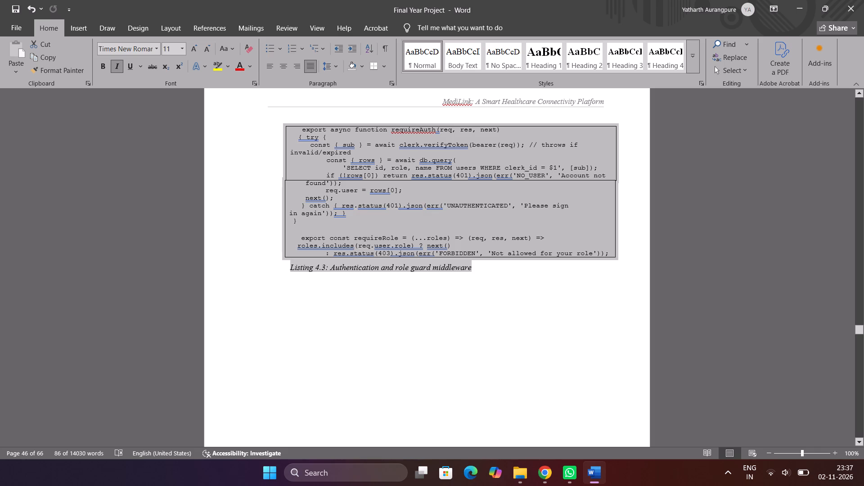
pyautogui.moveTo(286, 282); pyautogui.dragTo(286, 283)
pyautogui.click(277, 269)
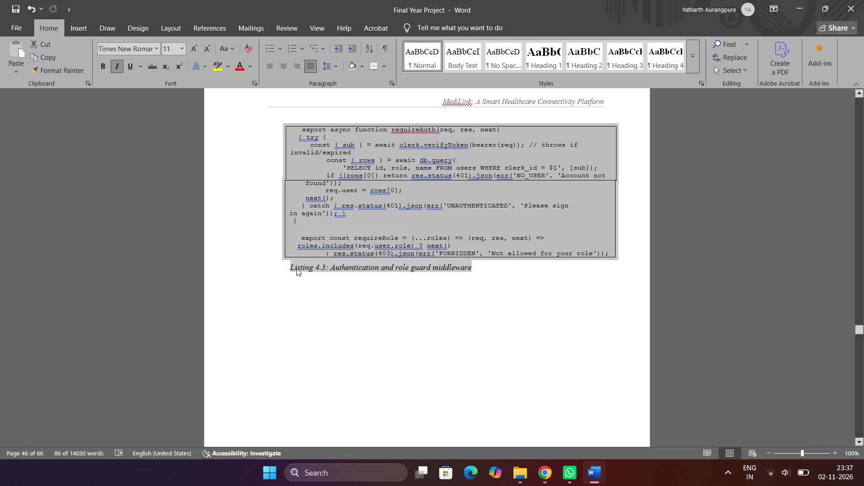
pyautogui.click(297, 268)
pyautogui.moveTo(297, 268); pyautogui.dragTo(481, 265)
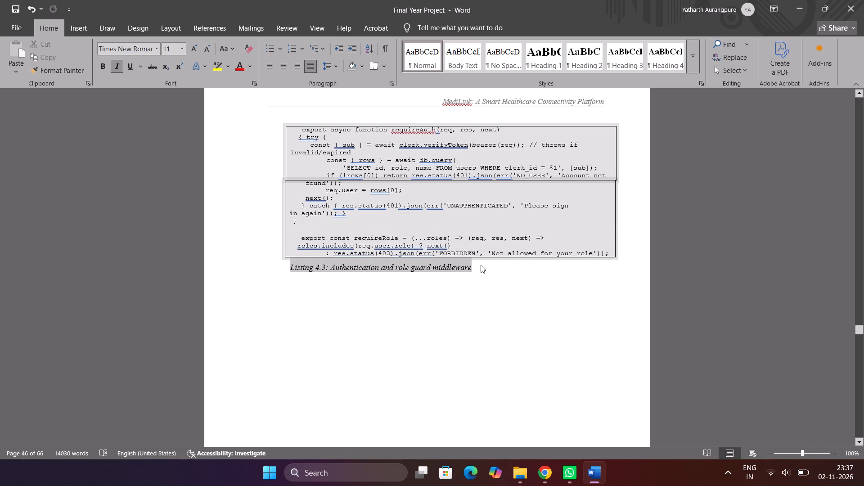
pyautogui.moveTo(481, 265); pyautogui.dragTo(485, 267)
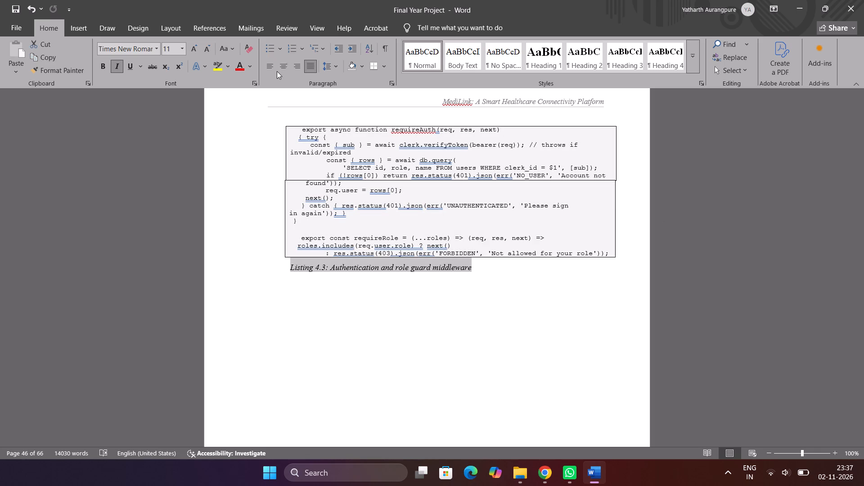
pyautogui.click(282, 66)
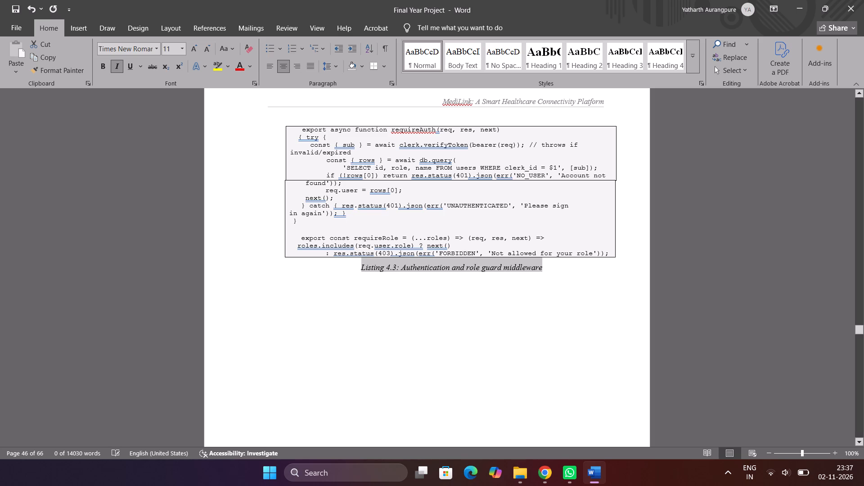
pyautogui.click(383, 359)
# Remove the gap after the Listing 4.3 caption so the "Beyond the role check" paragraph follows on page 34, separated by one blank line.
pyautogui.scroll(-1, 383, 359)
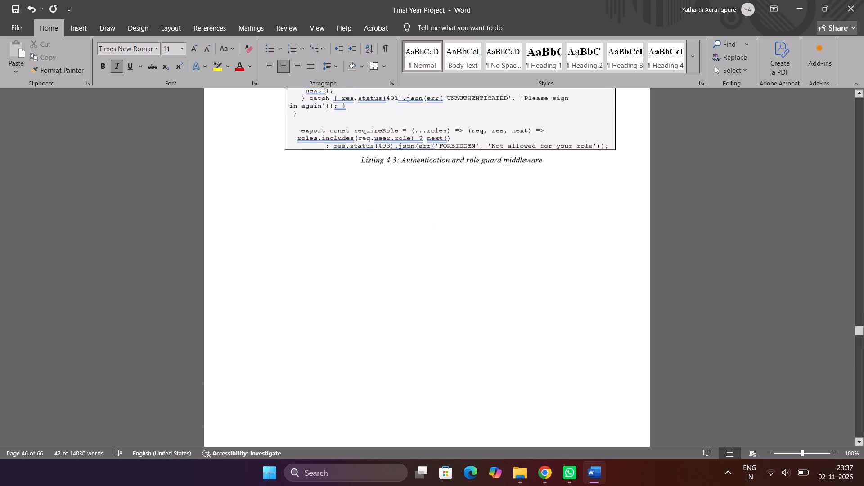
pyautogui.scroll(-2, 383, 359)
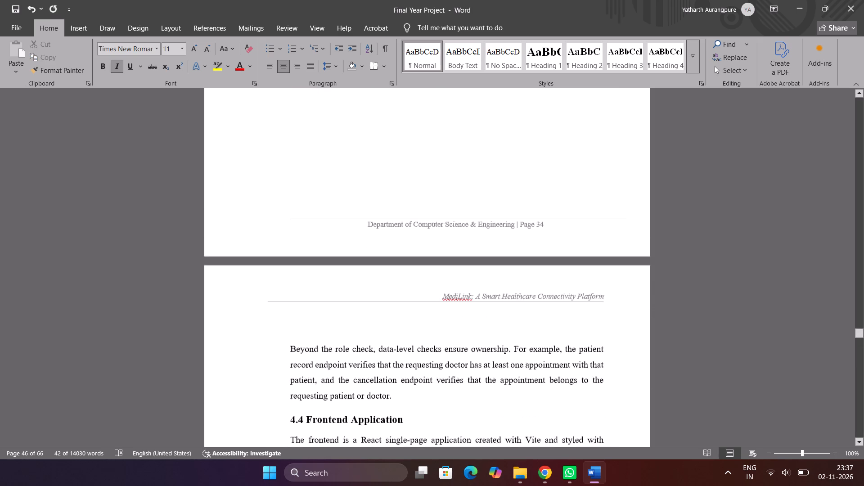
pyautogui.scroll(-1, 383, 359)
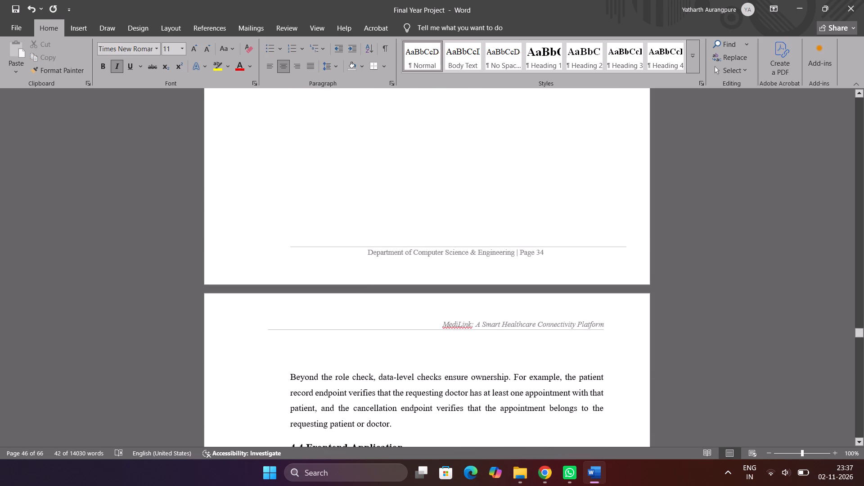
pyautogui.moveTo(288, 374); pyautogui.dragTo(384, 172)
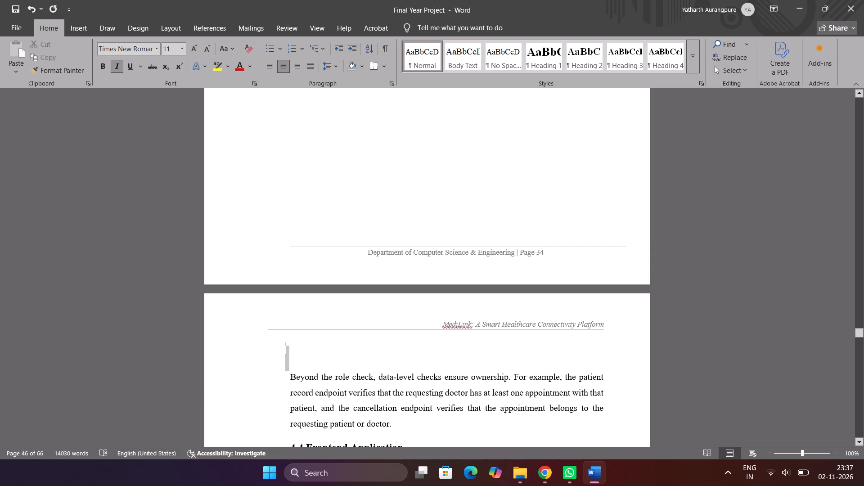
pyautogui.moveTo(384, 172); pyautogui.dragTo(312, 245)
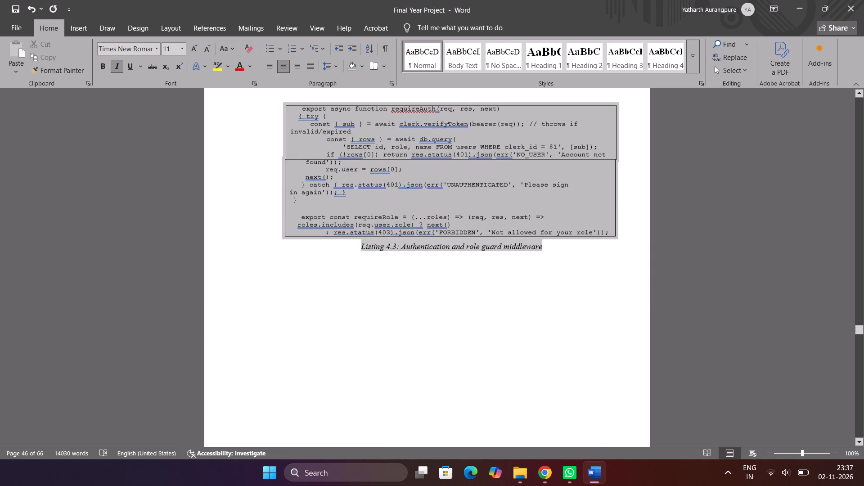
pyautogui.moveTo(312, 245); pyautogui.dragTo(571, 256)
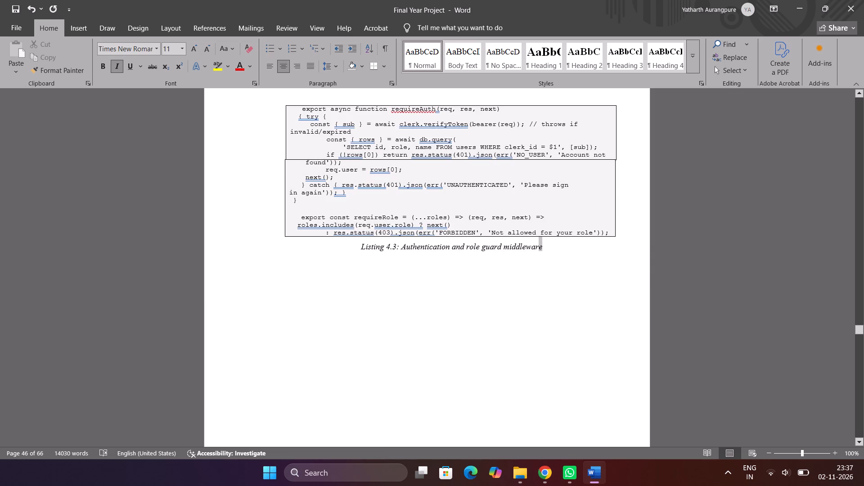
pyautogui.moveTo(571, 256); pyautogui.dragTo(600, 257)
pyautogui.hotkey('shift', 'Right')
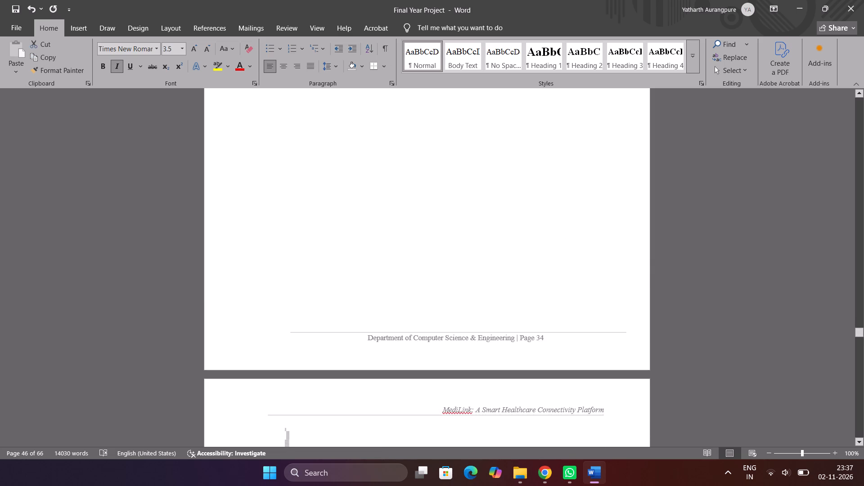
pyautogui.hotkey('shift', 'Left')
pyautogui.press('BackSpace')
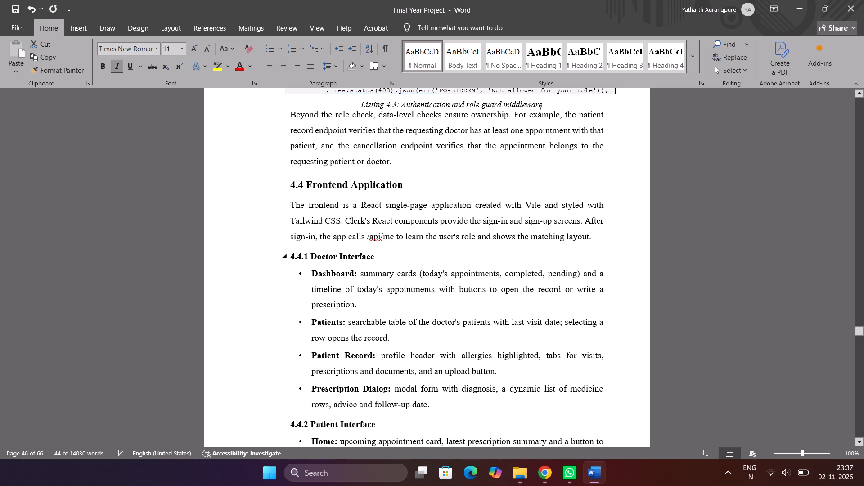
pyautogui.press('Return')
pyautogui.scroll(-1, 600, 257)
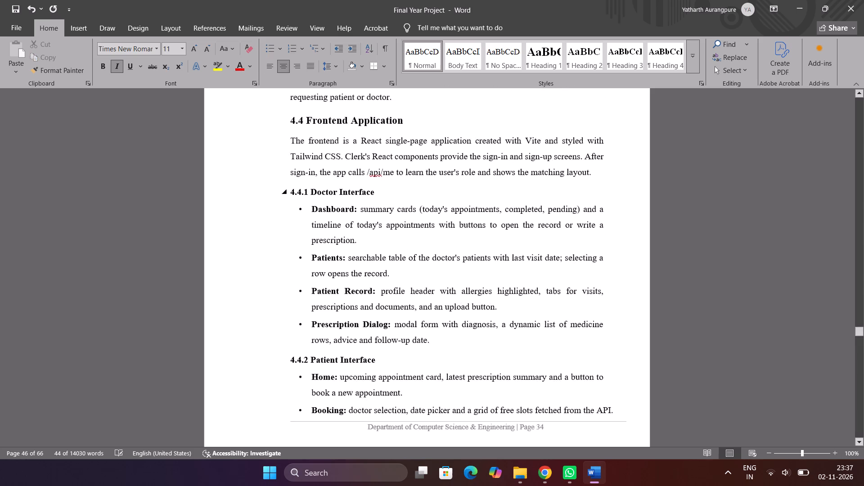
pyautogui.press('Return')
pyautogui.press('BackSpace')
pyautogui.scroll(1, 597, 301)
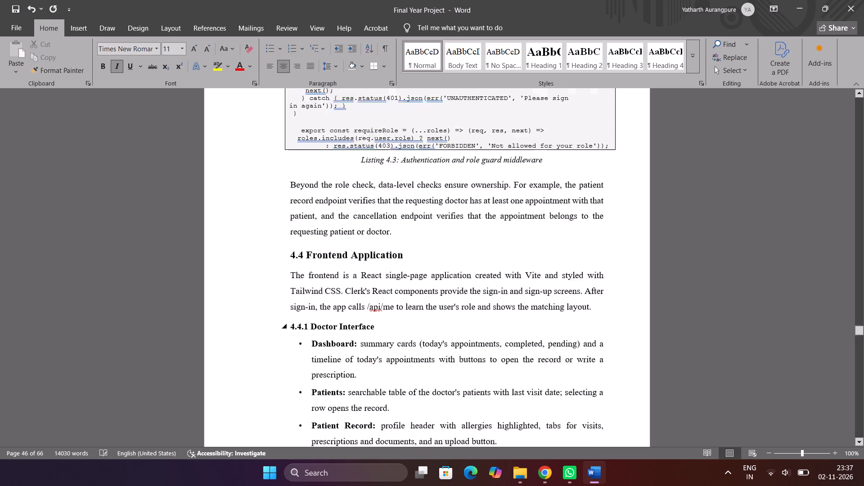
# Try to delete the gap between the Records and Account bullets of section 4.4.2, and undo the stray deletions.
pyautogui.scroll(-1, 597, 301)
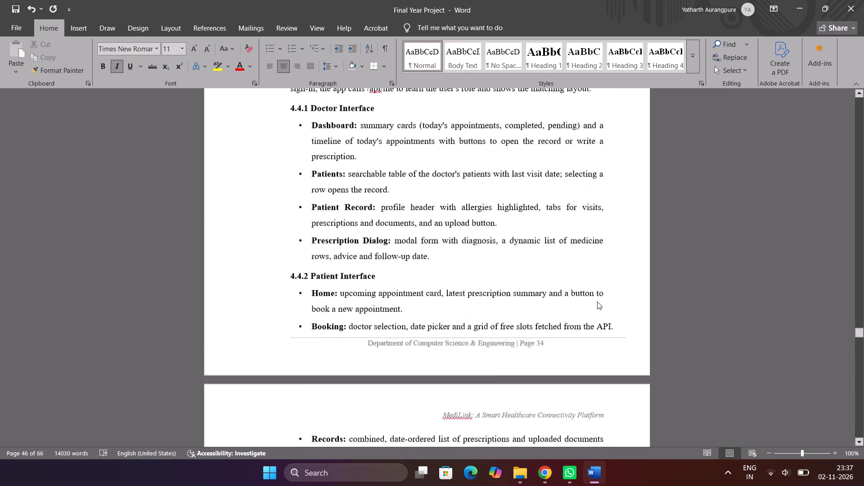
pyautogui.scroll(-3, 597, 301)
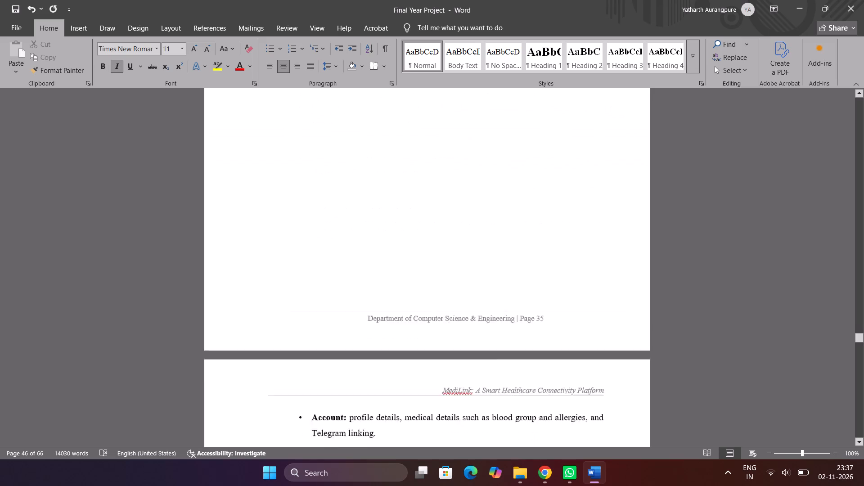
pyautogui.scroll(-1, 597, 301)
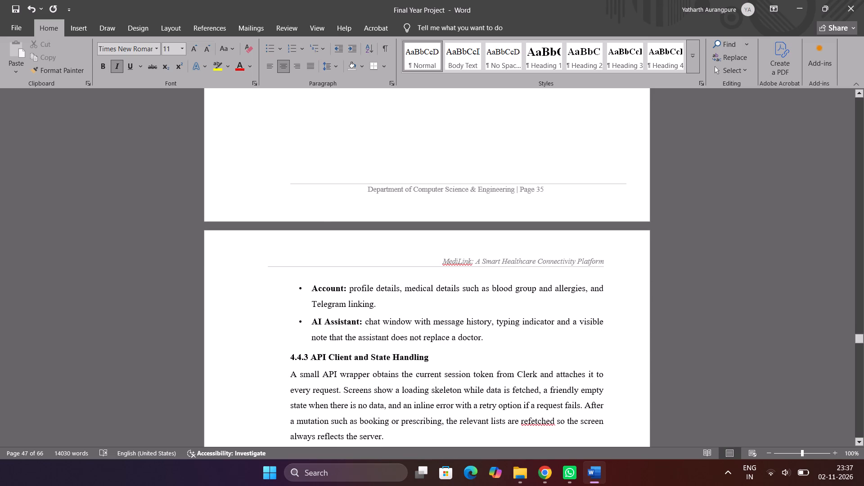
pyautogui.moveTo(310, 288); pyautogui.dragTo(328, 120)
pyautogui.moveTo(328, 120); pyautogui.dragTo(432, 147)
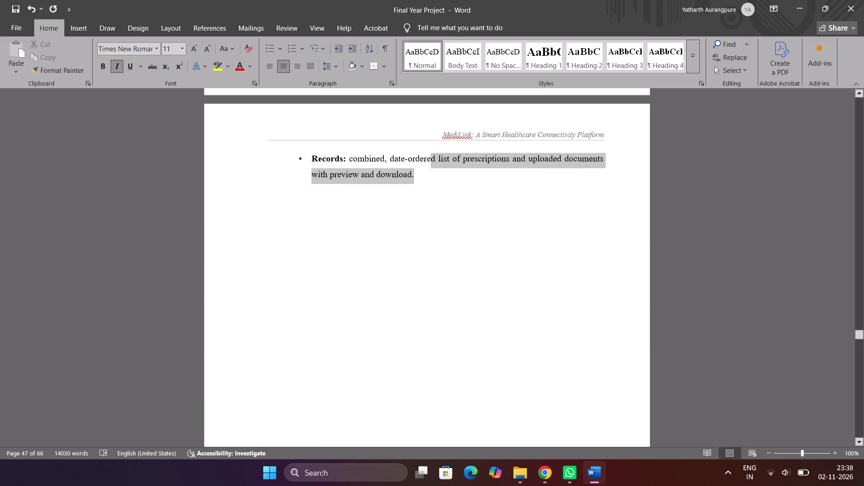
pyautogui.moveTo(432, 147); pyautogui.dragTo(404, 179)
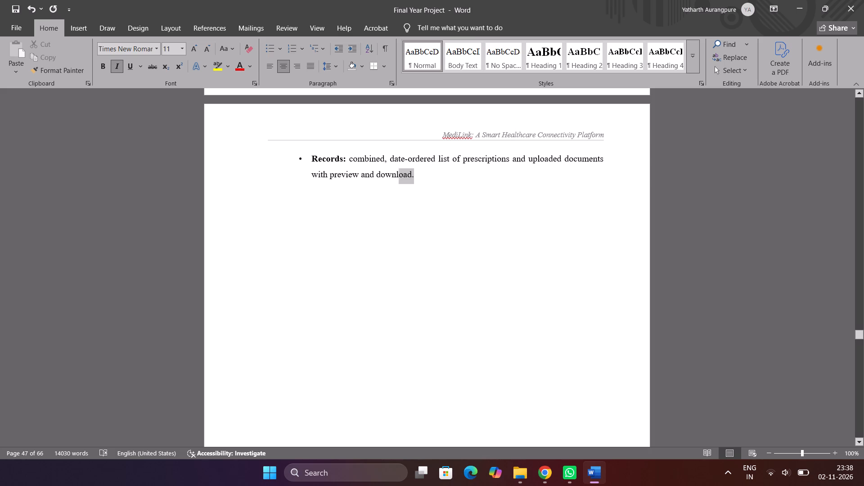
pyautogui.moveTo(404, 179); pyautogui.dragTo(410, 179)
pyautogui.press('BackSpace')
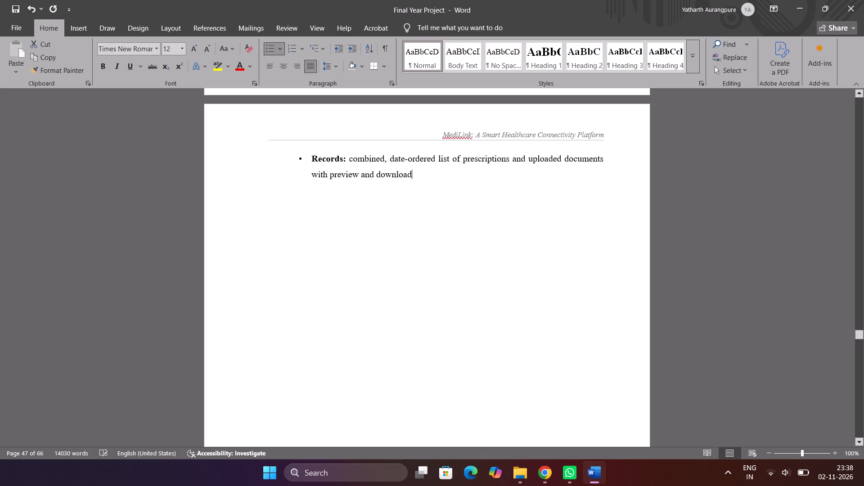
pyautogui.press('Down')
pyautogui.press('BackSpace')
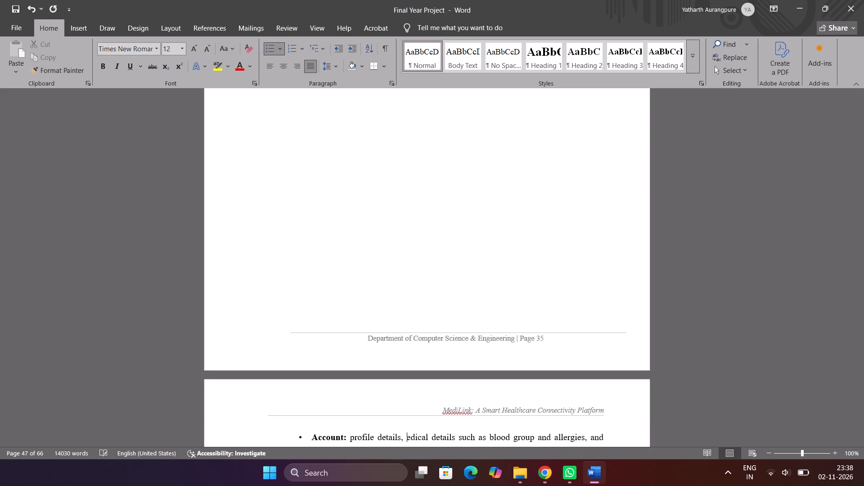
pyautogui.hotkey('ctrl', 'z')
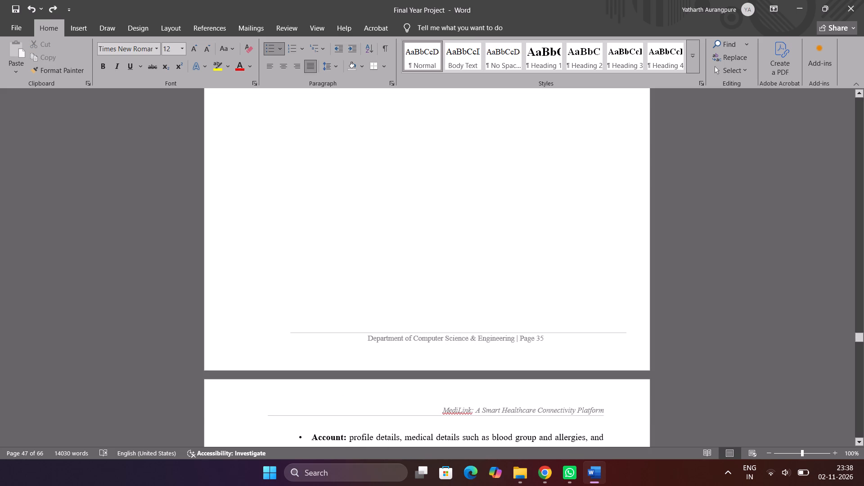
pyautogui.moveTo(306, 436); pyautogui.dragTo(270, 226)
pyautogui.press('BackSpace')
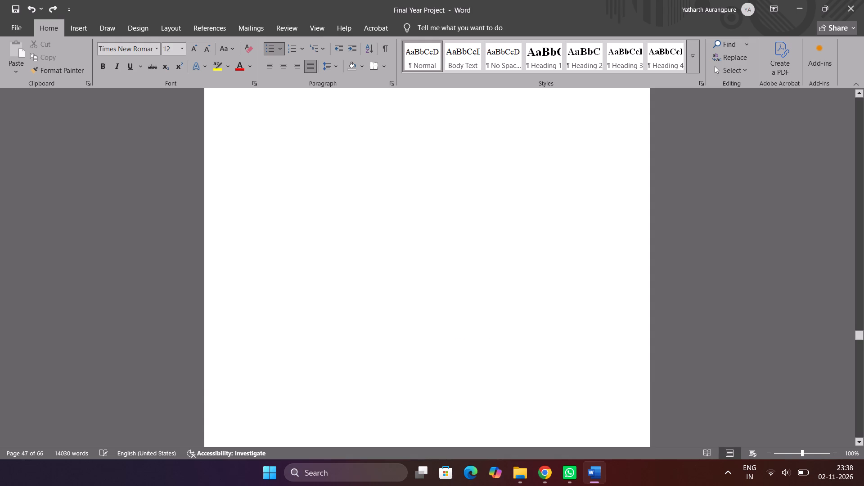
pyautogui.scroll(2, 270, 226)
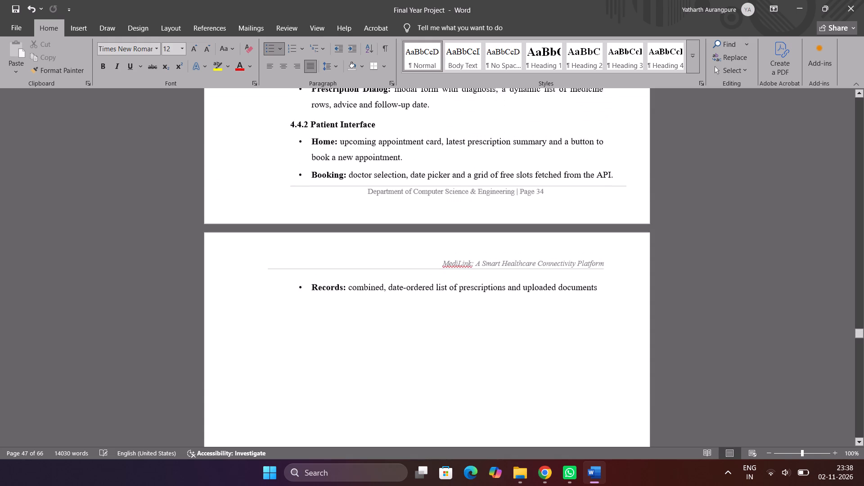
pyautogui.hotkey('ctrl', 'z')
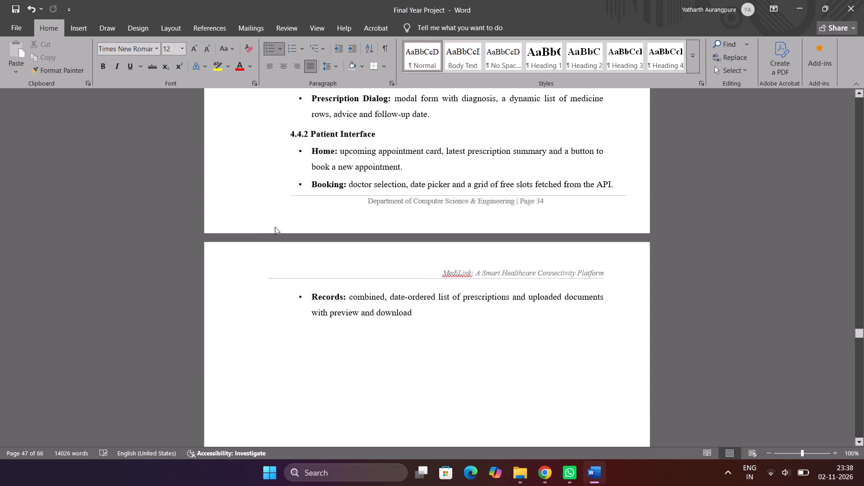
# Delete everything between "download" in the Records bullet and the word "Account" to pull the following text up to page 35.
pyautogui.hotkey('shift', 'Right')
pyautogui.hotkey('shift', 'Right')
pyautogui.hotkey('shift', 'Right')
pyautogui.hotkey('shift', 'Right')
pyautogui.hotkey('shift', 'Right')
pyautogui.hotkey('shift', 'Right')
pyautogui.hotkey('shift', 'Right')
pyautogui.hotkey('shift', 'Right')
pyautogui.hotkey('shift', 'Right')
pyautogui.hotkey('shift', 'Right')
pyautogui.hotkey('shift', 'Right')
pyautogui.hotkey('shift', 'Right')
pyautogui.hotkey('shift', 'Right')
pyautogui.hotkey('shift', 'Right')
pyautogui.hotkey('shift', 'Right')
pyautogui.hotkey('shift', 'Right')
pyautogui.hotkey('shift', 'Right')
pyautogui.hotkey('shift', 'Right')
pyautogui.hotkey('shift', 'Right')
pyautogui.hotkey('shift', 'Right')
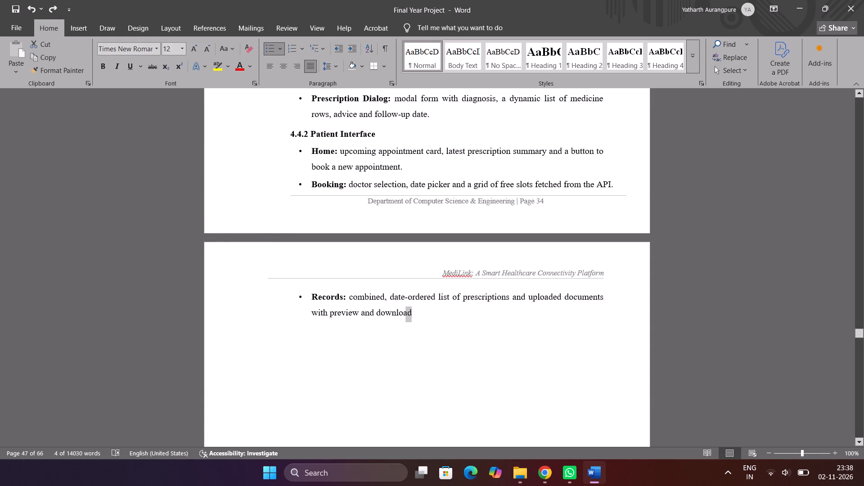
pyautogui.hotkey('shift', 'Right')
pyautogui.press('BackSpace')
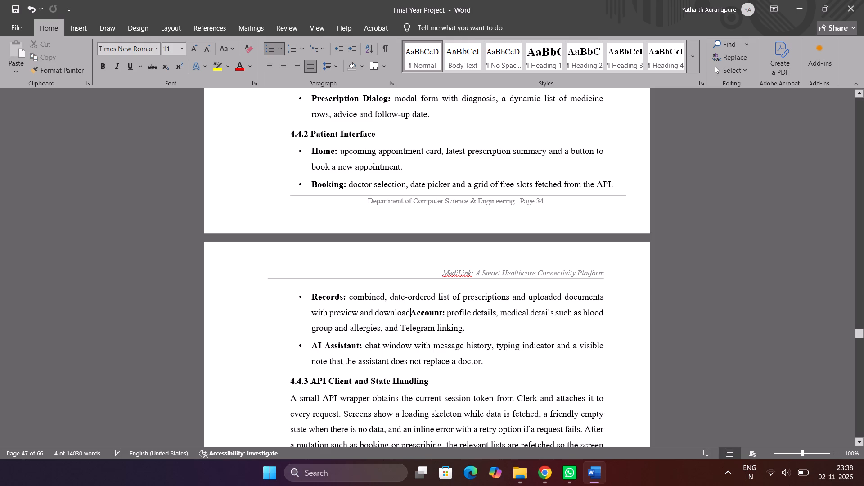
# End the Records bullet with a full stop and put Account back on its own bullet.
pyautogui.press('/')
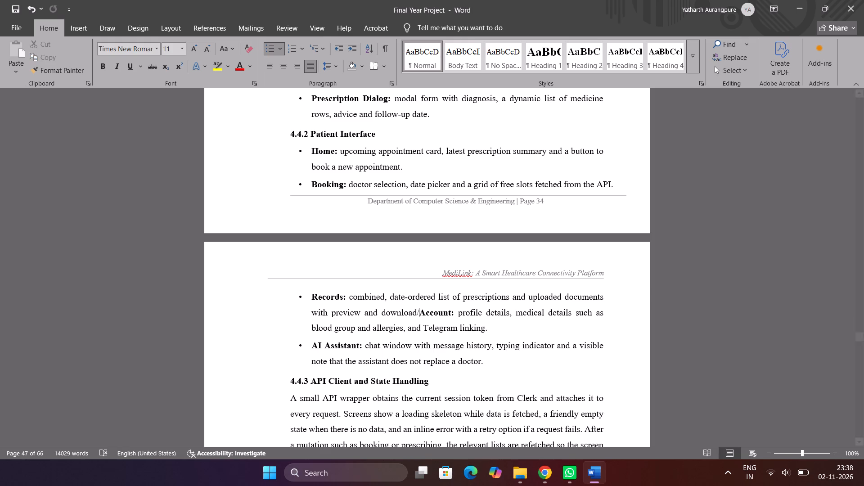
pyautogui.press('BackSpace')
pyautogui.press('/')
pyautogui.press('BackSpace')
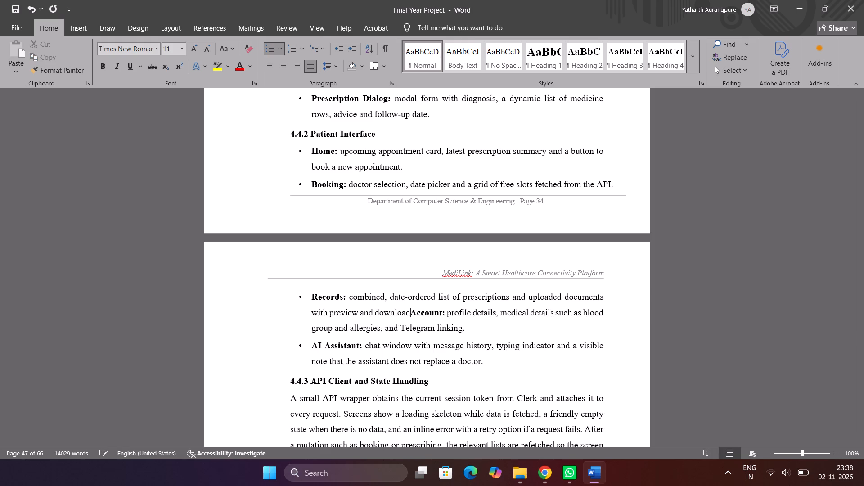
pyautogui.press('.')
pyautogui.press('Return')
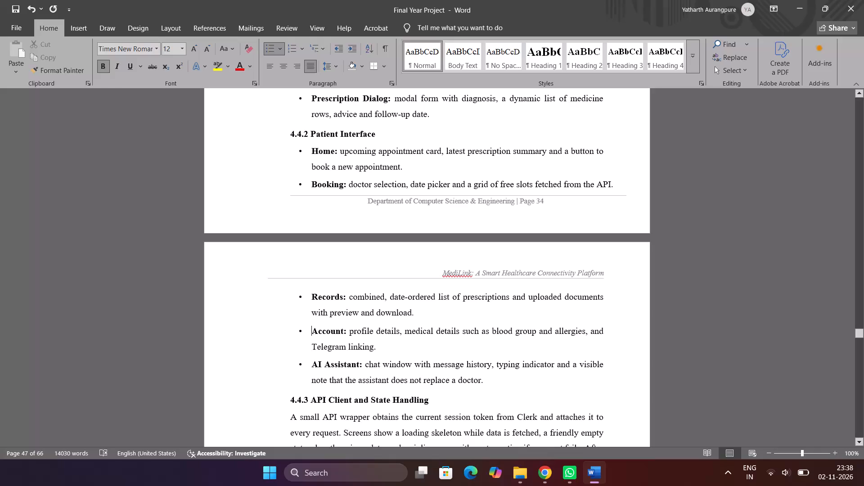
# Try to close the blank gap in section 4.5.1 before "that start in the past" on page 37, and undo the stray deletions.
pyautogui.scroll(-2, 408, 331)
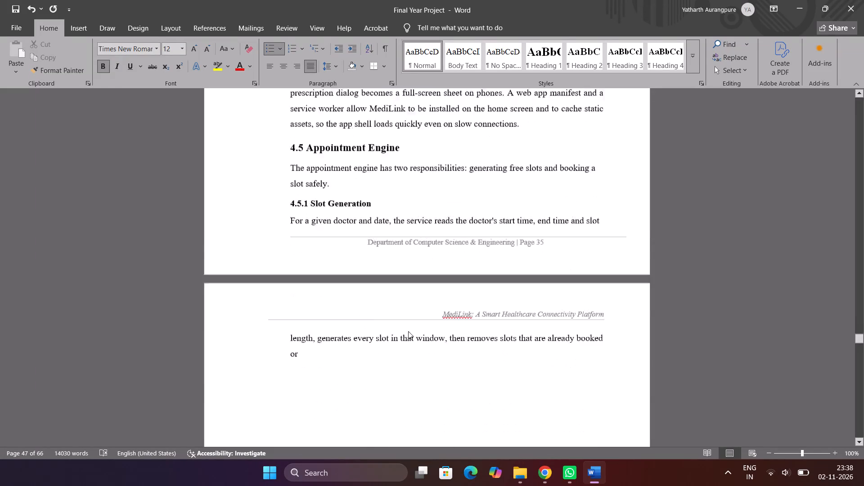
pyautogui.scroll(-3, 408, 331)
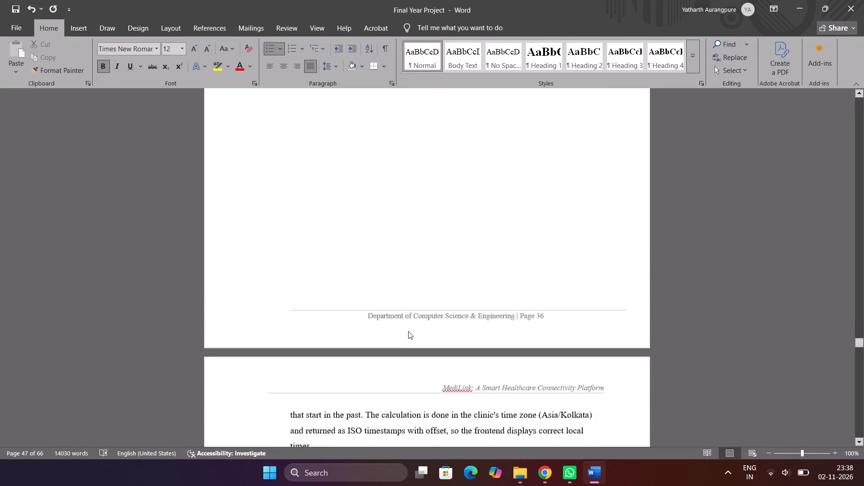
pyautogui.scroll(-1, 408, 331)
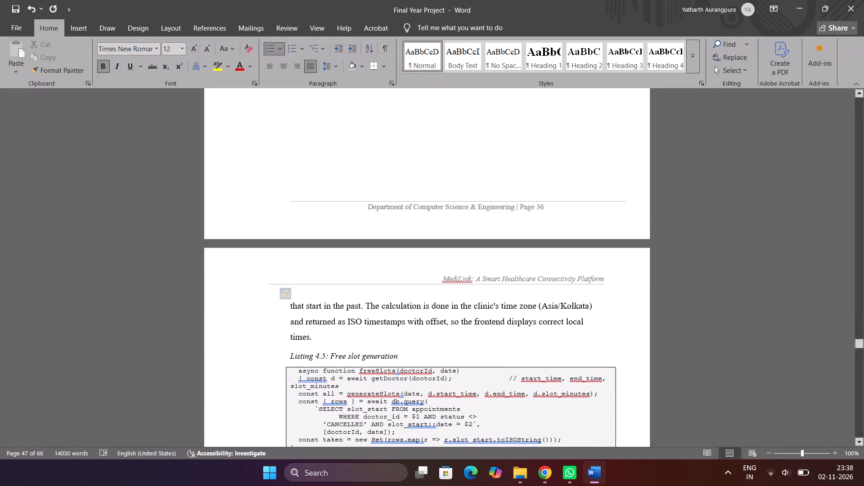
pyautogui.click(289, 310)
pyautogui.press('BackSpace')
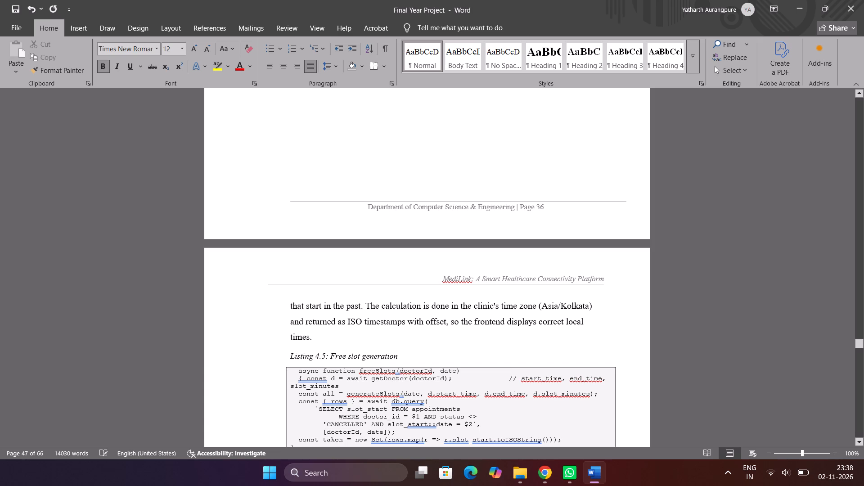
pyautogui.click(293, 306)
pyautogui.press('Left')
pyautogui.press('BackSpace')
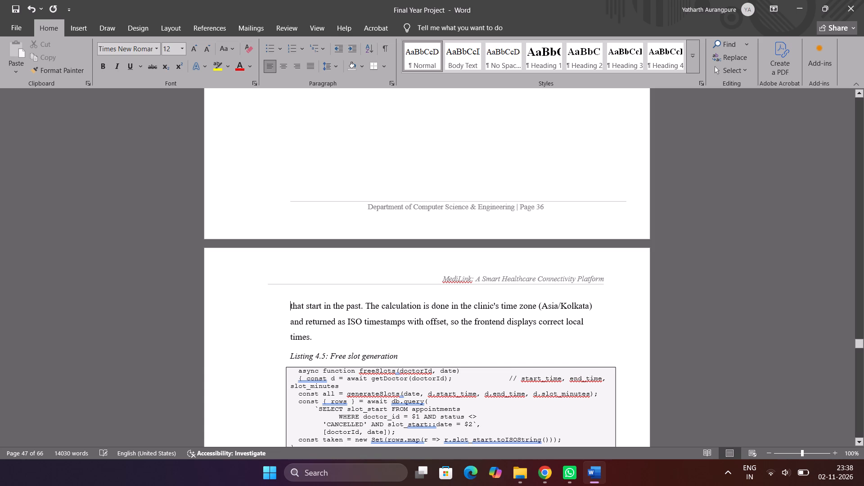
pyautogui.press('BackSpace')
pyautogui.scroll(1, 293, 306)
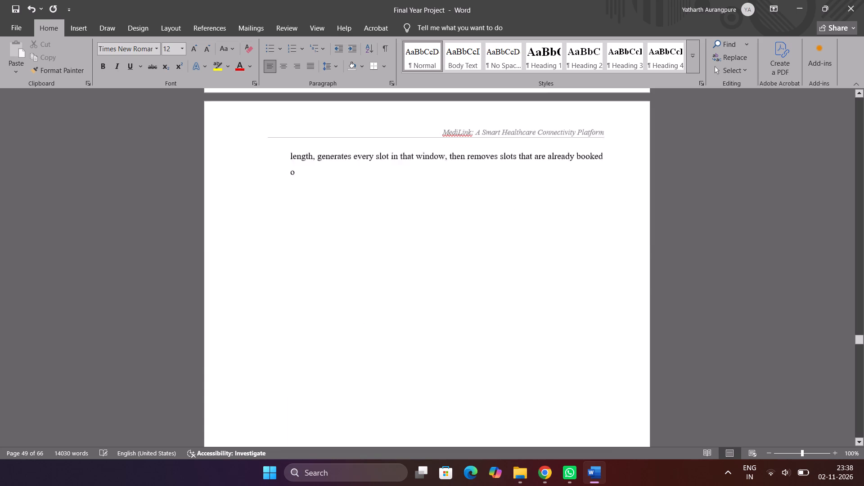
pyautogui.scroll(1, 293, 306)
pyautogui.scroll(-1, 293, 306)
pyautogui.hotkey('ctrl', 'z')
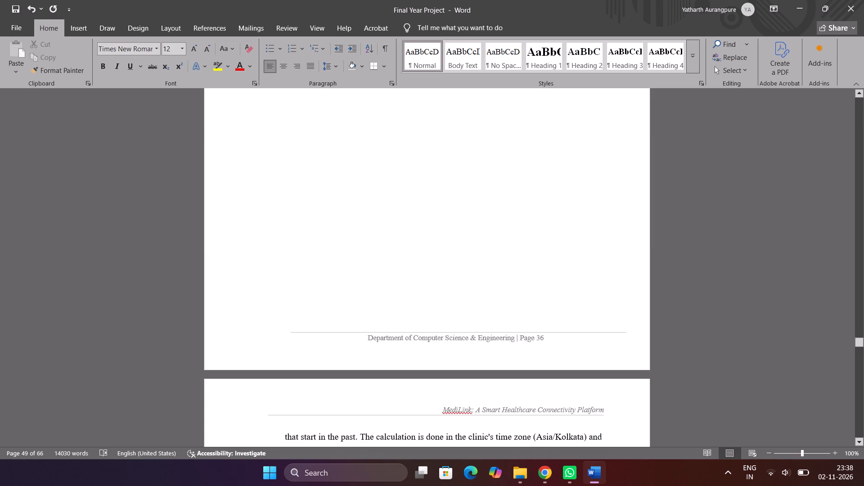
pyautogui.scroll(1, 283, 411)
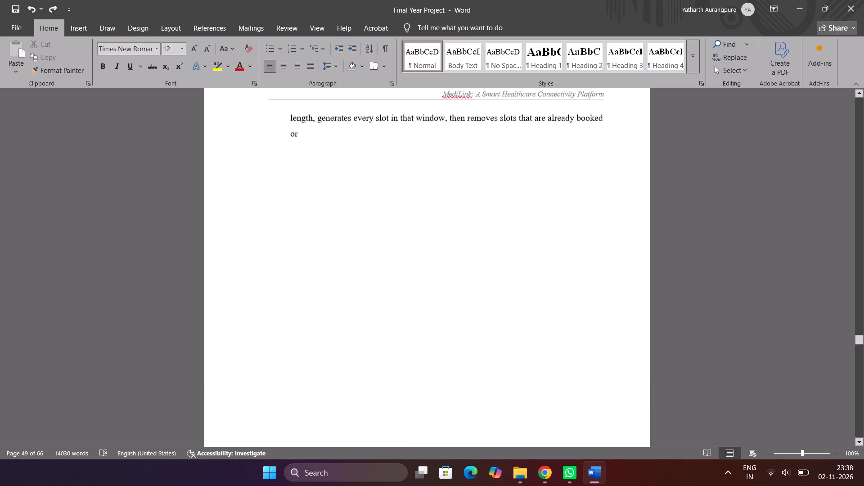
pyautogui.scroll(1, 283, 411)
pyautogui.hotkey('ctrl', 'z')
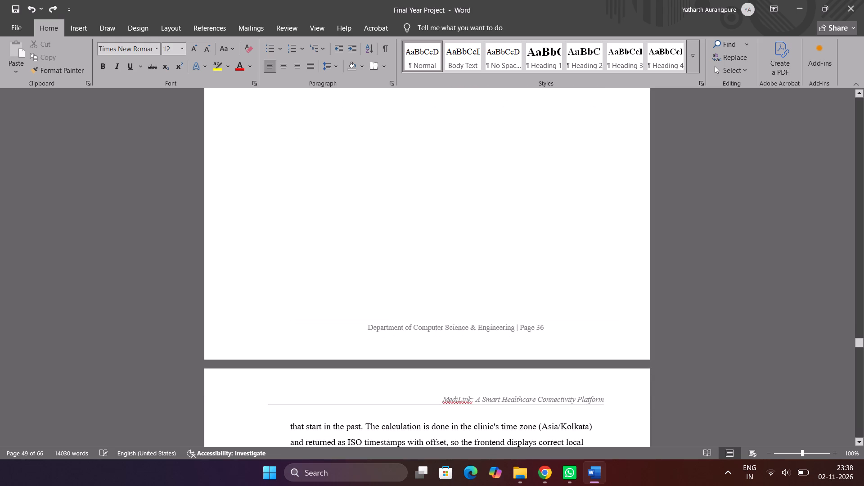
# Delete the gap between "already booked or" and "that start in the past" in section 4.5.1, leaving one space between them.
pyautogui.scroll(1, 288, 417)
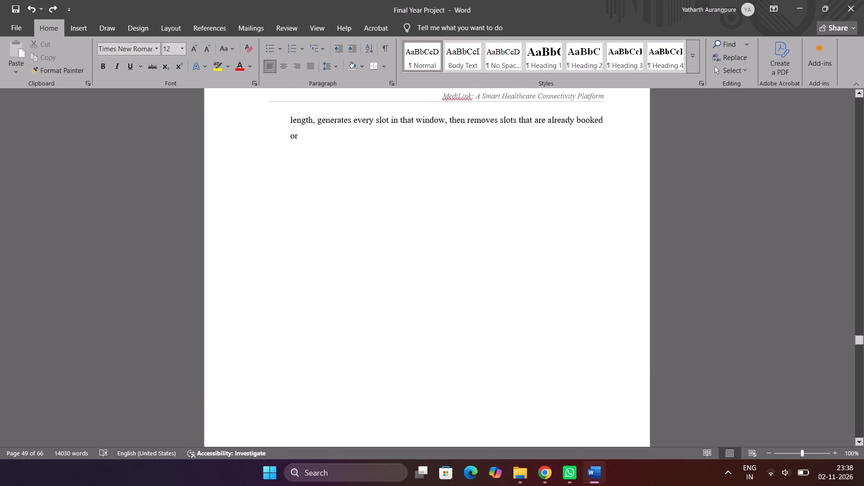
pyautogui.scroll(1, 288, 417)
pyautogui.scroll(-1, 288, 417)
pyautogui.scroll(2, 288, 417)
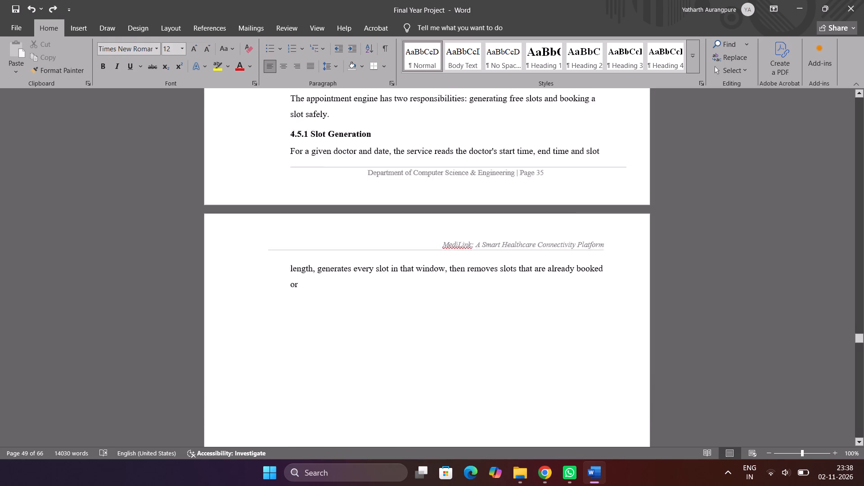
pyautogui.scroll(4, 288, 417)
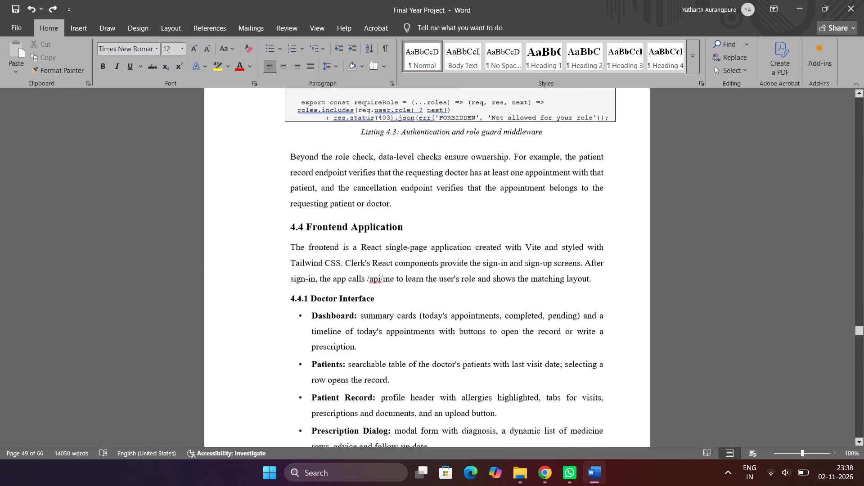
pyautogui.scroll(3, 288, 417)
pyautogui.scroll(-1, 288, 417)
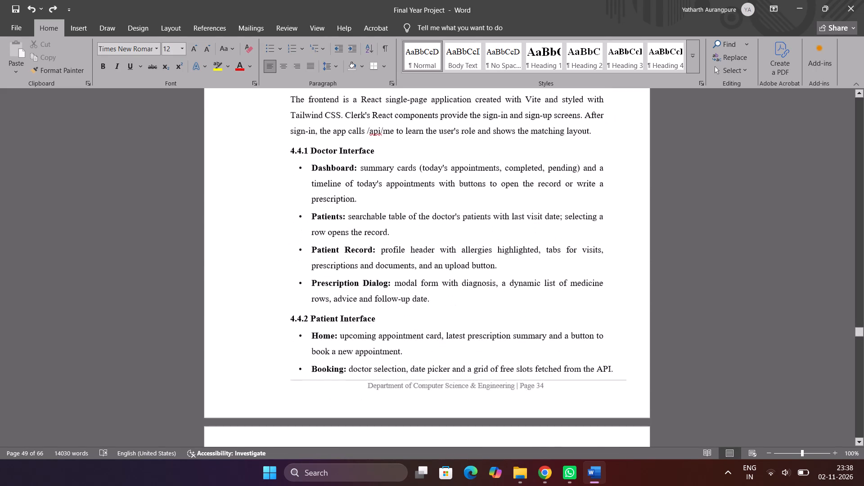
pyautogui.scroll(-4, 288, 417)
pyautogui.scroll(1, 288, 417)
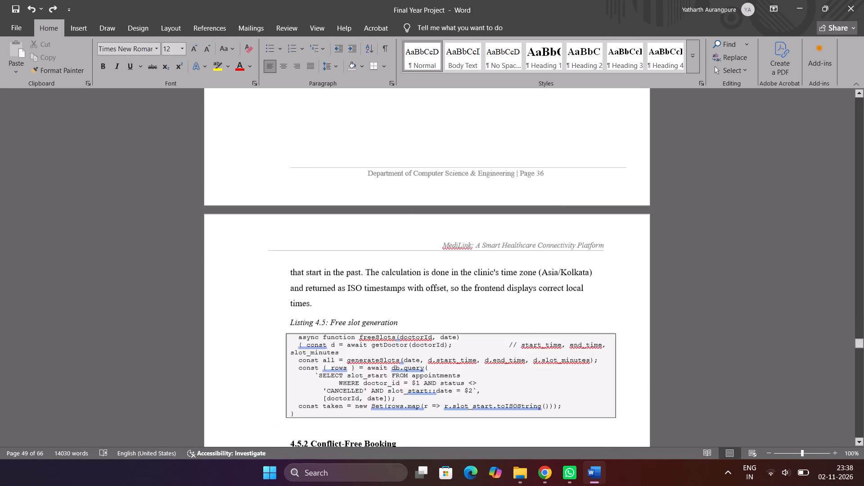
pyautogui.moveTo(291, 343); pyautogui.dragTo(339, 187)
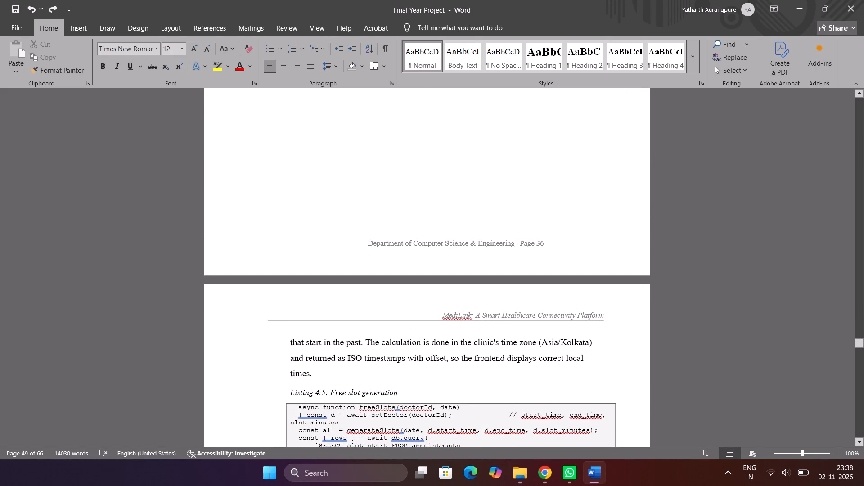
pyautogui.moveTo(339, 187); pyautogui.dragTo(346, 77)
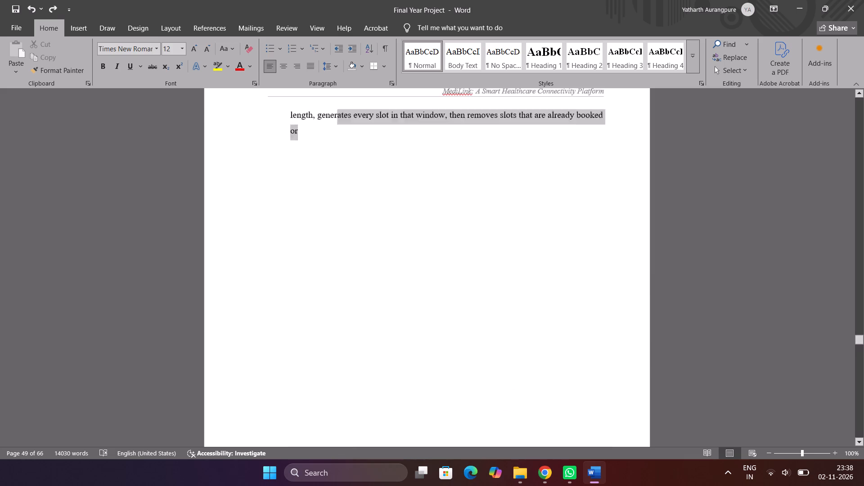
pyautogui.moveTo(346, 77); pyautogui.dragTo(300, 206)
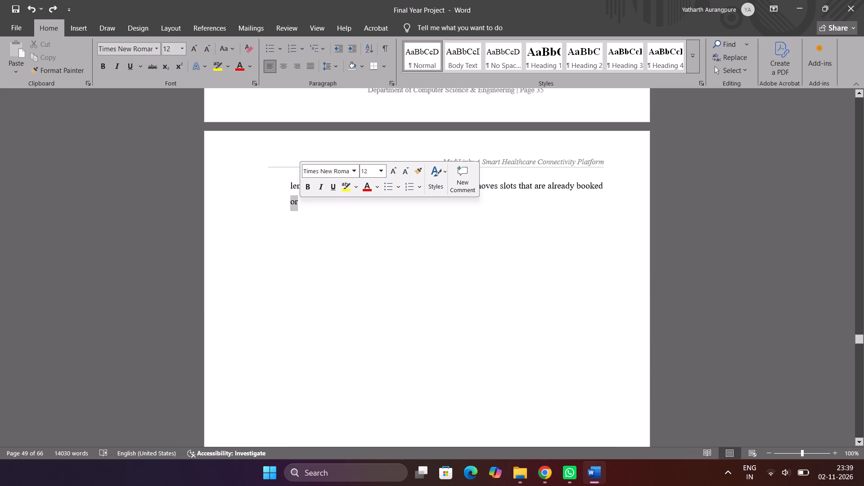
pyautogui.press('BackSpace')
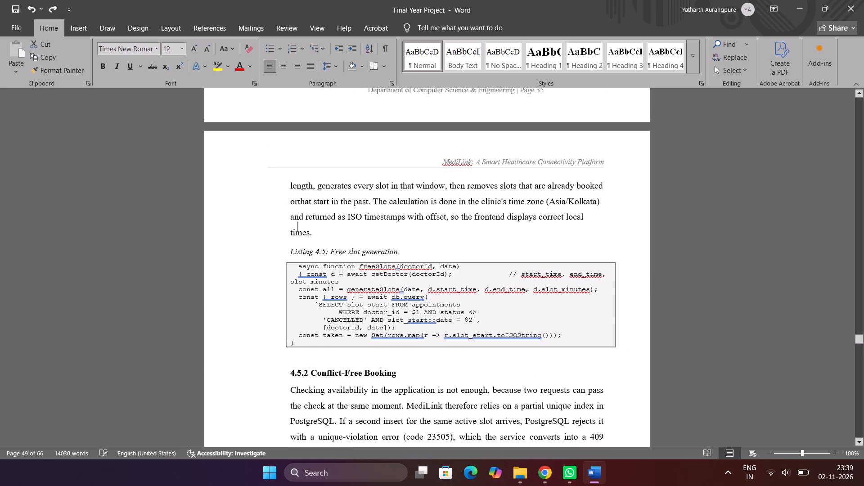
pyautogui.press('space')
# Review the pages from section 4.5 through the References for split tables, split listings and large blank gaps.
pyautogui.scroll(-1, 337, 249)
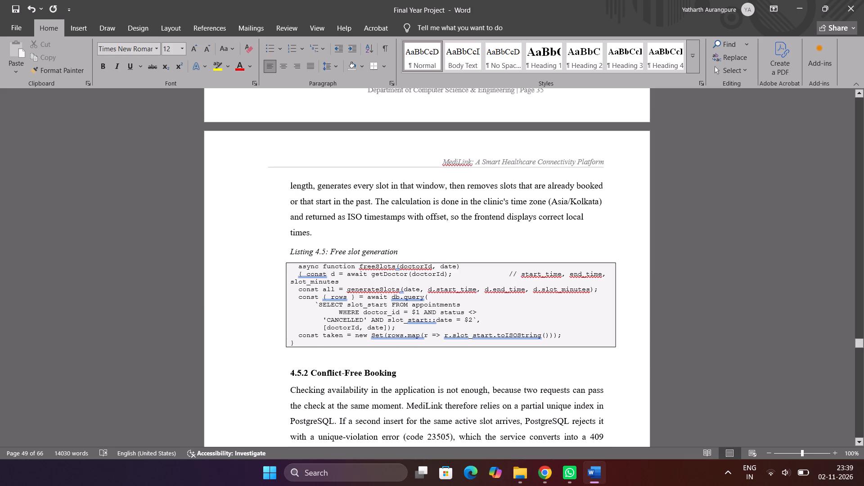
pyautogui.scroll(-2, 337, 249)
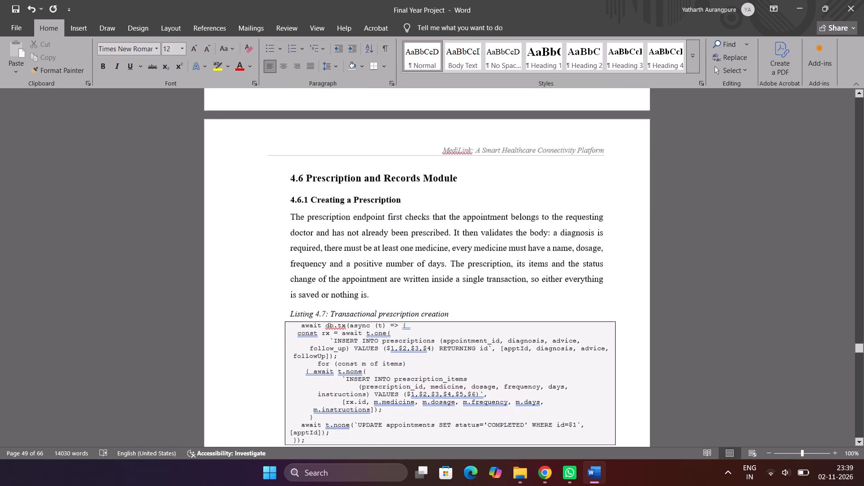
pyautogui.scroll(-3, 337, 249)
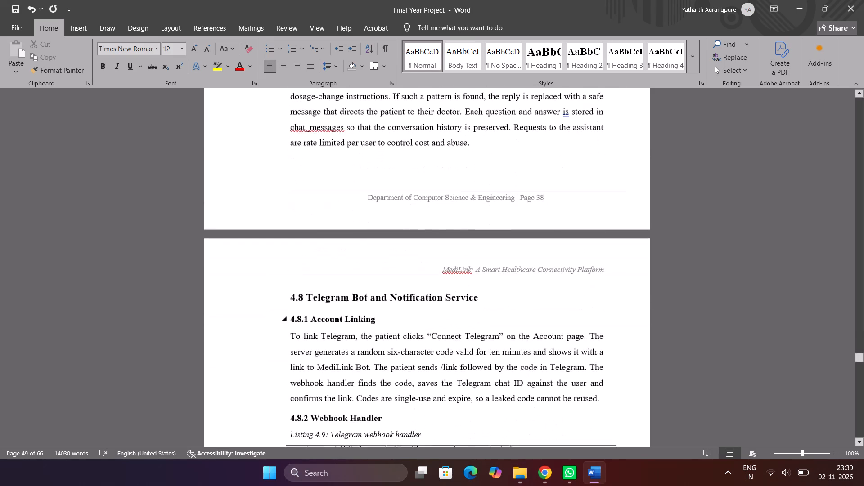
pyautogui.scroll(-2, 337, 249)
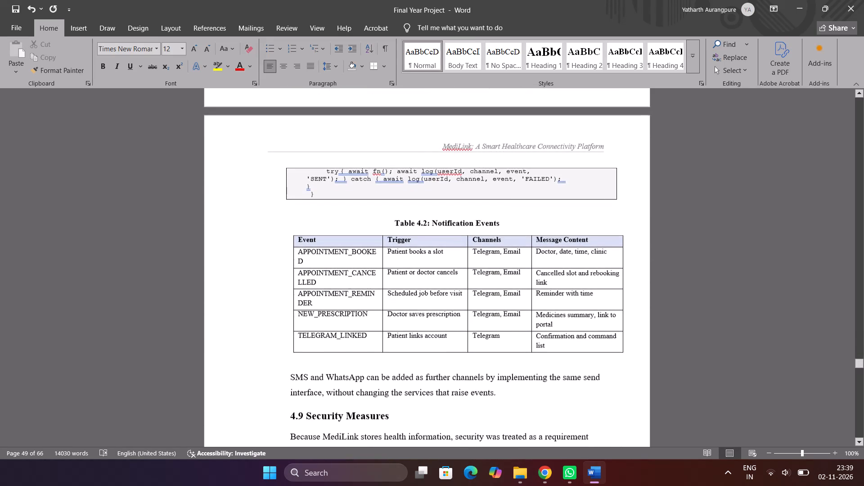
pyautogui.scroll(-1, 337, 249)
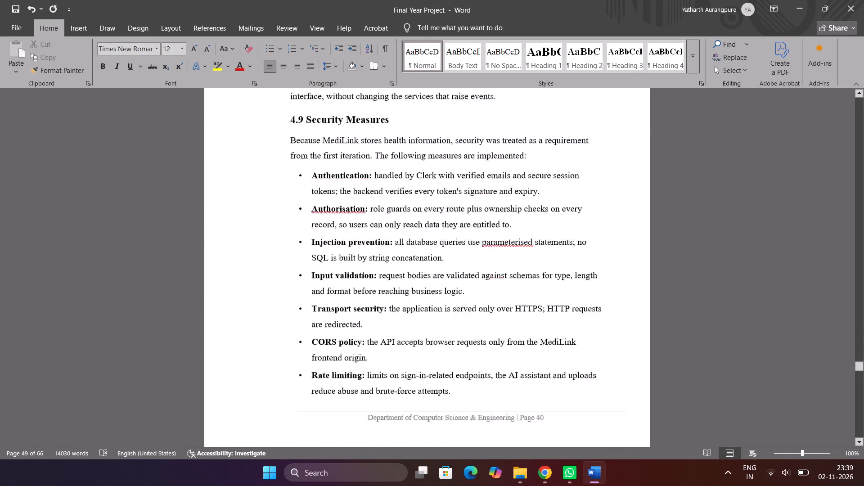
pyautogui.scroll(-2, 337, 249)
pyautogui.scroll(1, 337, 249)
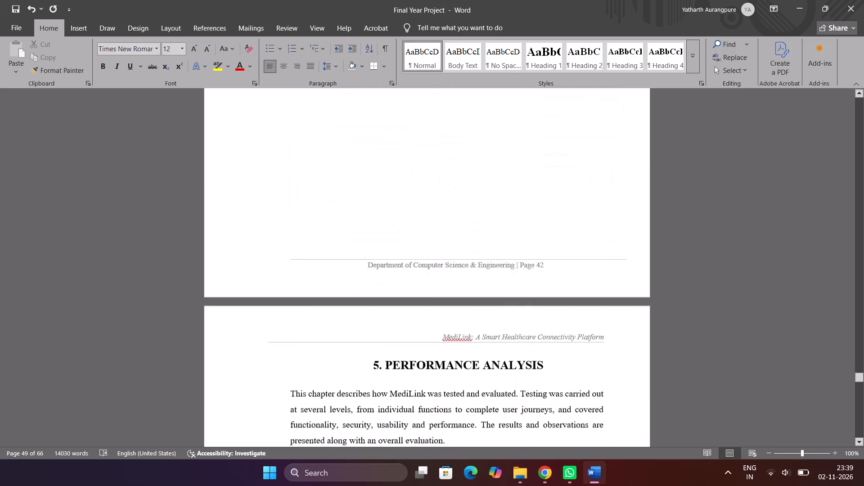
pyautogui.scroll(1, 337, 249)
pyautogui.scroll(-1, 337, 249)
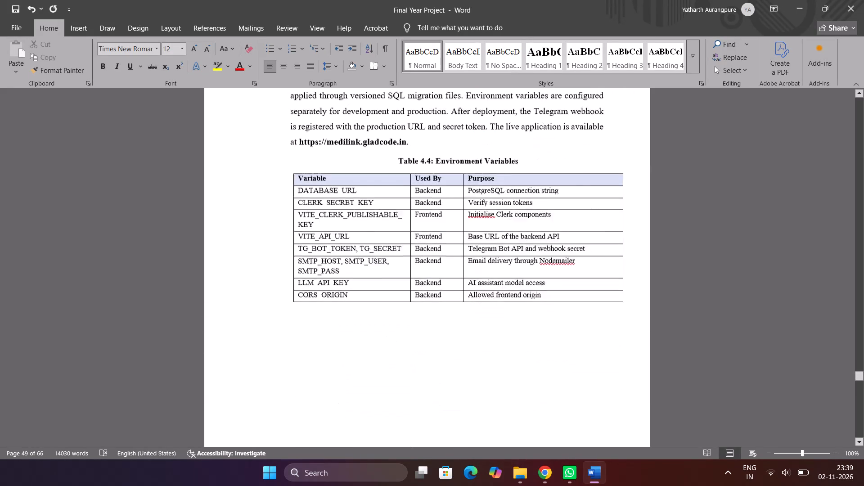
pyautogui.scroll(1, 337, 249)
pyautogui.scroll(-2, 337, 249)
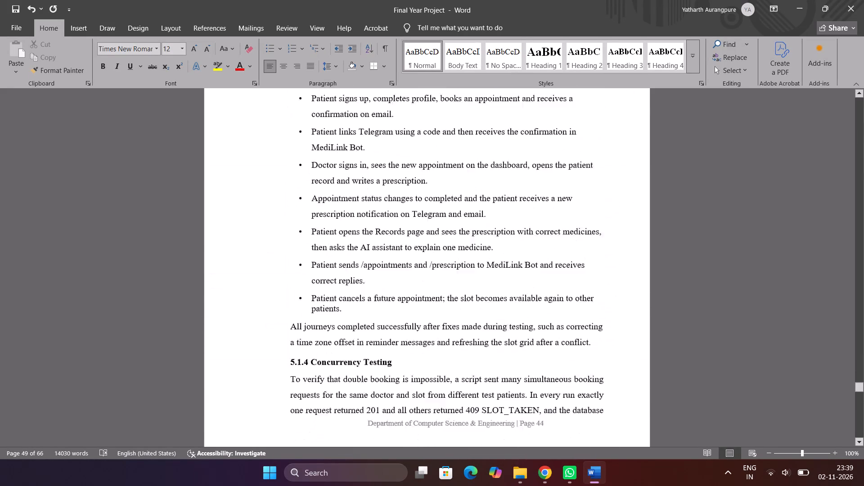
pyautogui.scroll(-3, 337, 249)
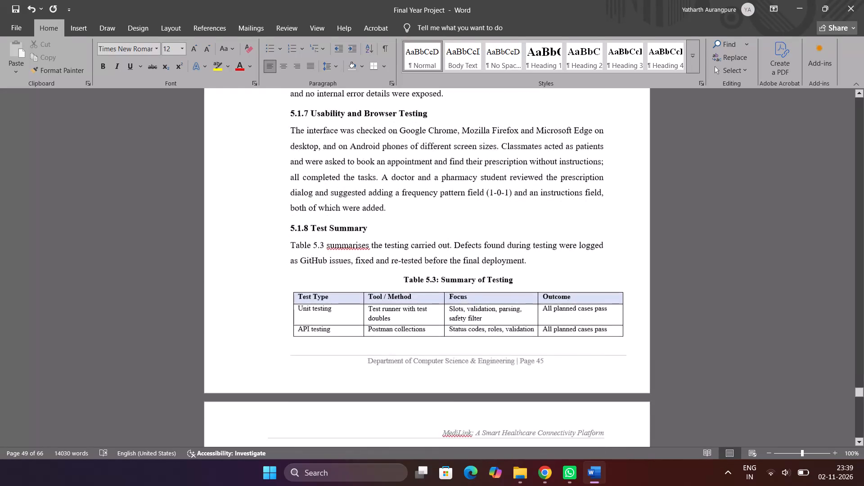
pyautogui.scroll(-3, 337, 249)
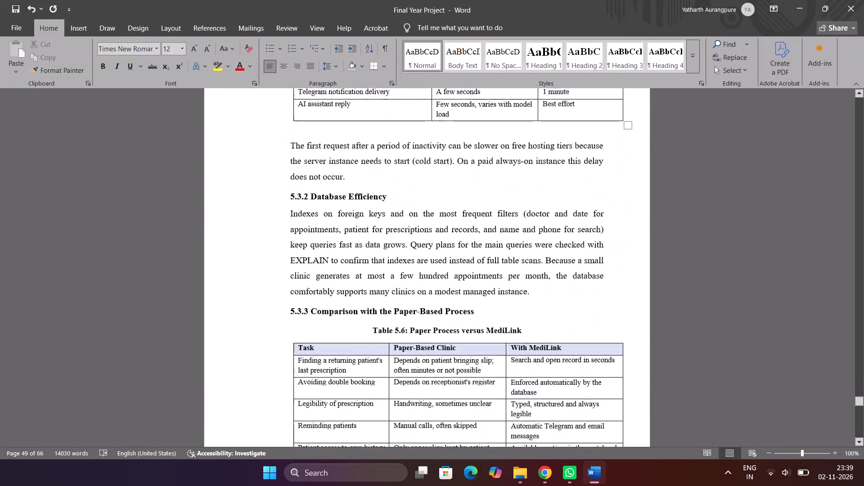
pyautogui.scroll(-5, 337, 249)
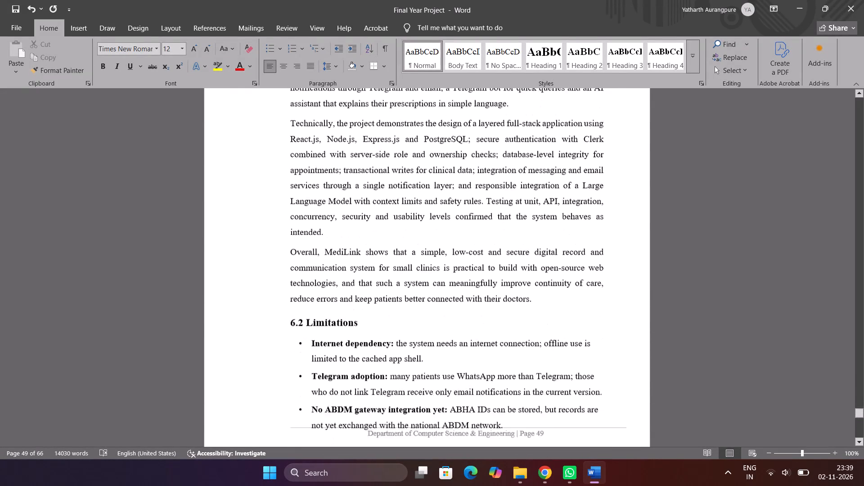
pyautogui.scroll(-3, 337, 249)
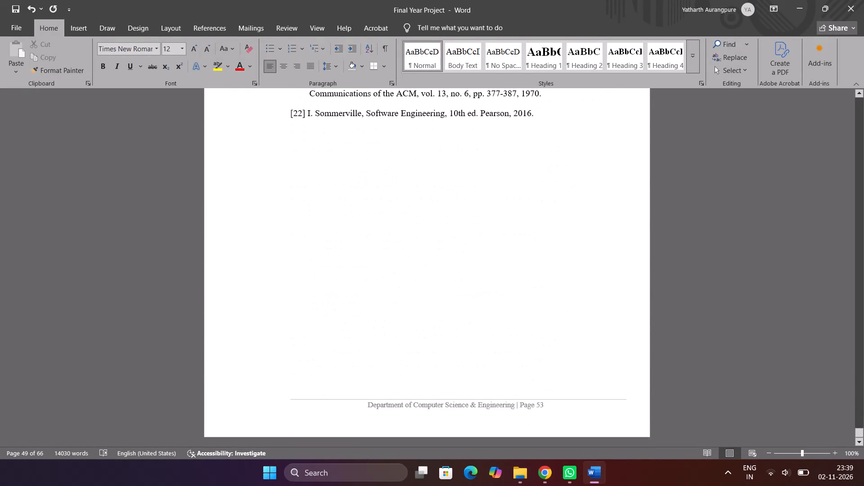
pyautogui.scroll(-1, 337, 249)
# Review the whole report once more from the cover pages through the References, checking page layout, tables, figures and listings.
pyautogui.scroll(20, 337, 249)
pyautogui.scroll(15, 337, 249)
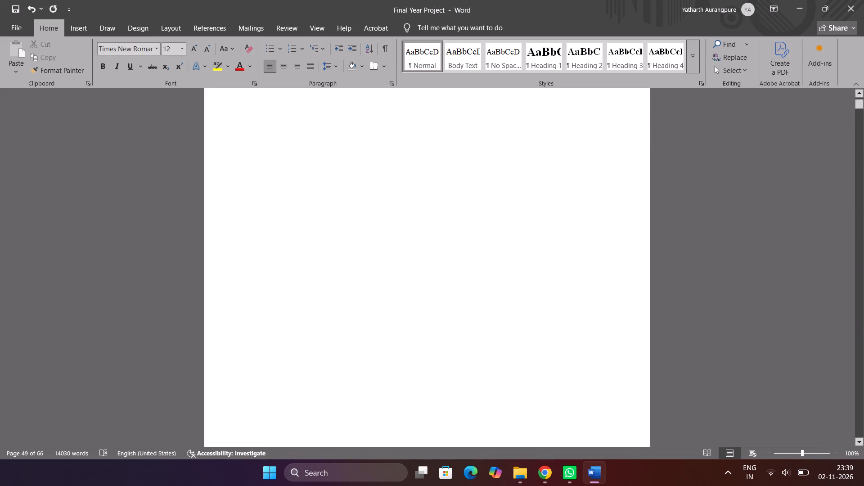
pyautogui.scroll(4, 337, 249)
pyautogui.scroll(-2, 337, 249)
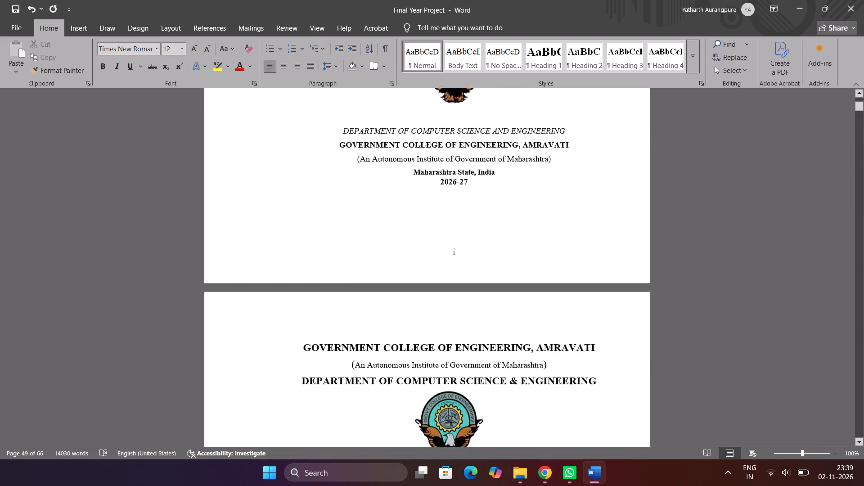
pyautogui.scroll(-2, 337, 249)
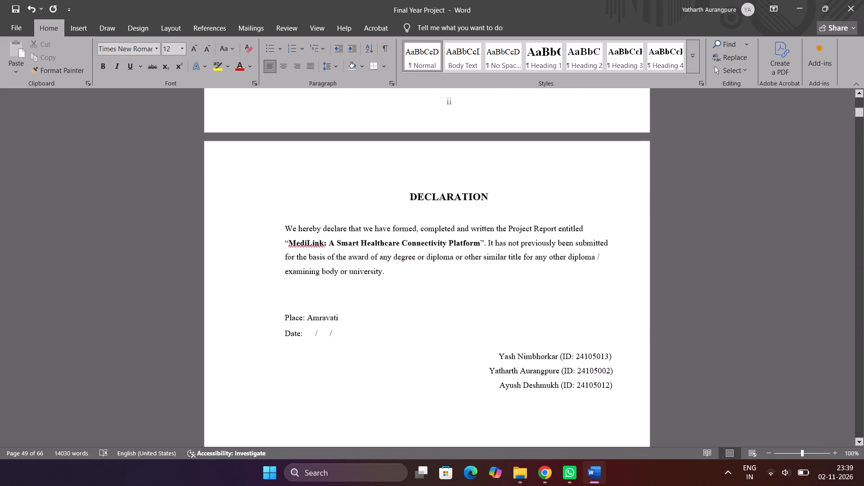
pyautogui.scroll(-3, 337, 249)
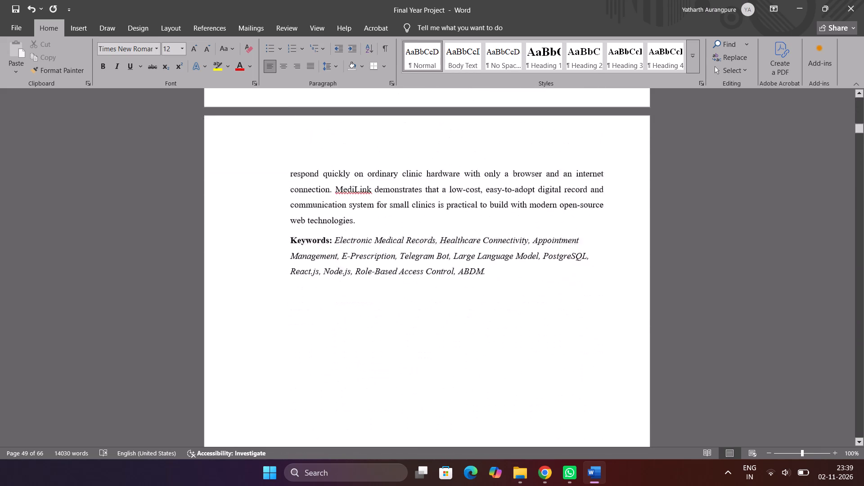
pyautogui.scroll(-3, 337, 249)
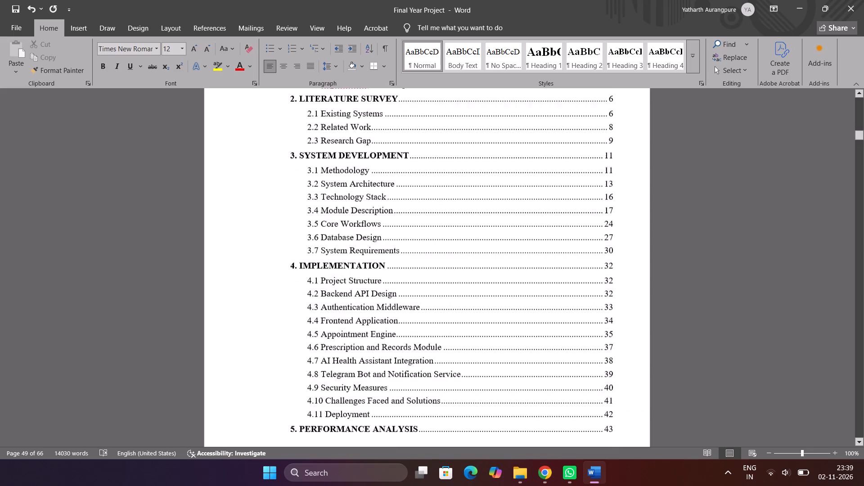
pyautogui.scroll(-4, 337, 249)
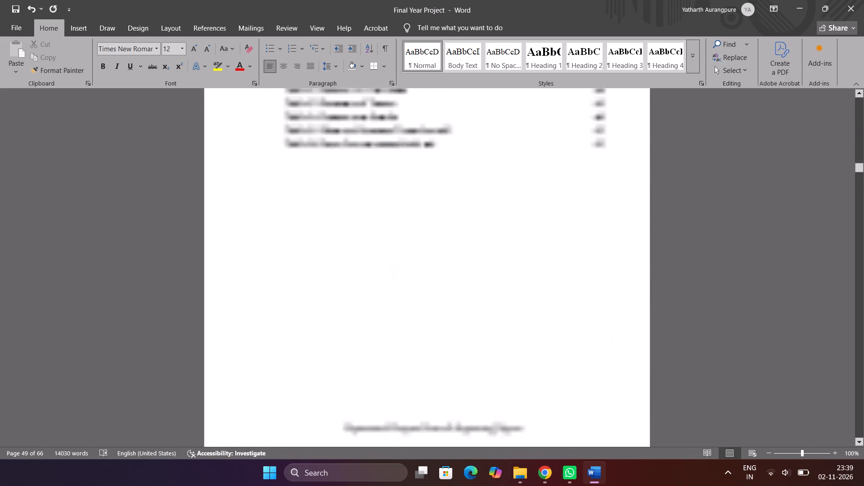
pyautogui.scroll(-7, 337, 249)
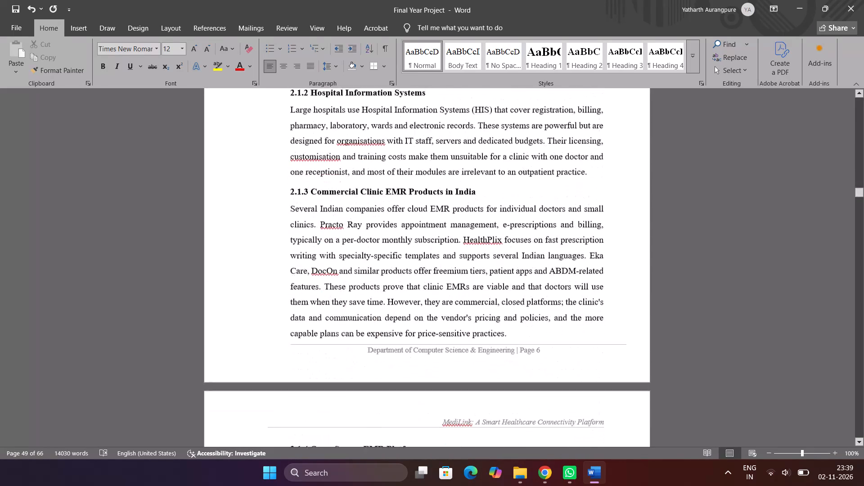
pyautogui.scroll(-2, 337, 249)
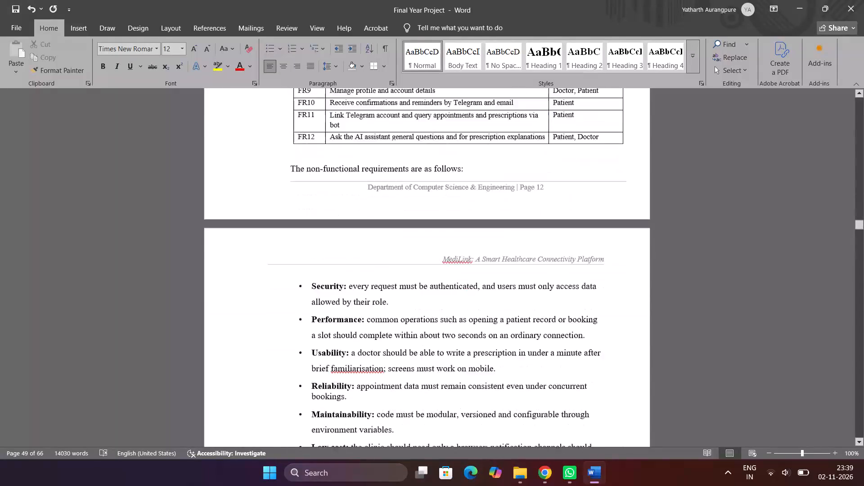
pyautogui.scroll(-2, 337, 249)
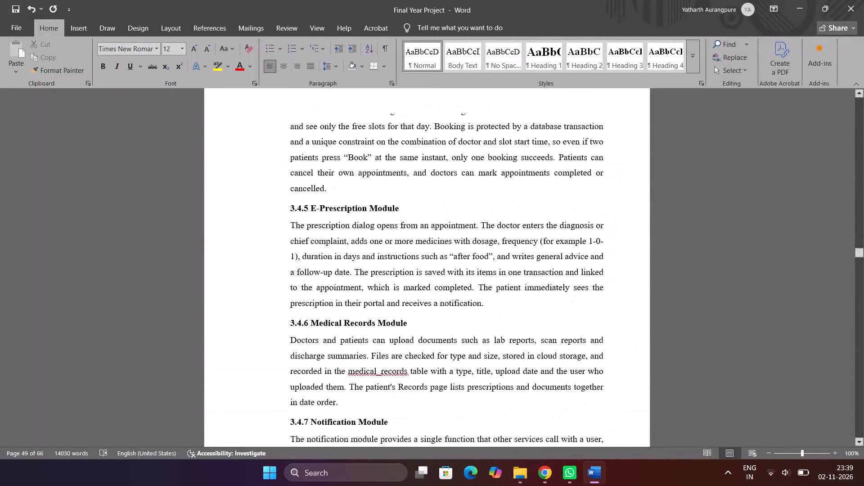
pyautogui.scroll(-2, 337, 249)
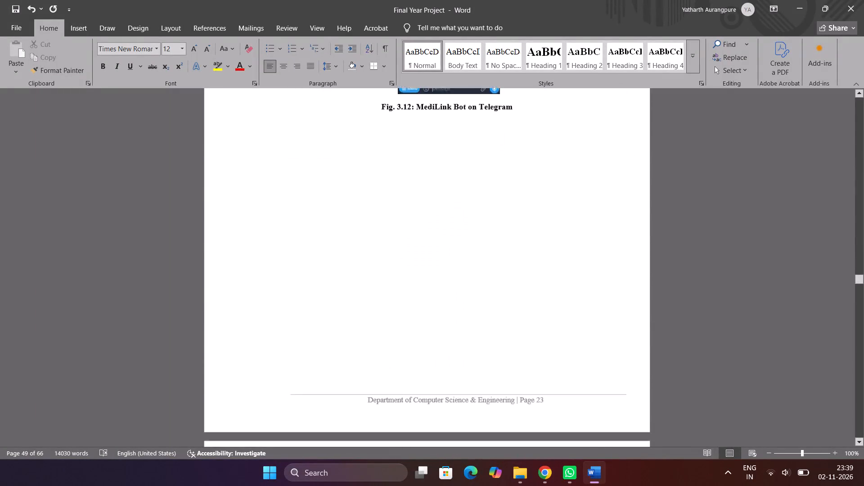
pyautogui.scroll(-2, 337, 249)
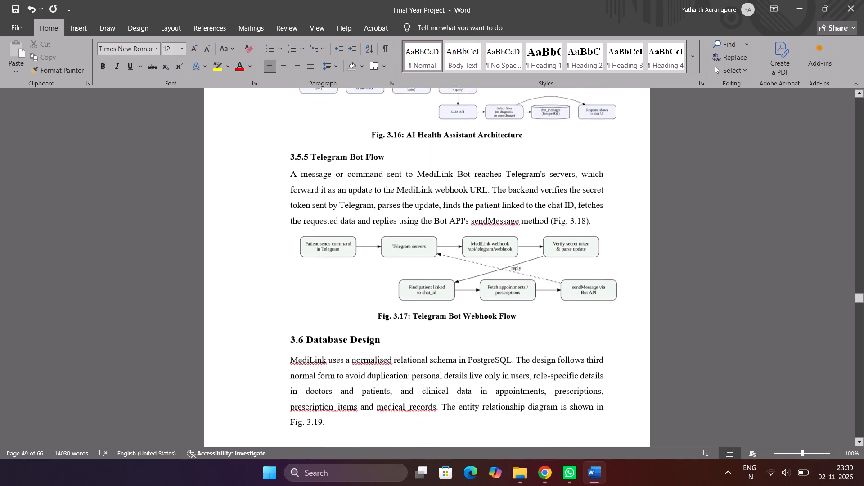
pyautogui.scroll(-2, 337, 249)
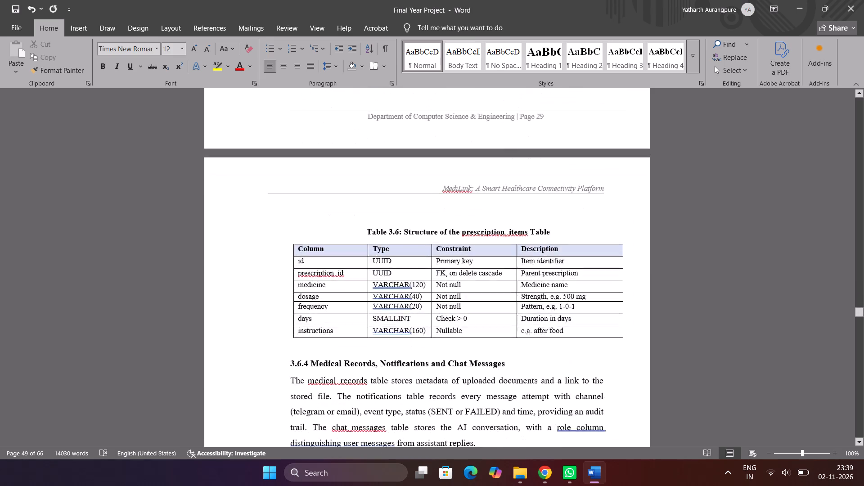
pyautogui.scroll(-2, 337, 249)
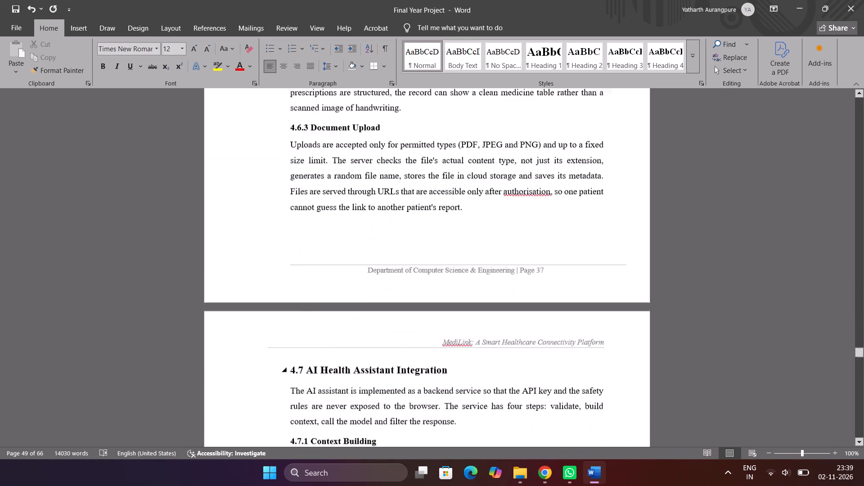
pyautogui.scroll(-3, 337, 249)
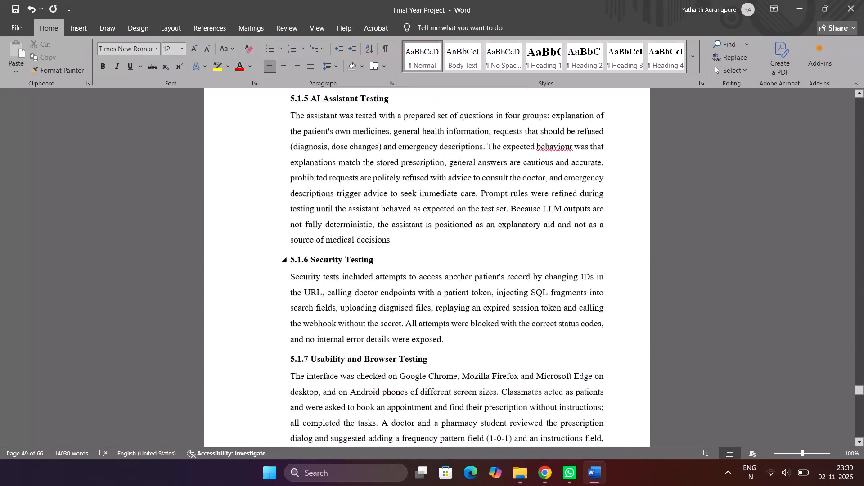
pyautogui.scroll(-3, 337, 249)
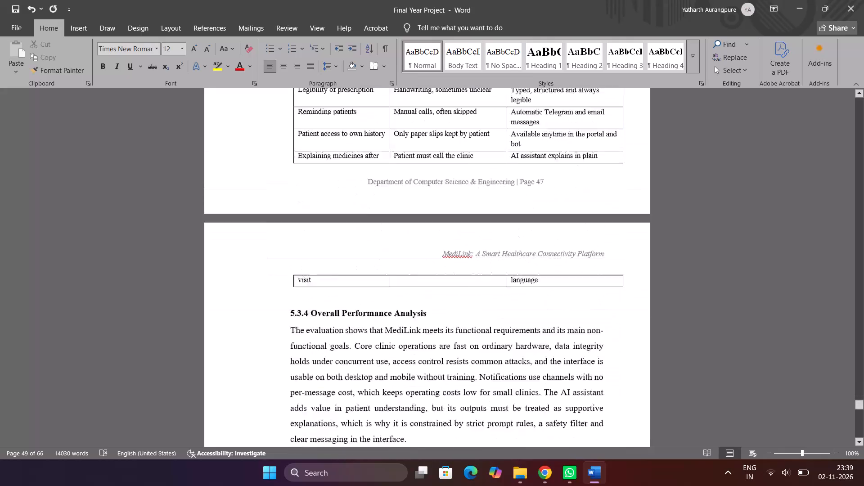
pyautogui.scroll(-3, 337, 249)
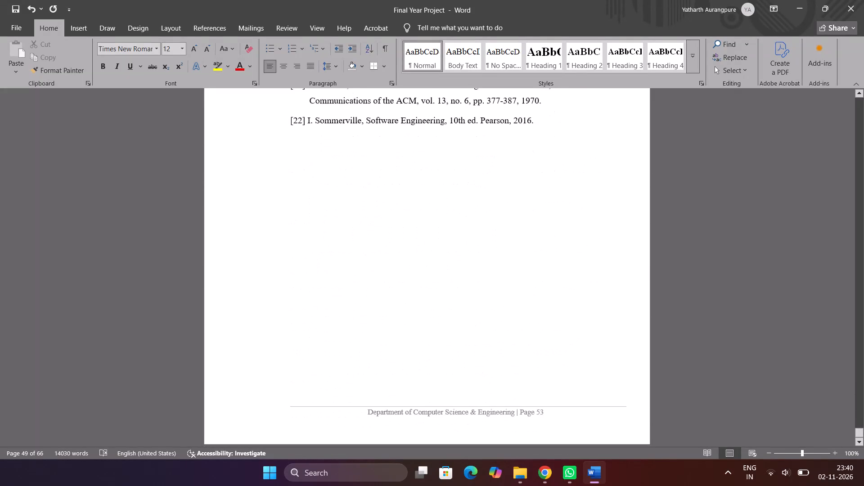
pyautogui.scroll(-2, 337, 249)
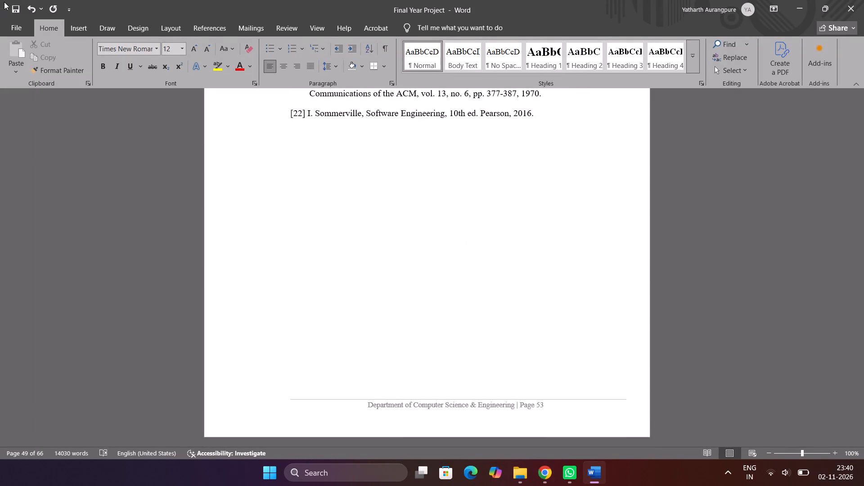
# Save the Final Year Project report and close it.
pyautogui.tripleClick(11, 9)
pyautogui.tripleClick(11, 9)
pyautogui.click(11, 9)
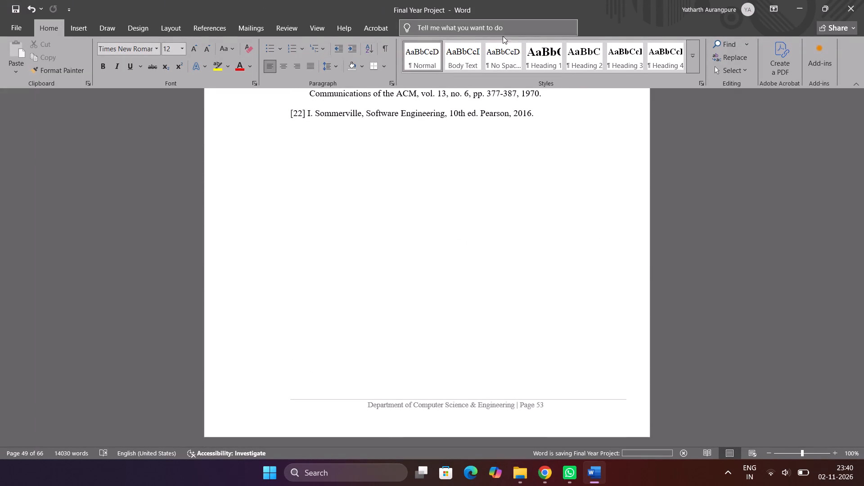
pyautogui.click(863, 0)
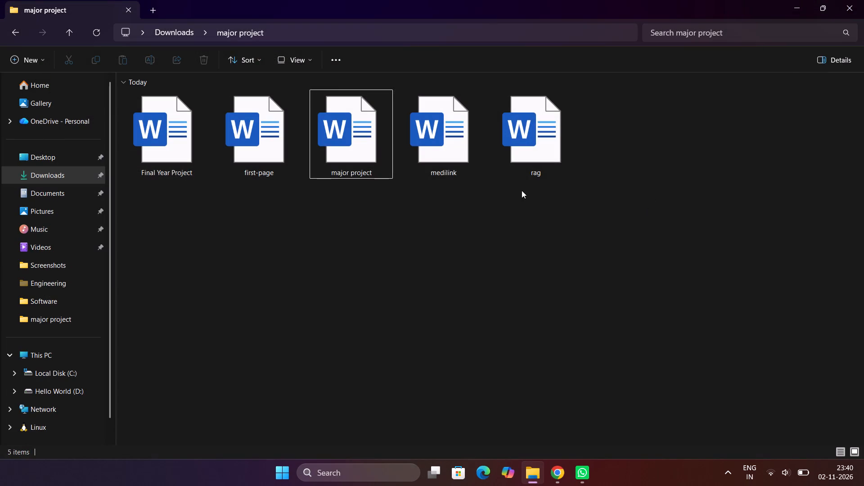
# Open the major project document from the major project folder, look over its opening pages, and close it.
pyautogui.doubleClick(366, 159)
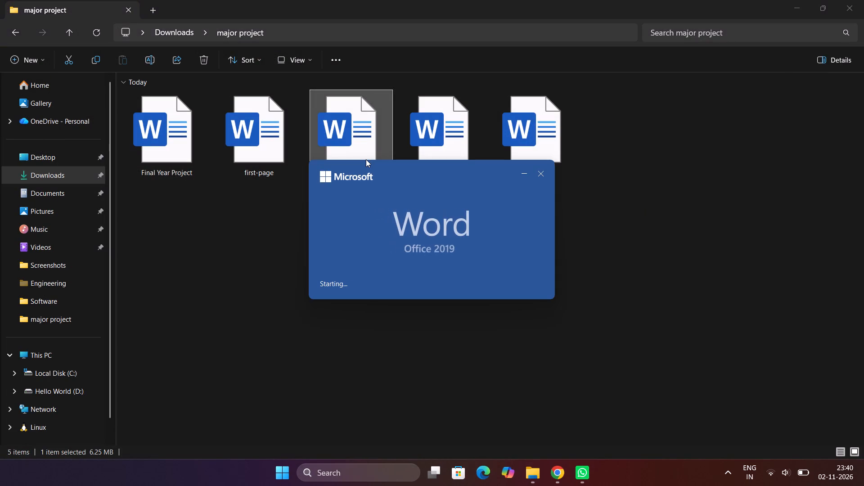
pyautogui.scroll(-6, 478, 206)
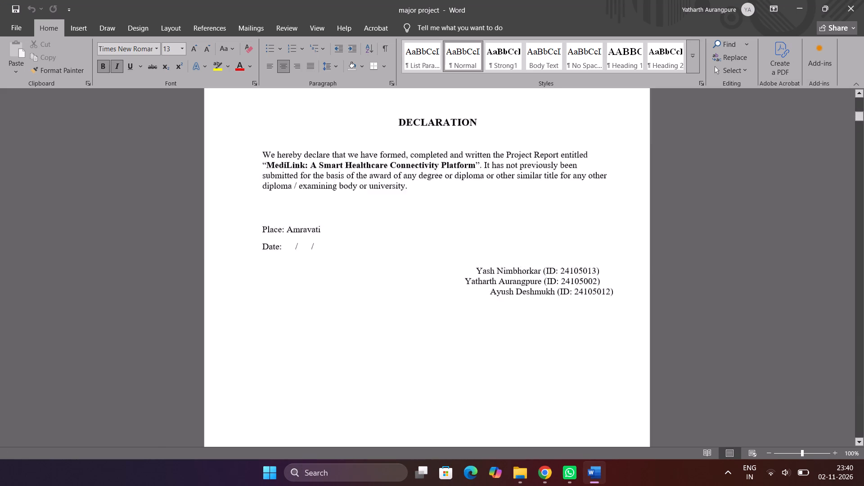
pyautogui.click(863, 0)
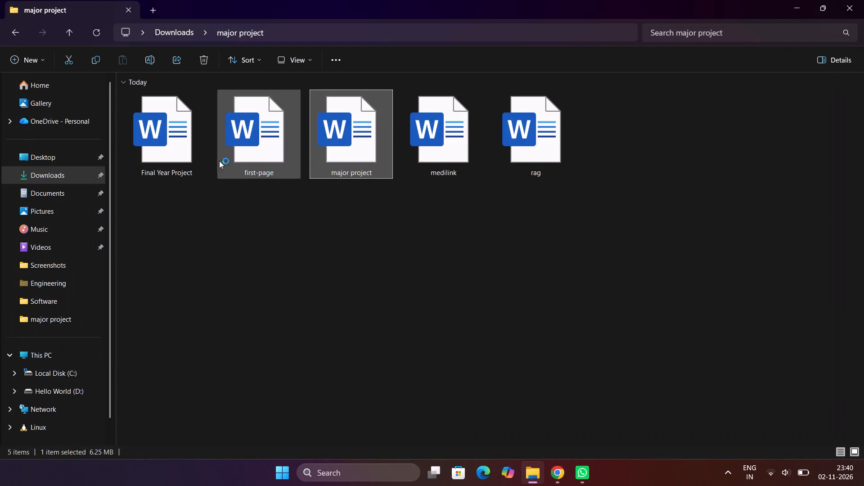
# Reopen the saved Final Year Project document, check its pages through to the last reference, and close it.
pyautogui.doubleClick(192, 165)
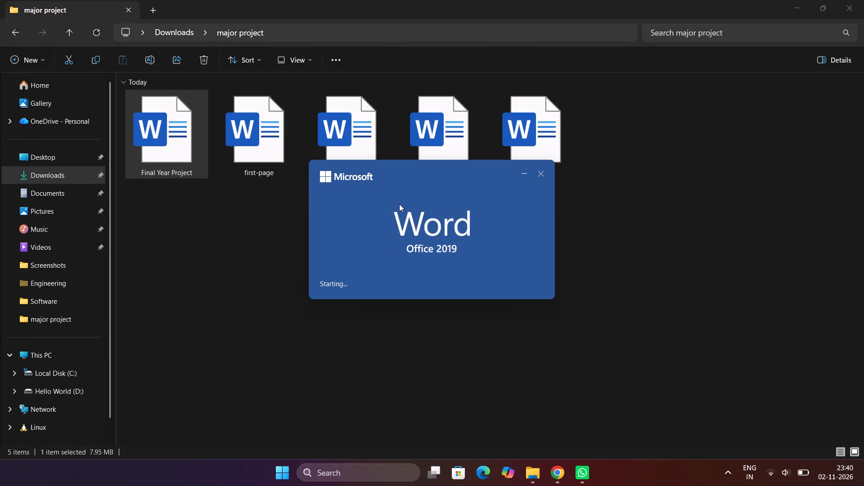
pyautogui.scroll(-12, 399, 204)
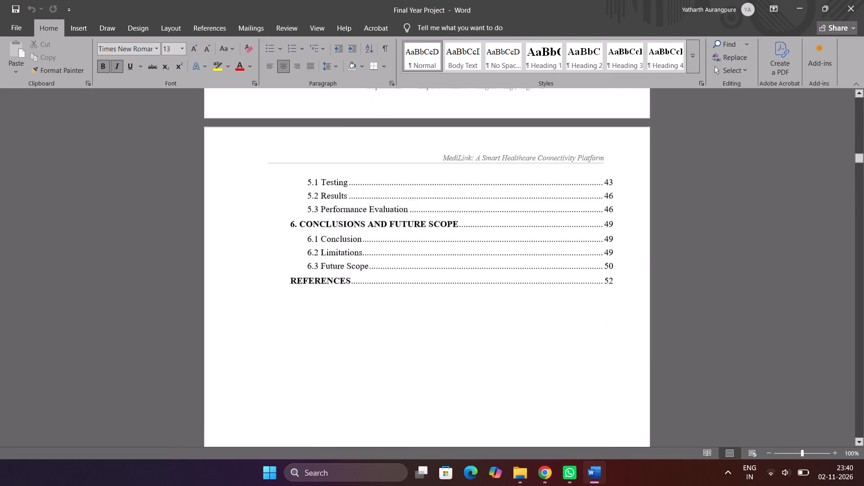
pyautogui.scroll(-9, 399, 204)
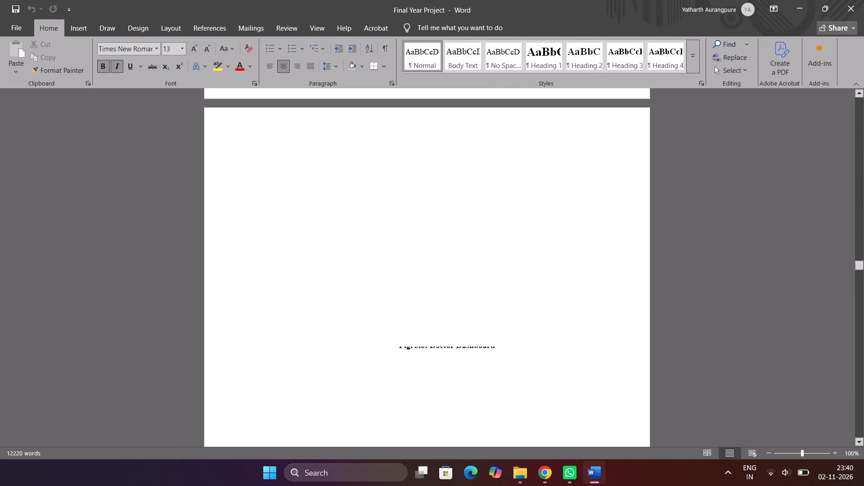
pyautogui.scroll(-8, 399, 204)
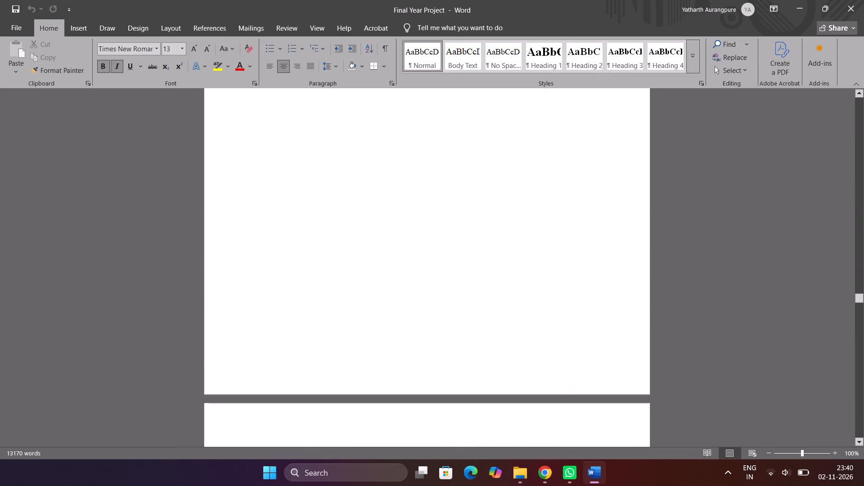
pyautogui.scroll(-10, 399, 204)
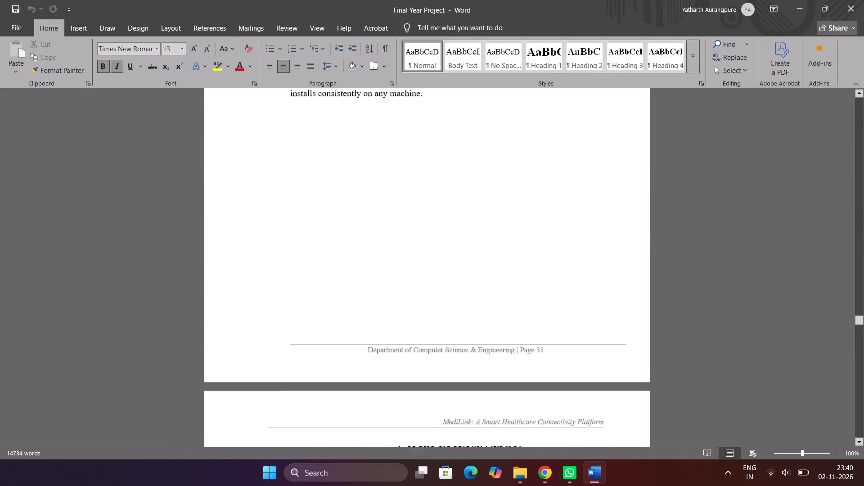
pyautogui.scroll(-4, 399, 204)
pyautogui.scroll(1, 399, 204)
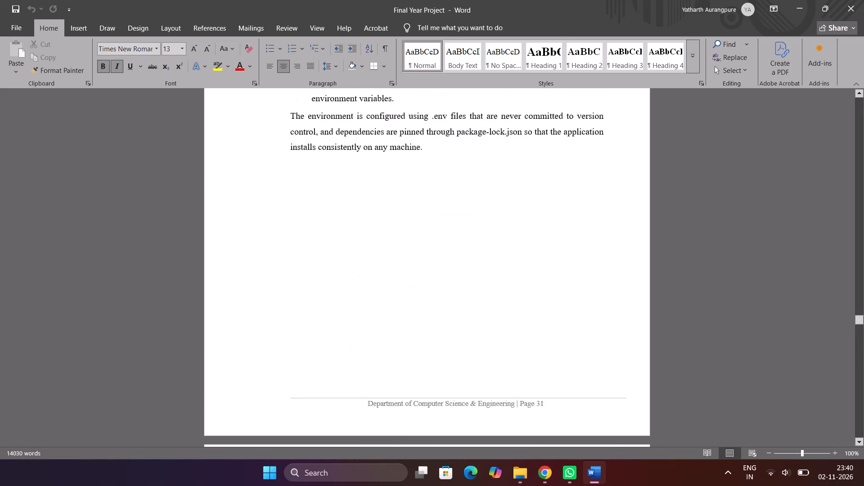
pyautogui.scroll(1, 399, 204)
pyautogui.scroll(-2, 399, 204)
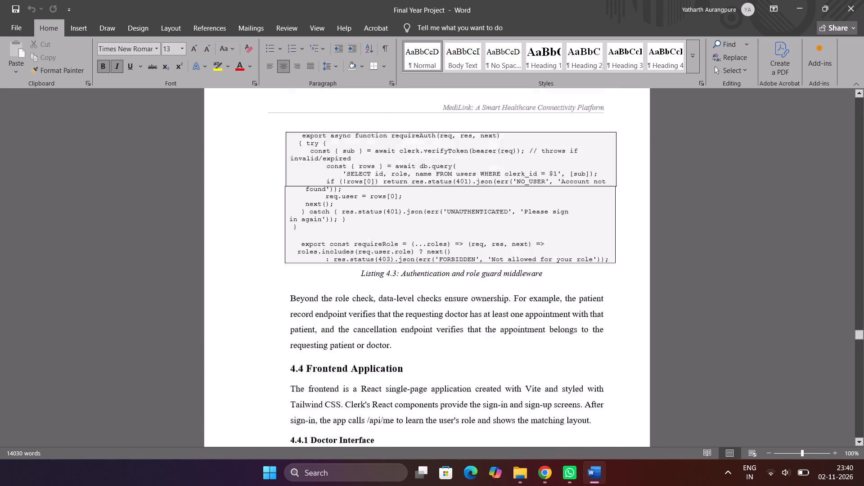
pyautogui.scroll(-3, 399, 204)
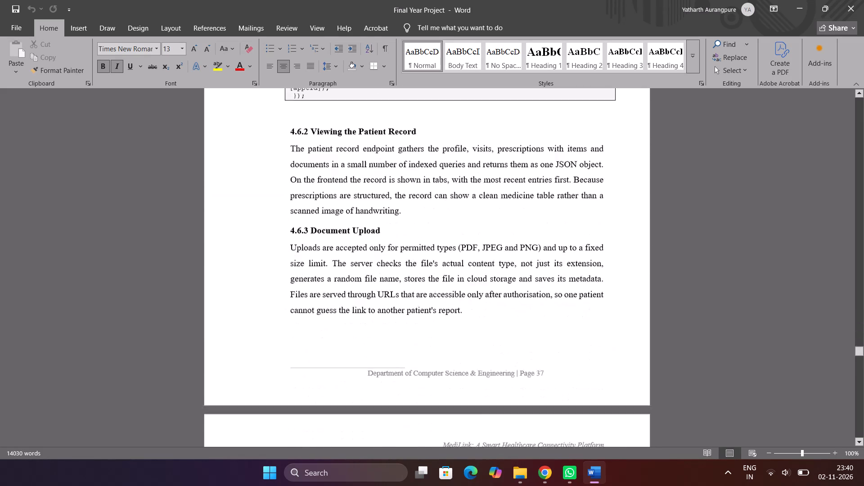
pyautogui.scroll(-3, 399, 204)
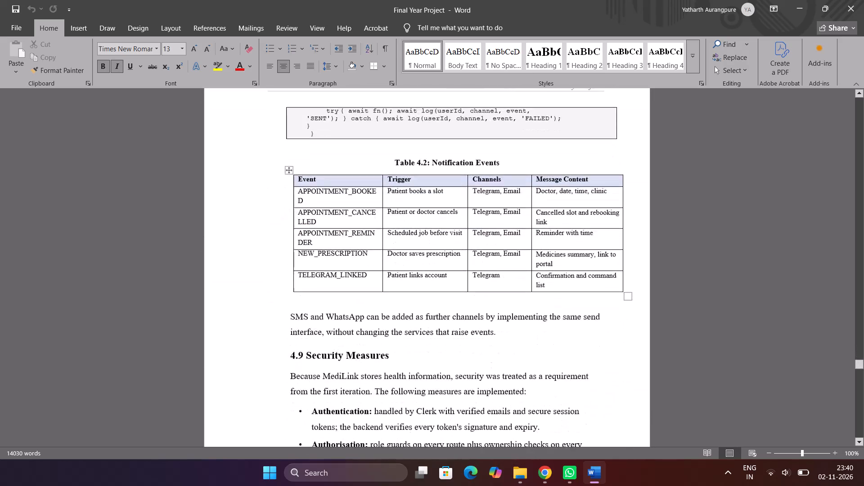
pyautogui.scroll(-3, 399, 204)
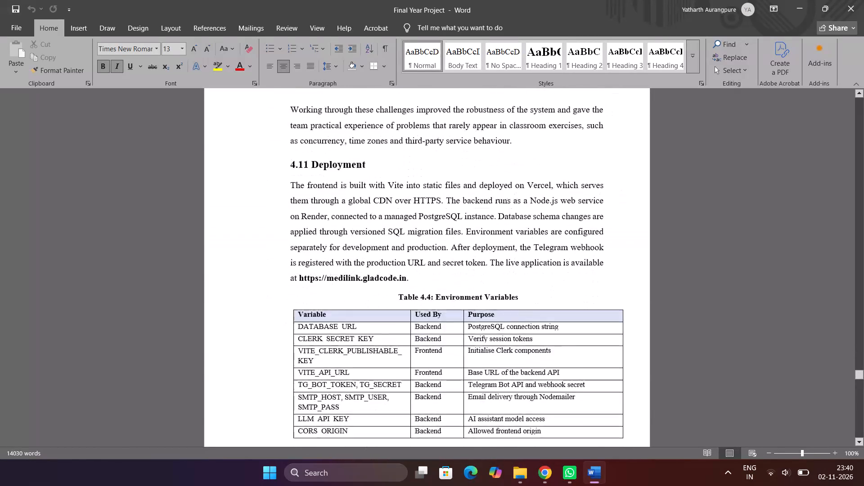
pyautogui.scroll(-3, 399, 204)
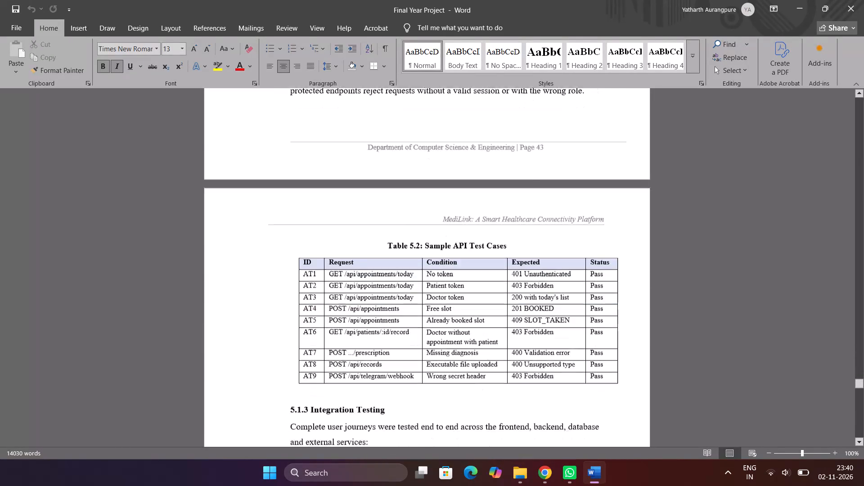
pyautogui.scroll(-3, 399, 204)
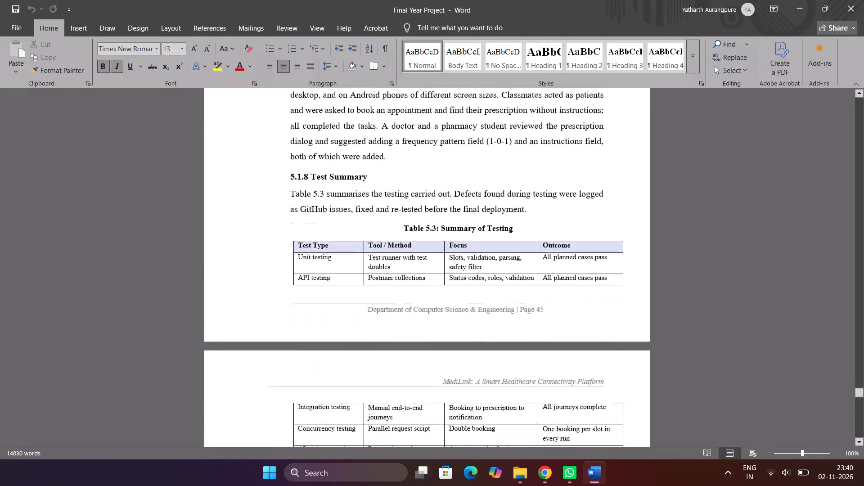
pyautogui.scroll(-2, 399, 204)
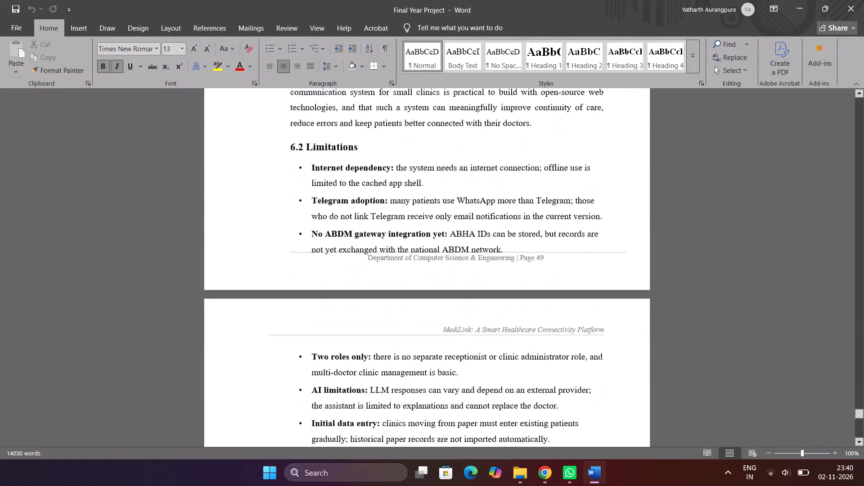
pyautogui.scroll(-2, 399, 204)
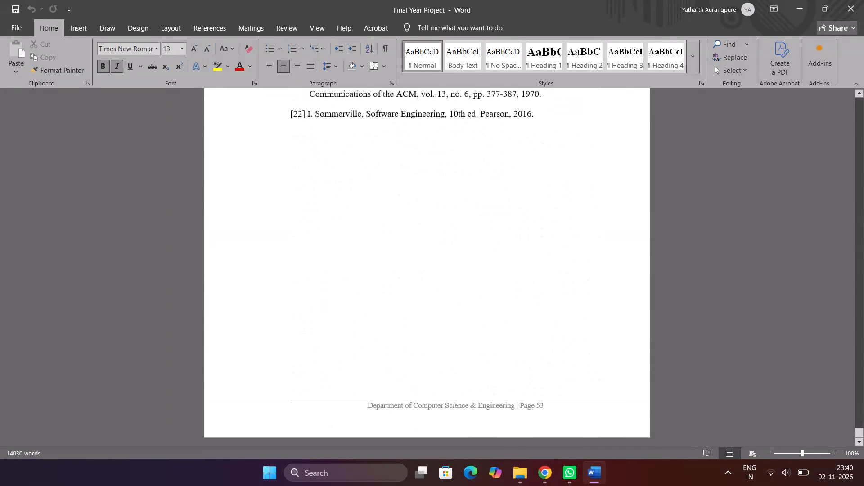
pyautogui.scroll(-1, 399, 204)
pyautogui.click(863, 0)
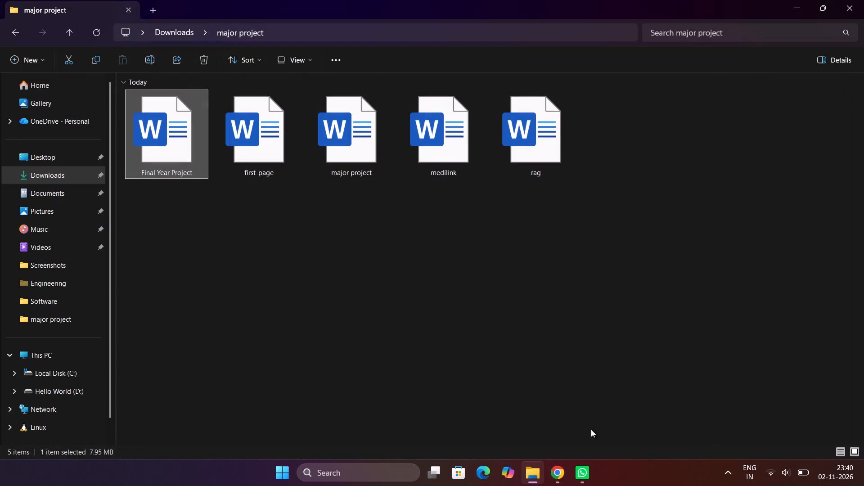
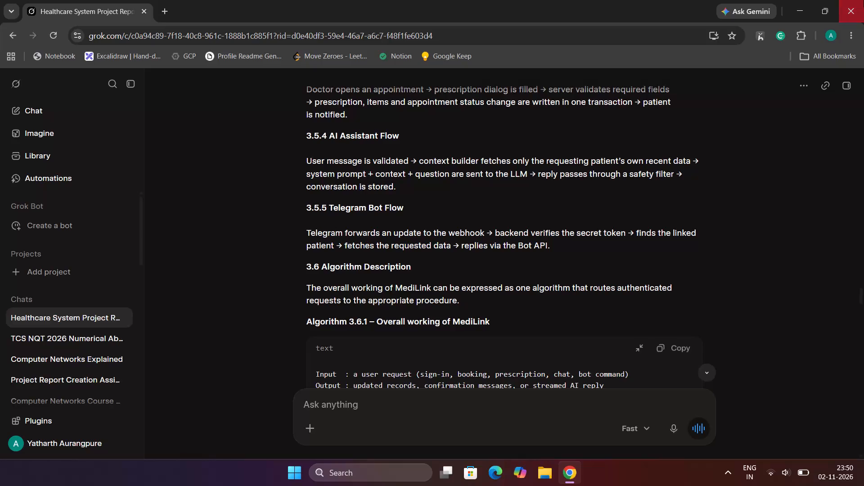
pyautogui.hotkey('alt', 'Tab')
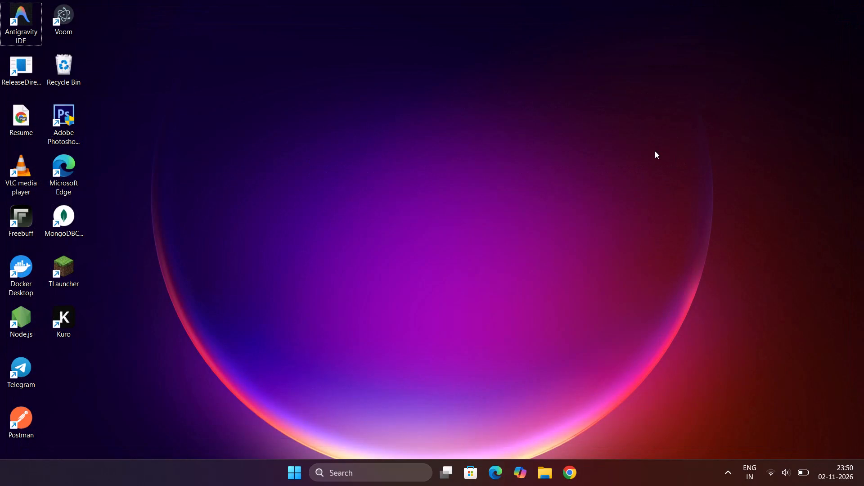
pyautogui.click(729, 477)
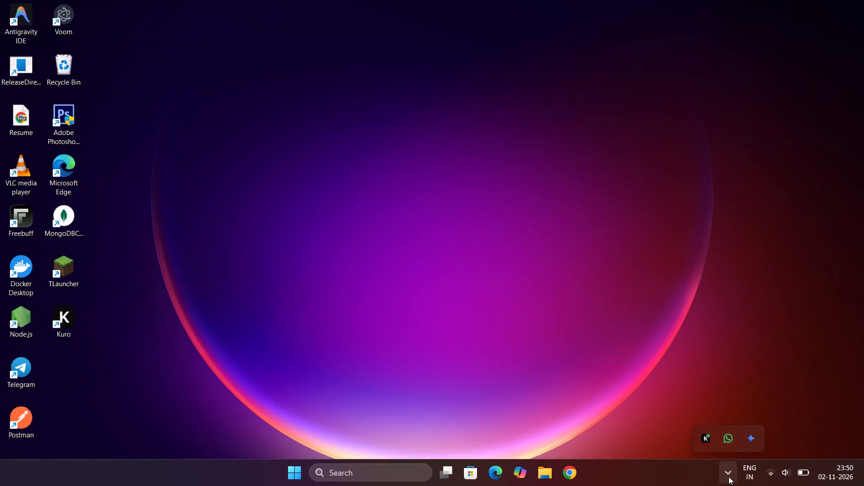